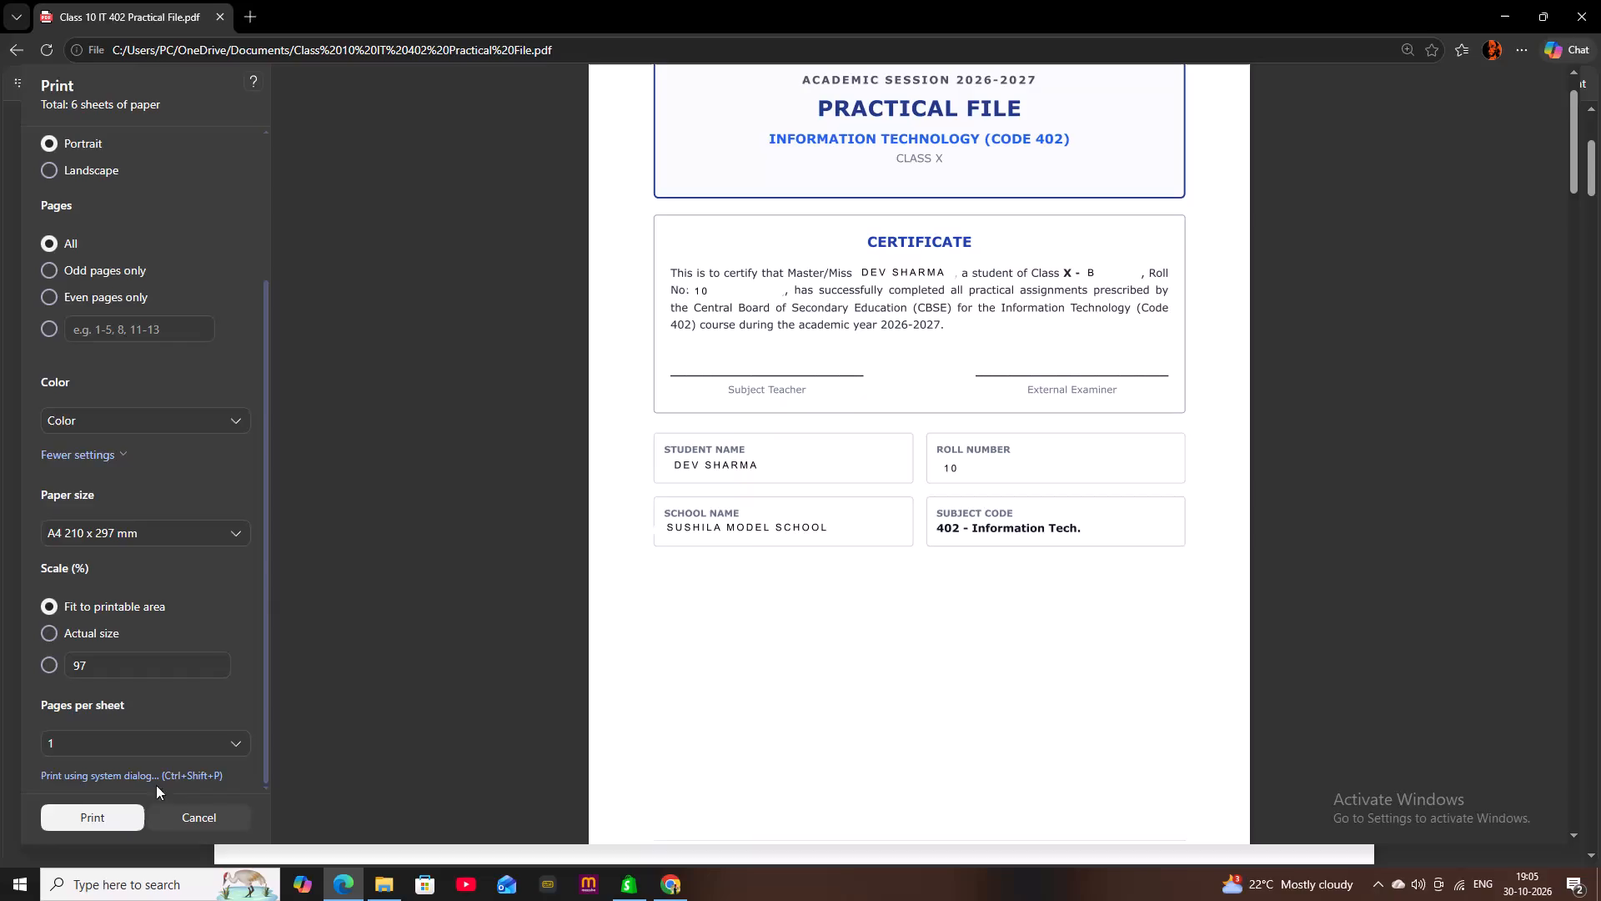
Print all pages of the Class 10 IT 402 Practical File PDF and close the document.
click(102, 818)
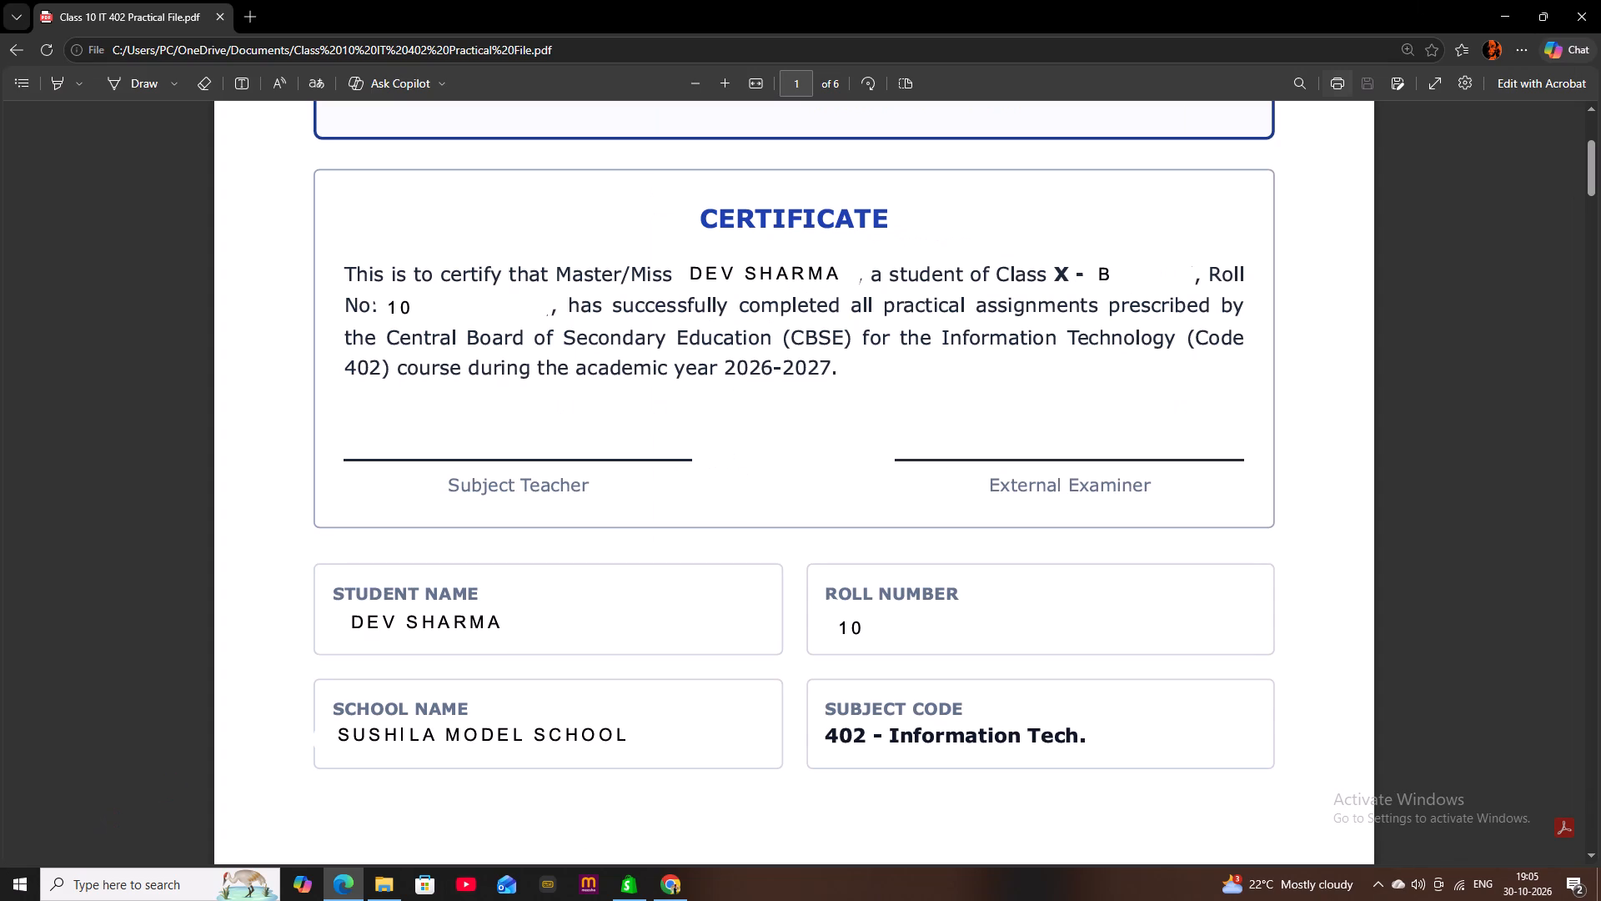
click(1600, 0)
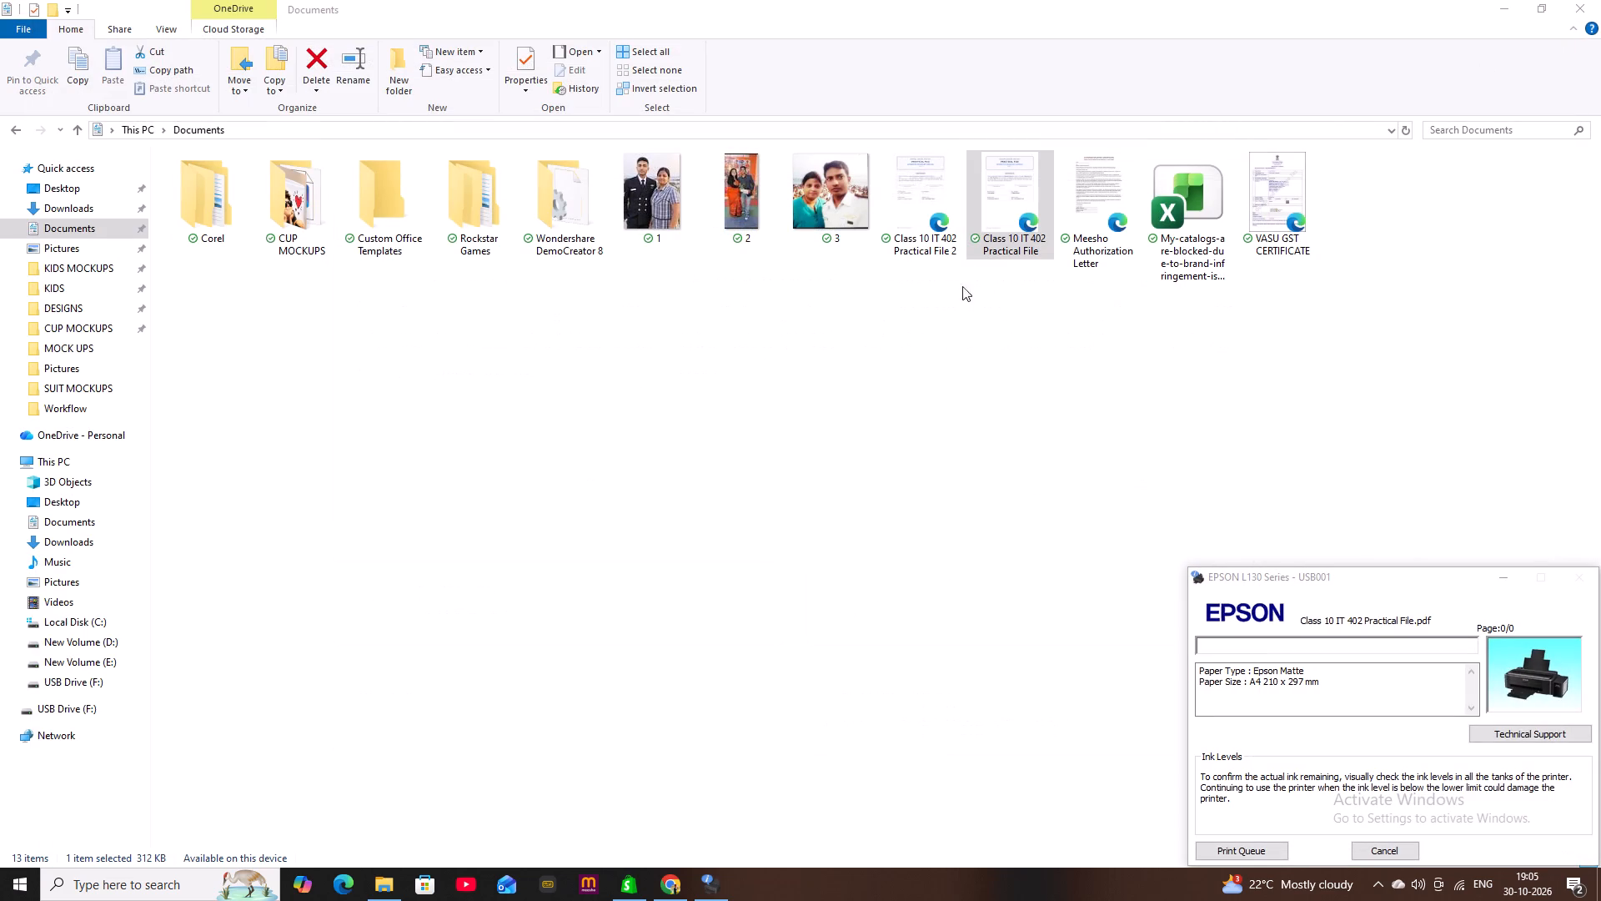
Delete the Class 10 IT 402 Practical File 2 PDF from the Documents folder.
click(934, 171)
key(Delete)
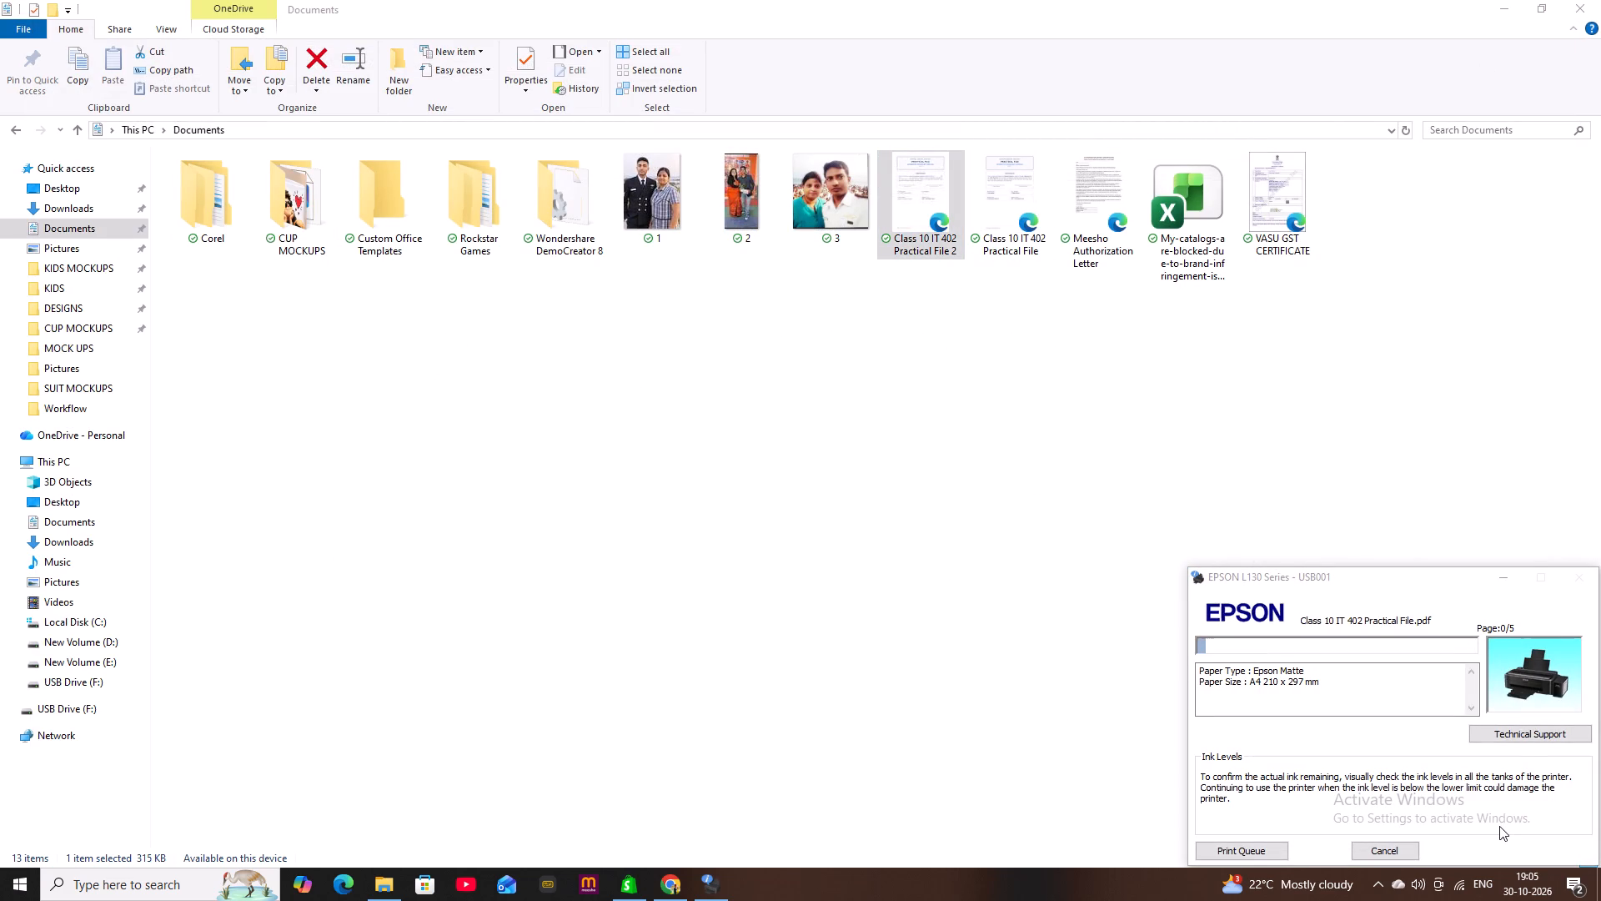
click(925, 214)
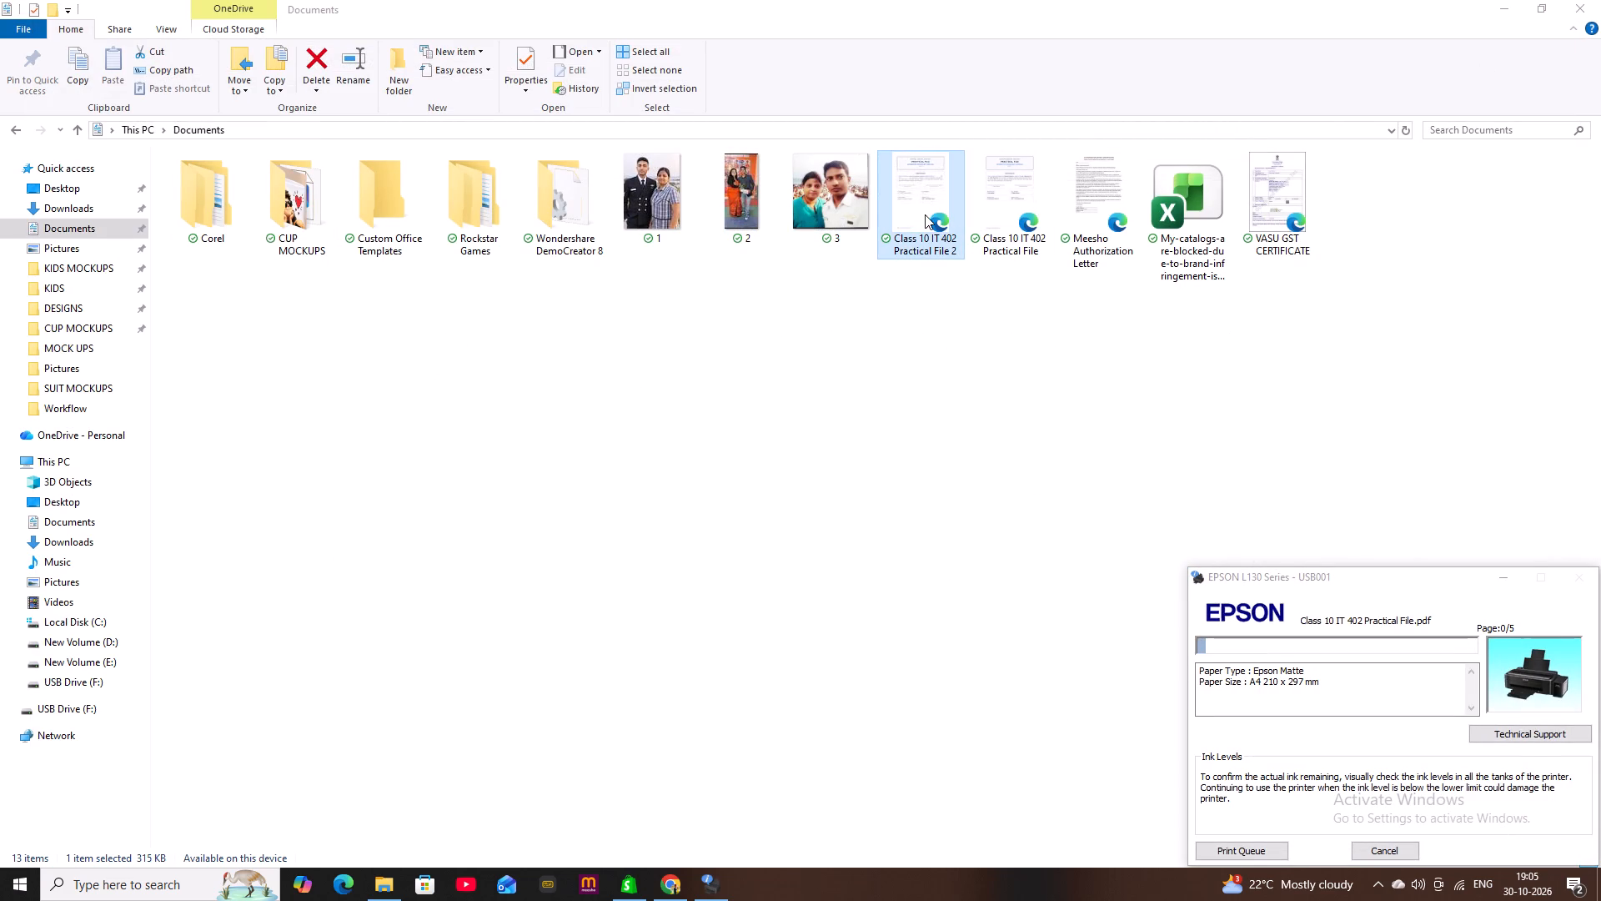
key(Delete)
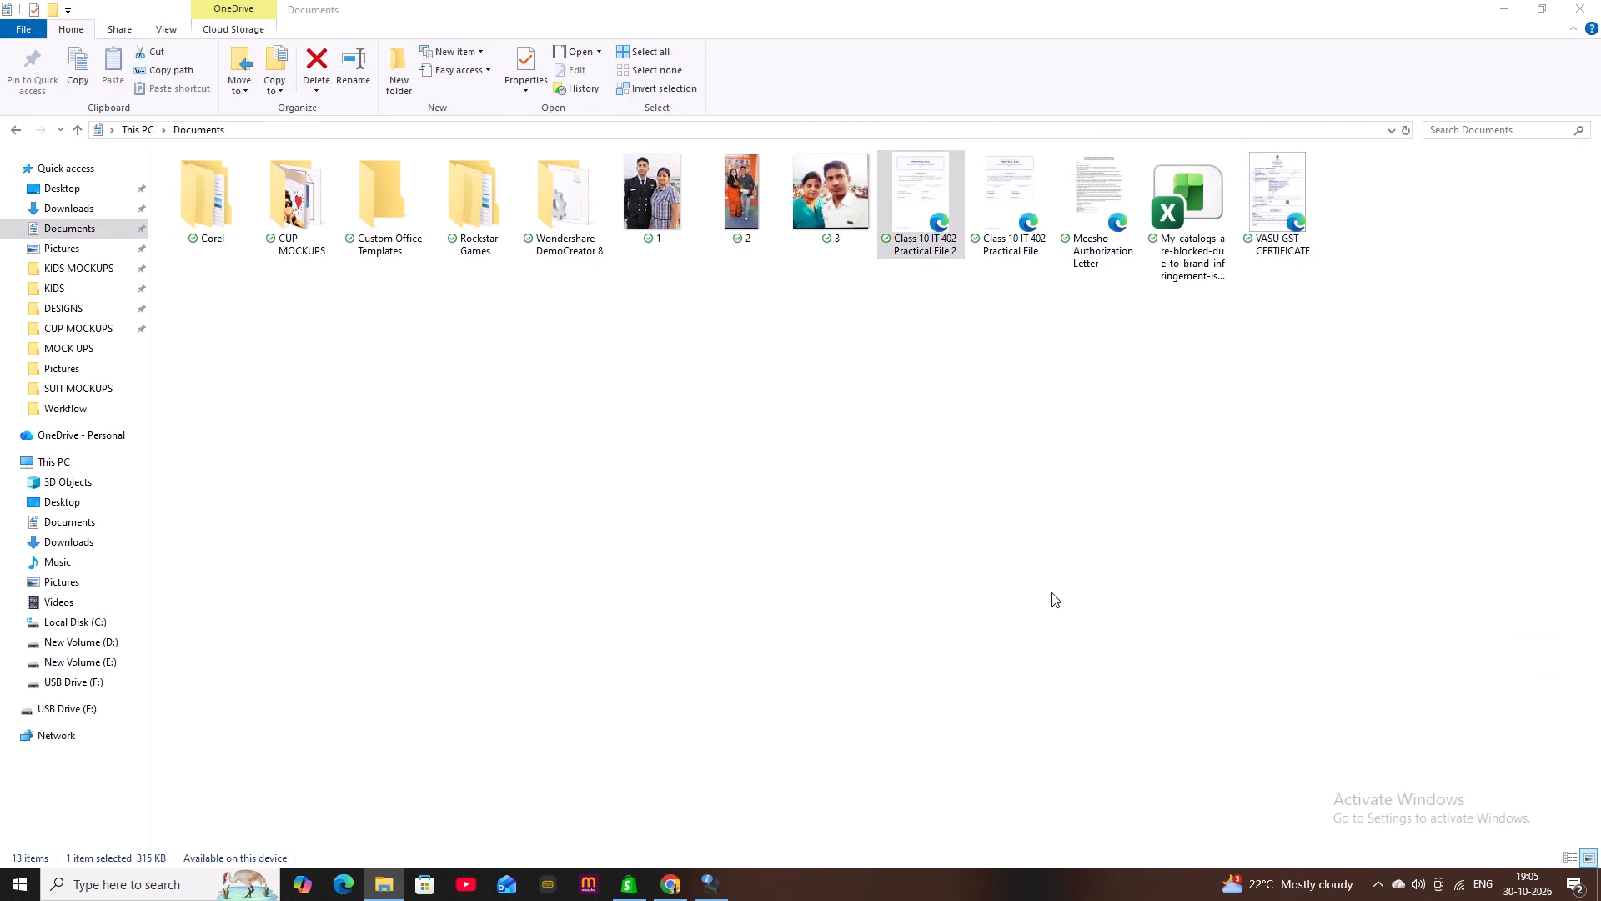
Delete the three photos named 1, 2 and 3 from the Documents folder and refresh the folder.
drag(665, 282, 818, 231)
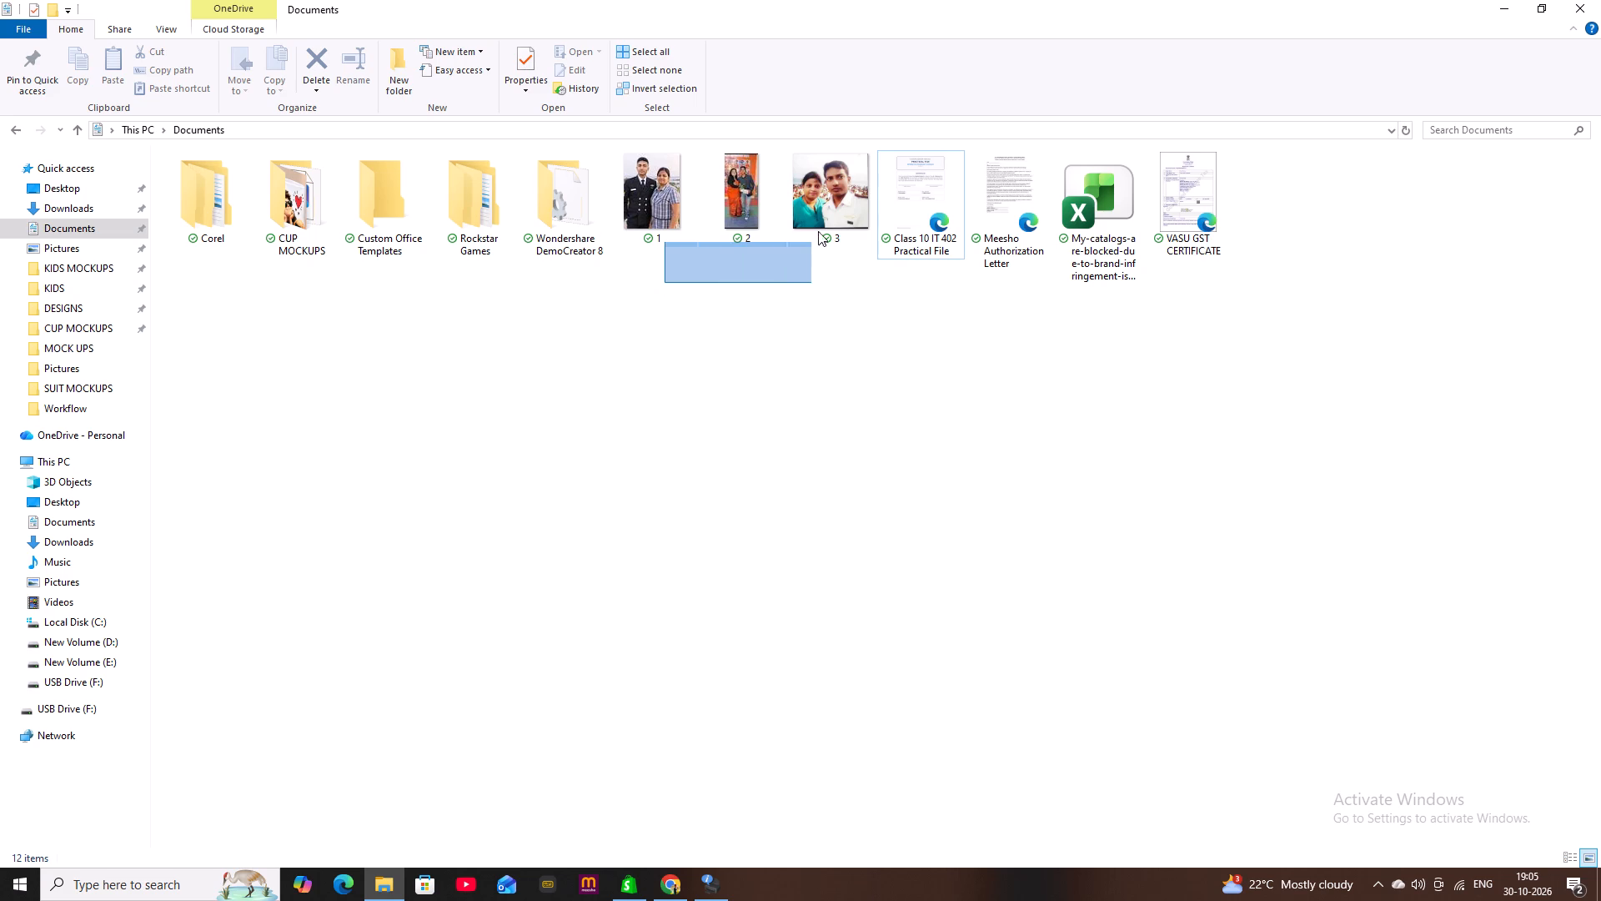
drag(818, 231, 821, 225)
key(Delete)
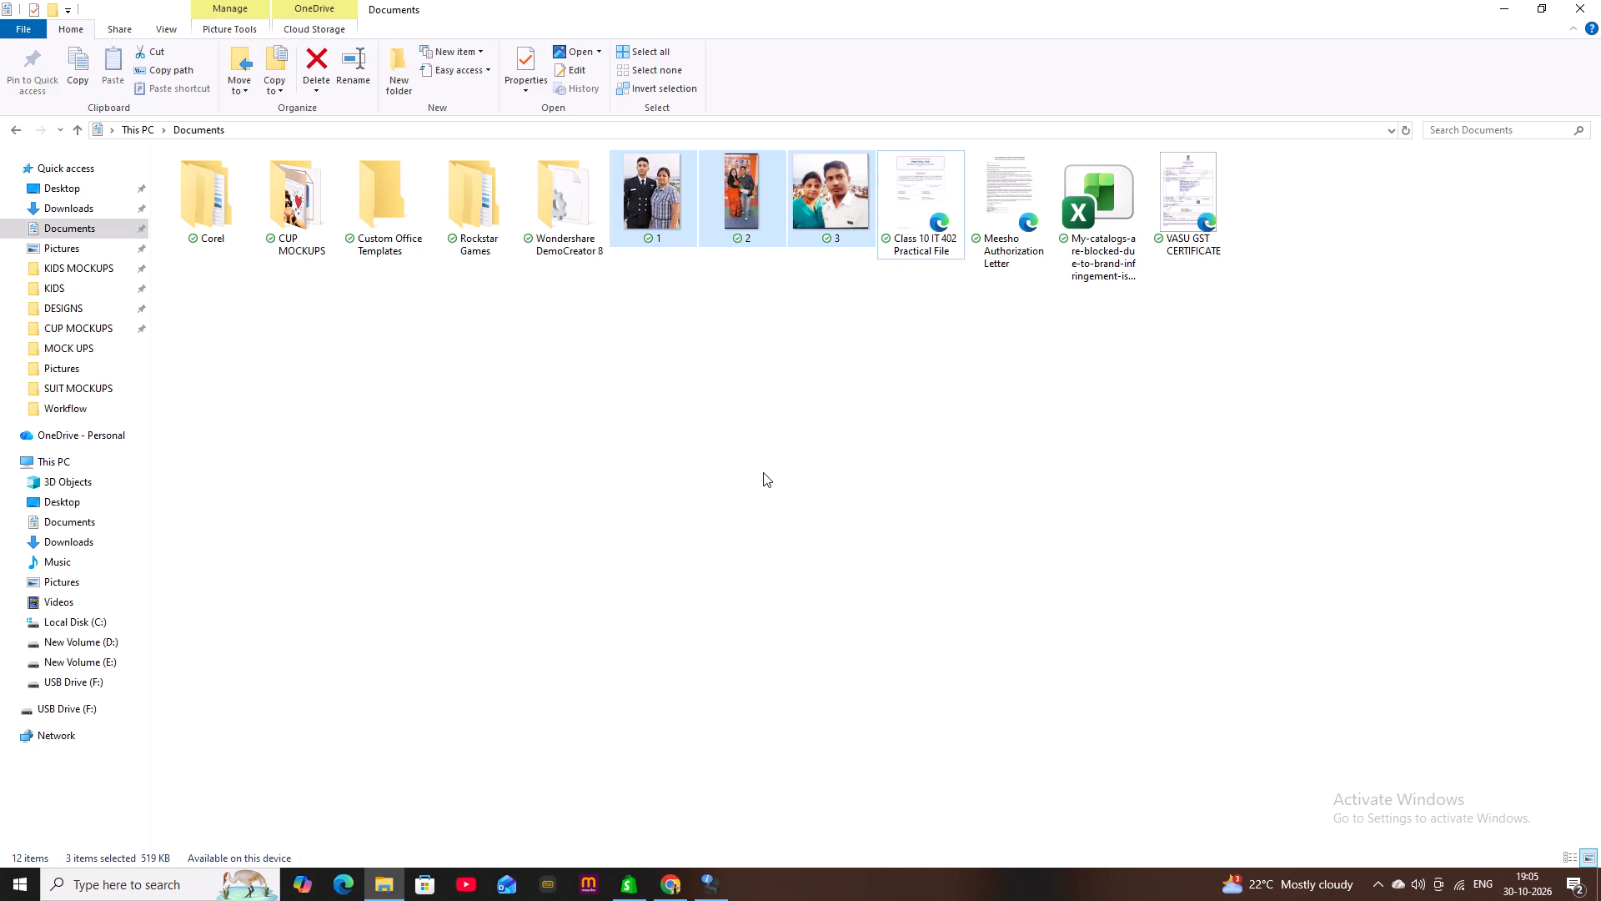
click(878, 442)
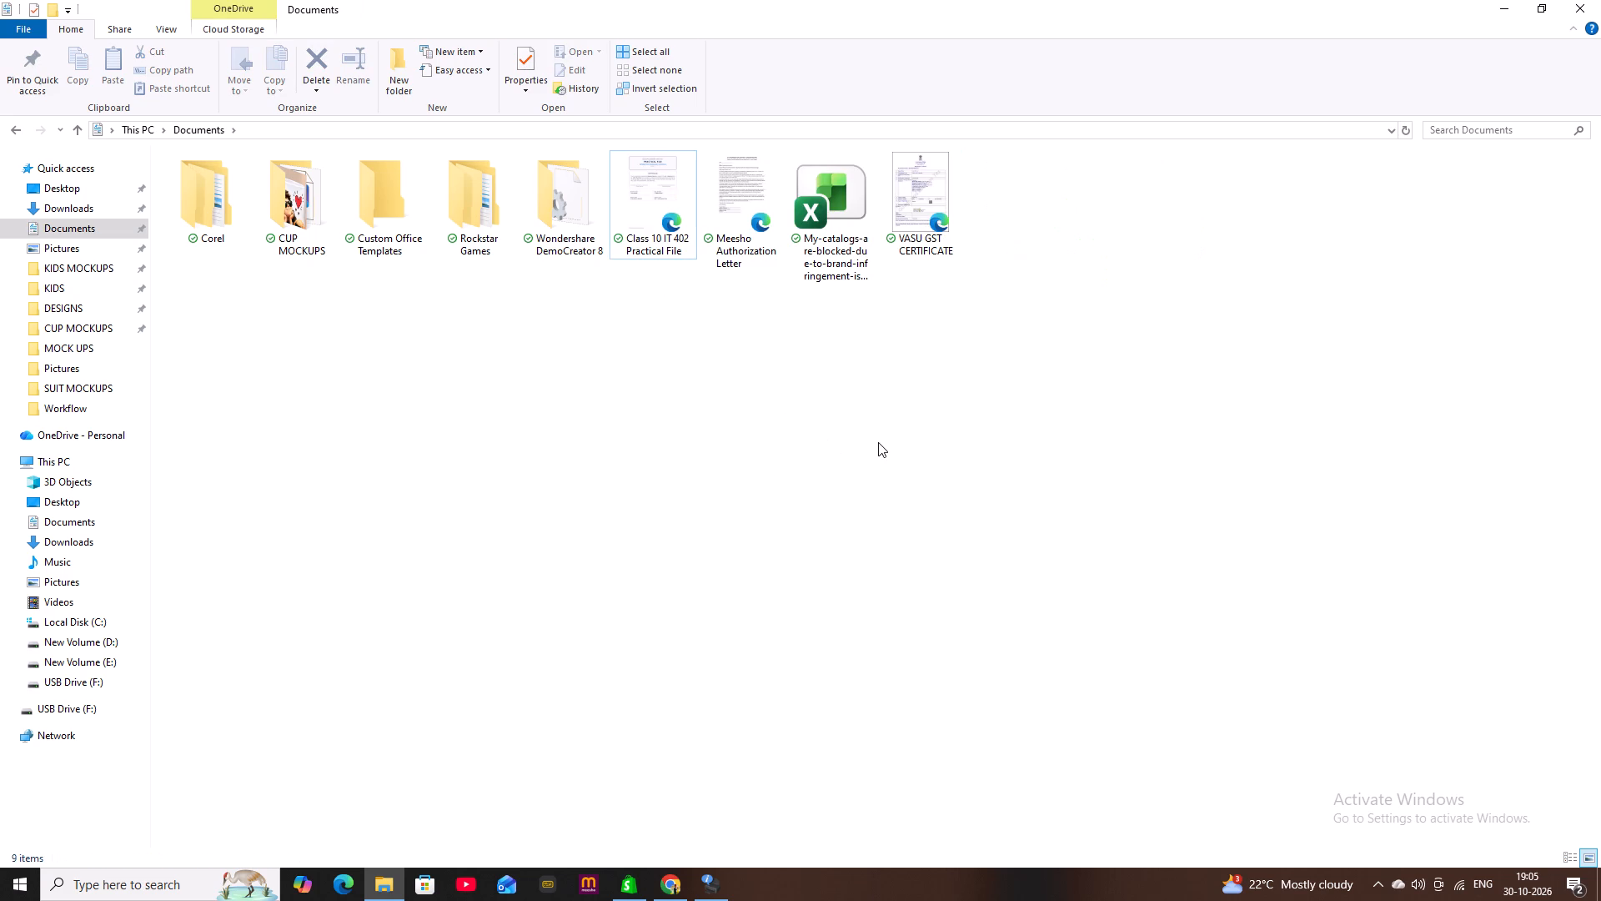
right_click(878, 442)
click(941, 506)
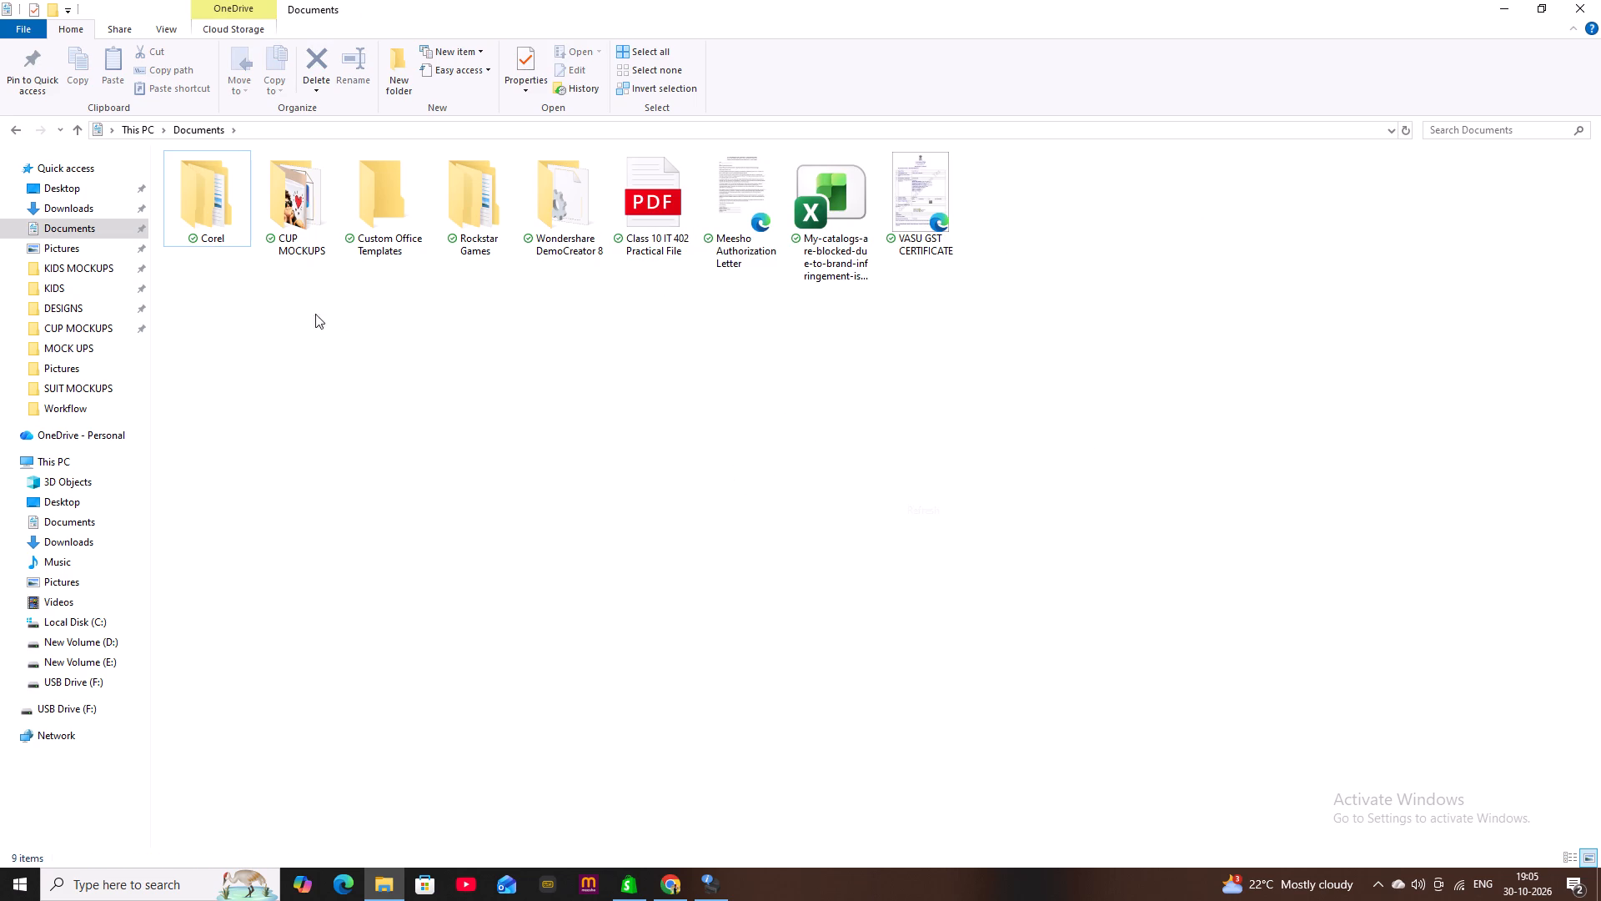
Permanently delete mug images 1 to 48 from the Pictures folder on USB Drive (F:), keeping the keychain image, and close the file window.
click(94, 706)
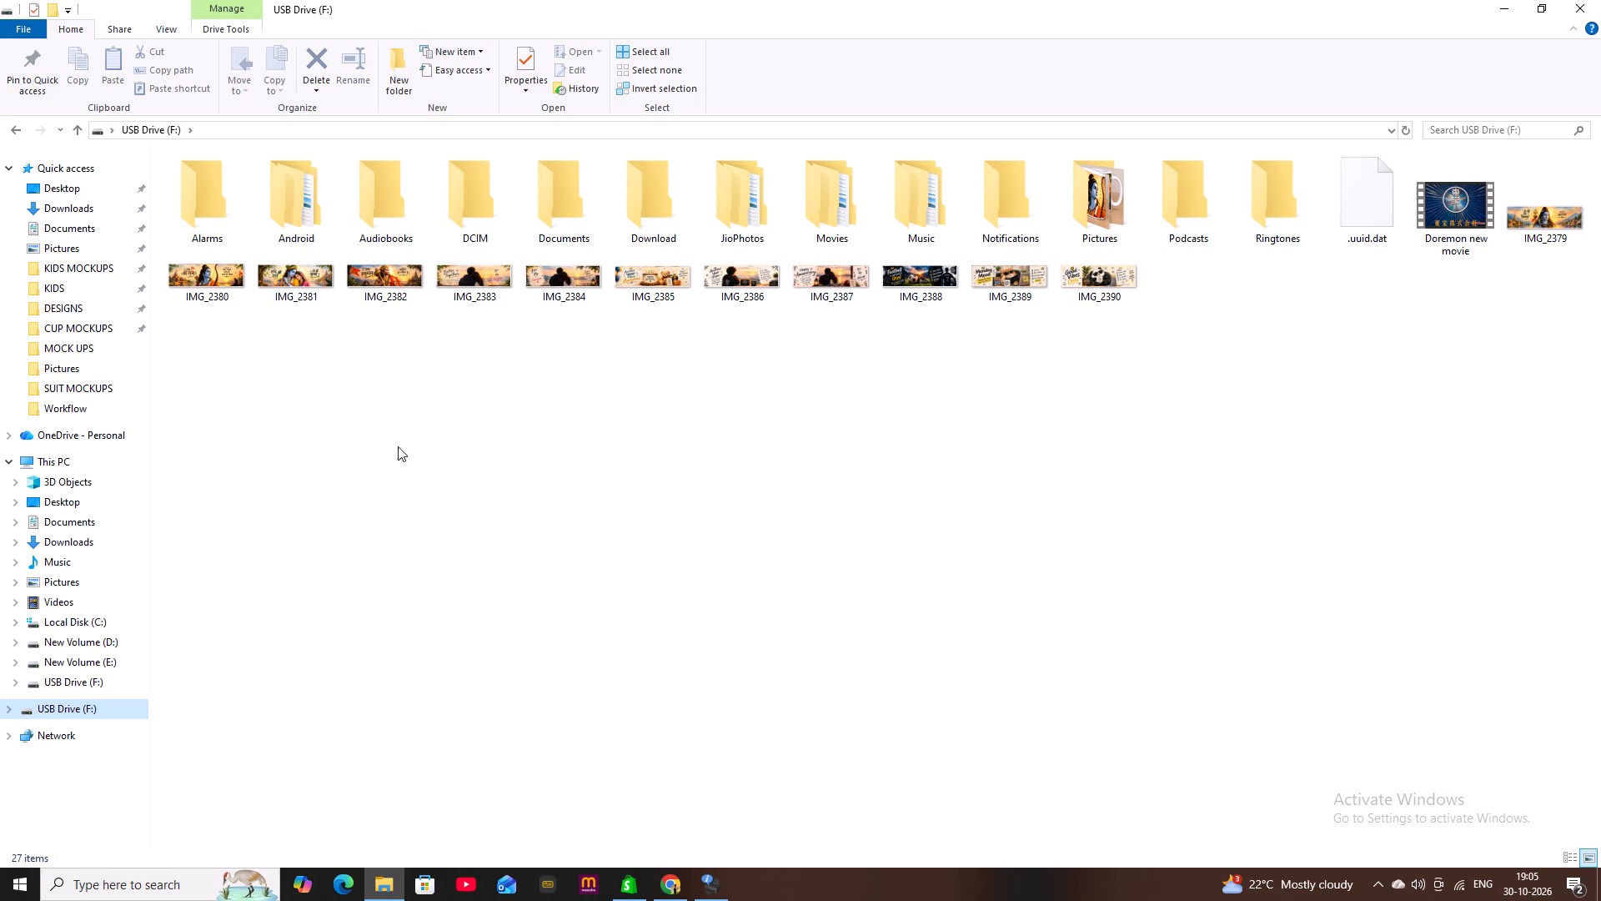
double_click(1093, 194)
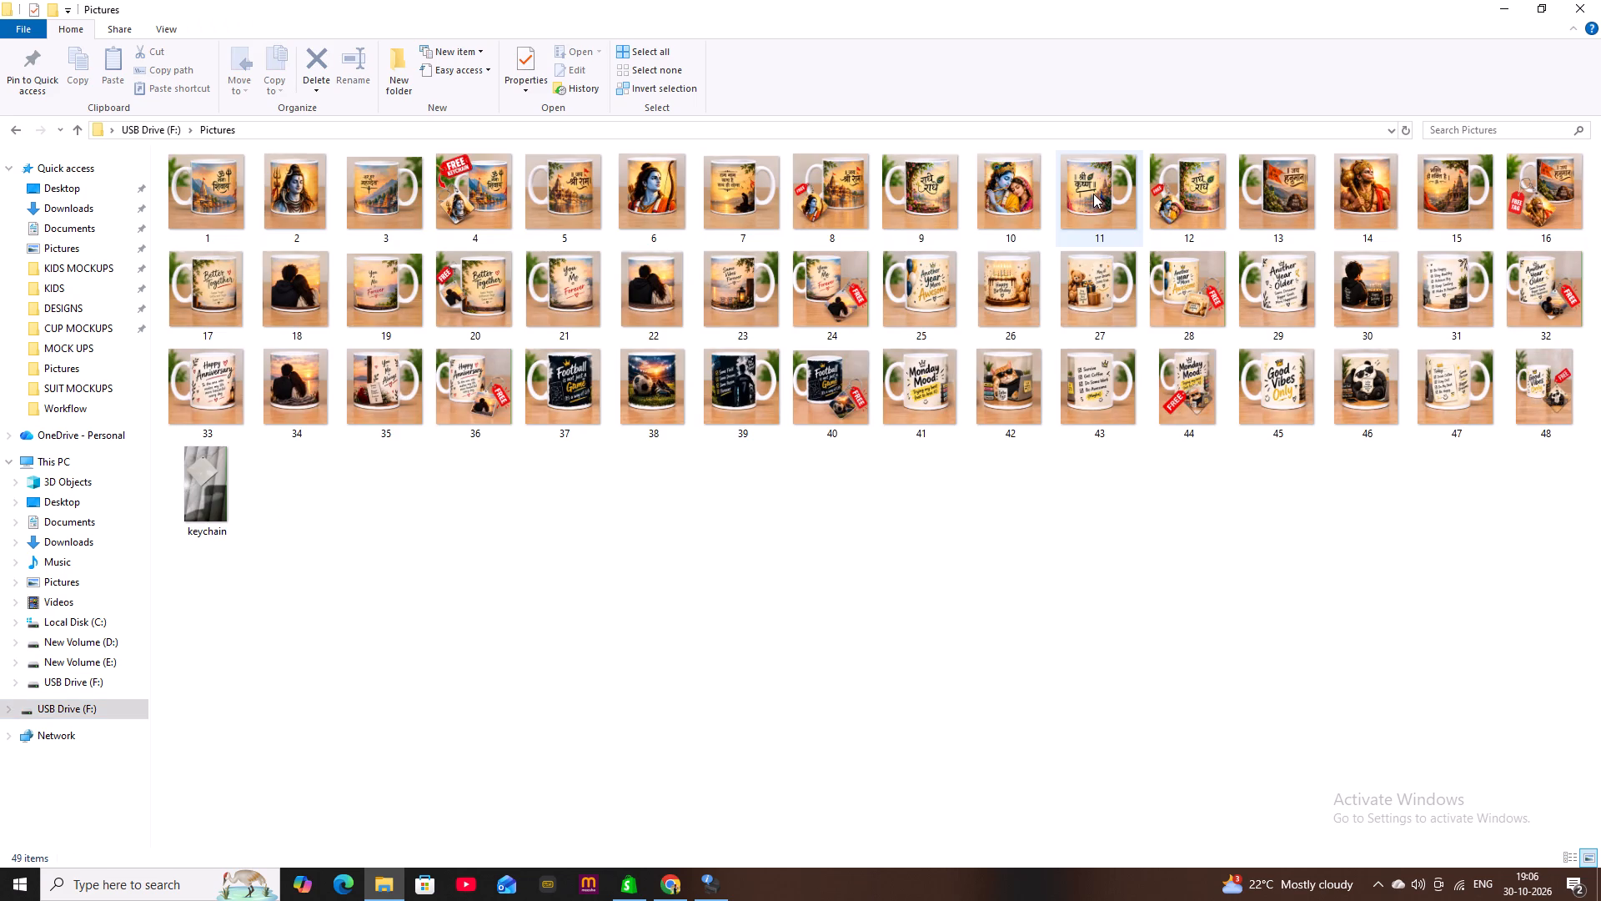
drag(159, 189, 1494, 413)
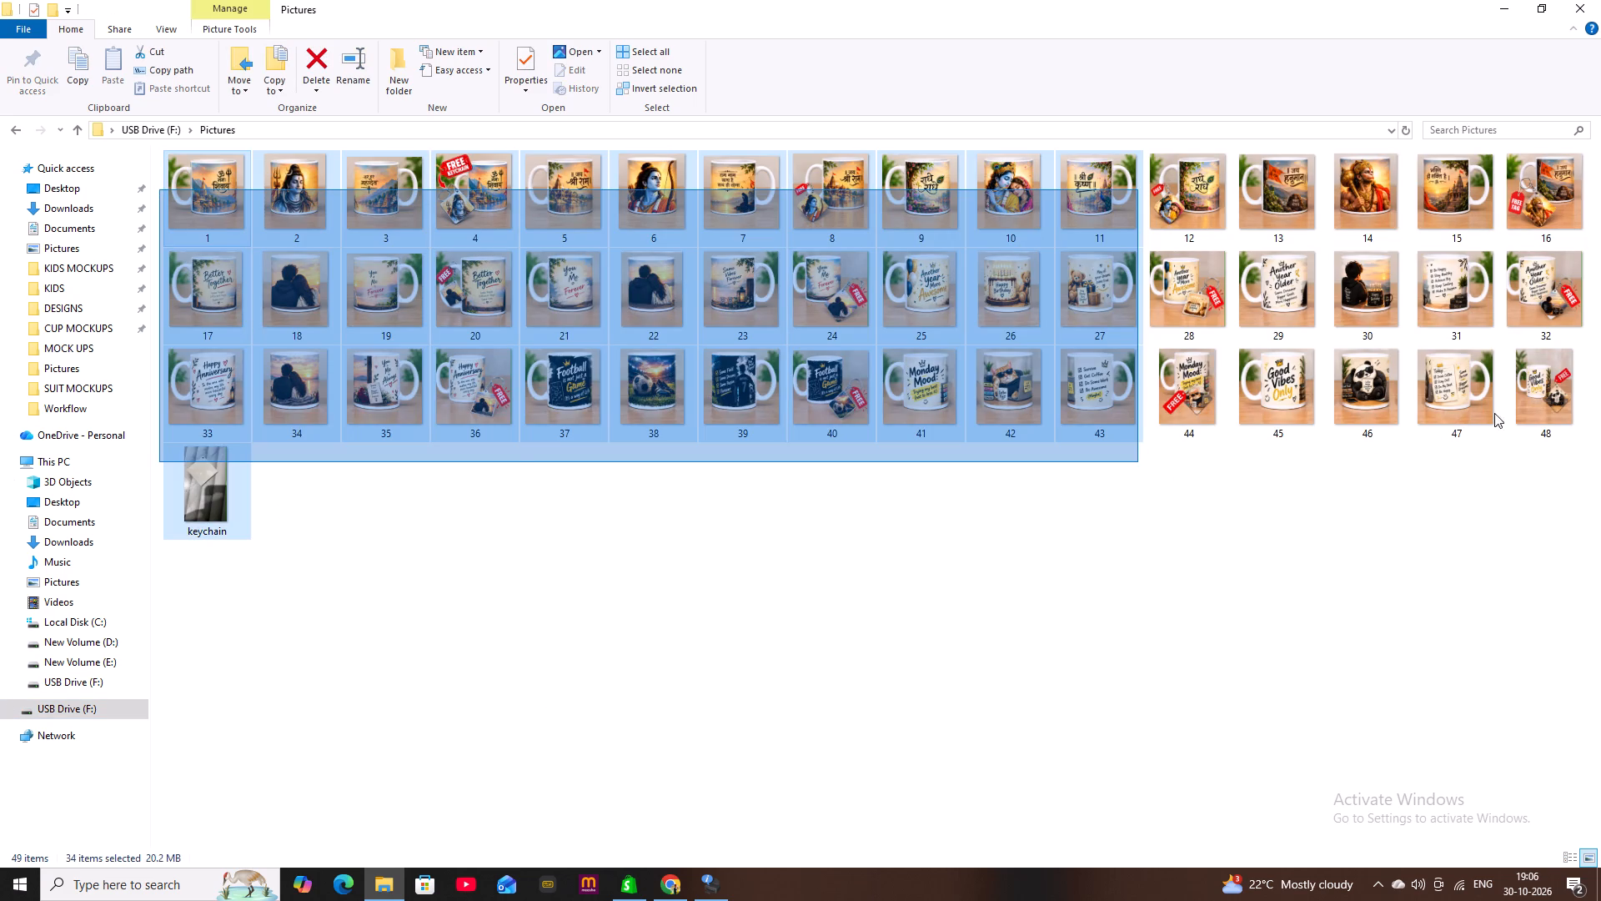
drag(1494, 413, 1553, 405)
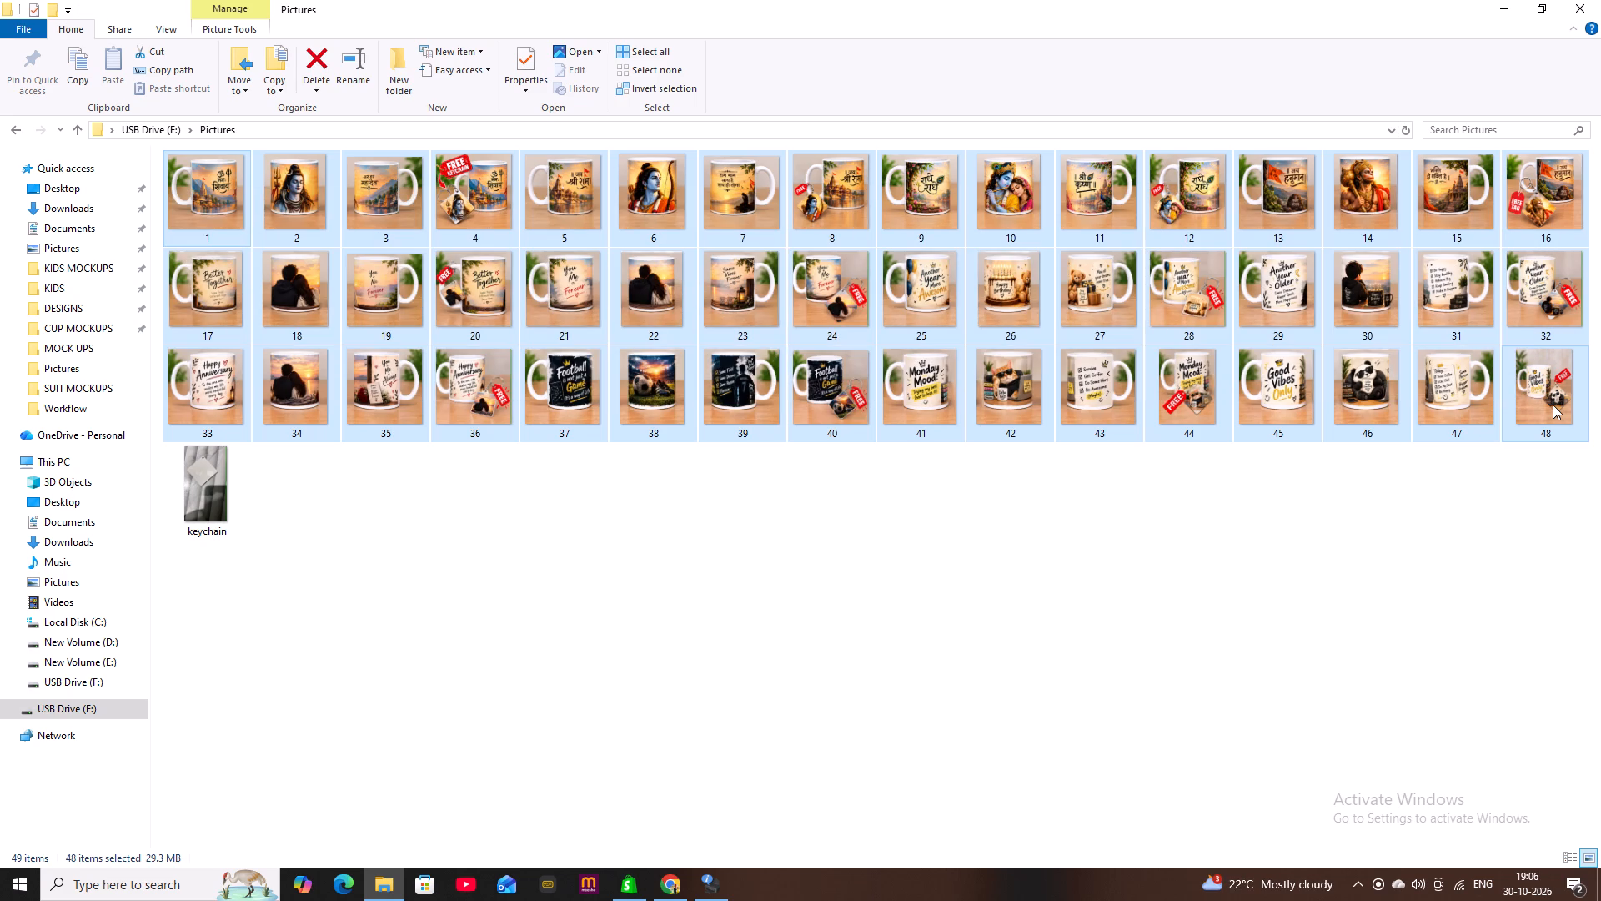
key(Delete)
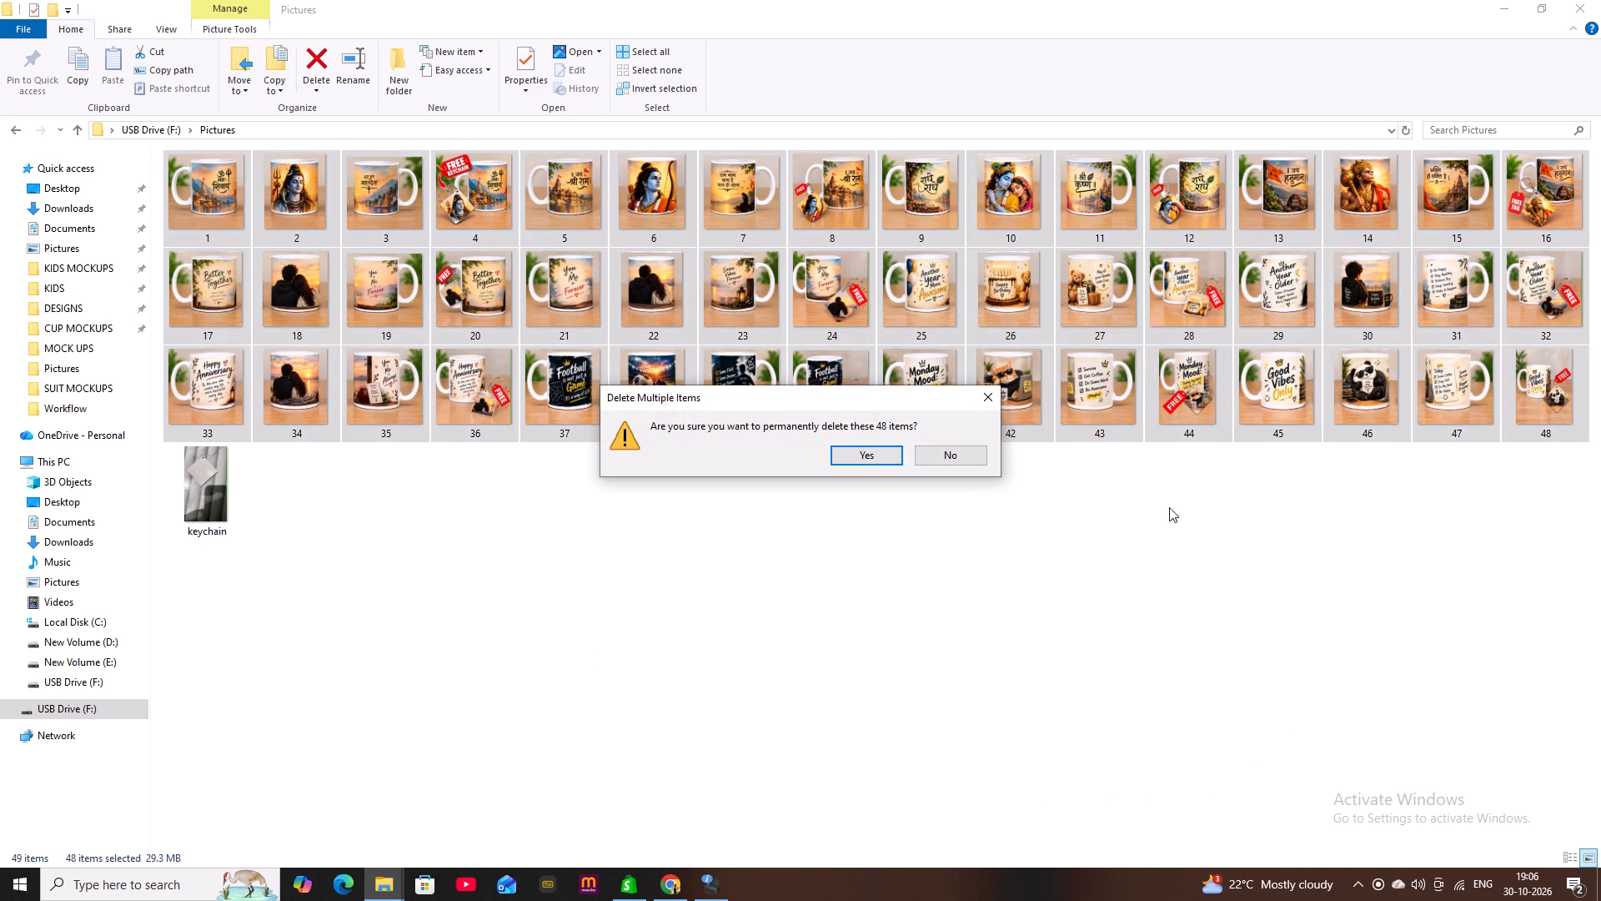
click(858, 455)
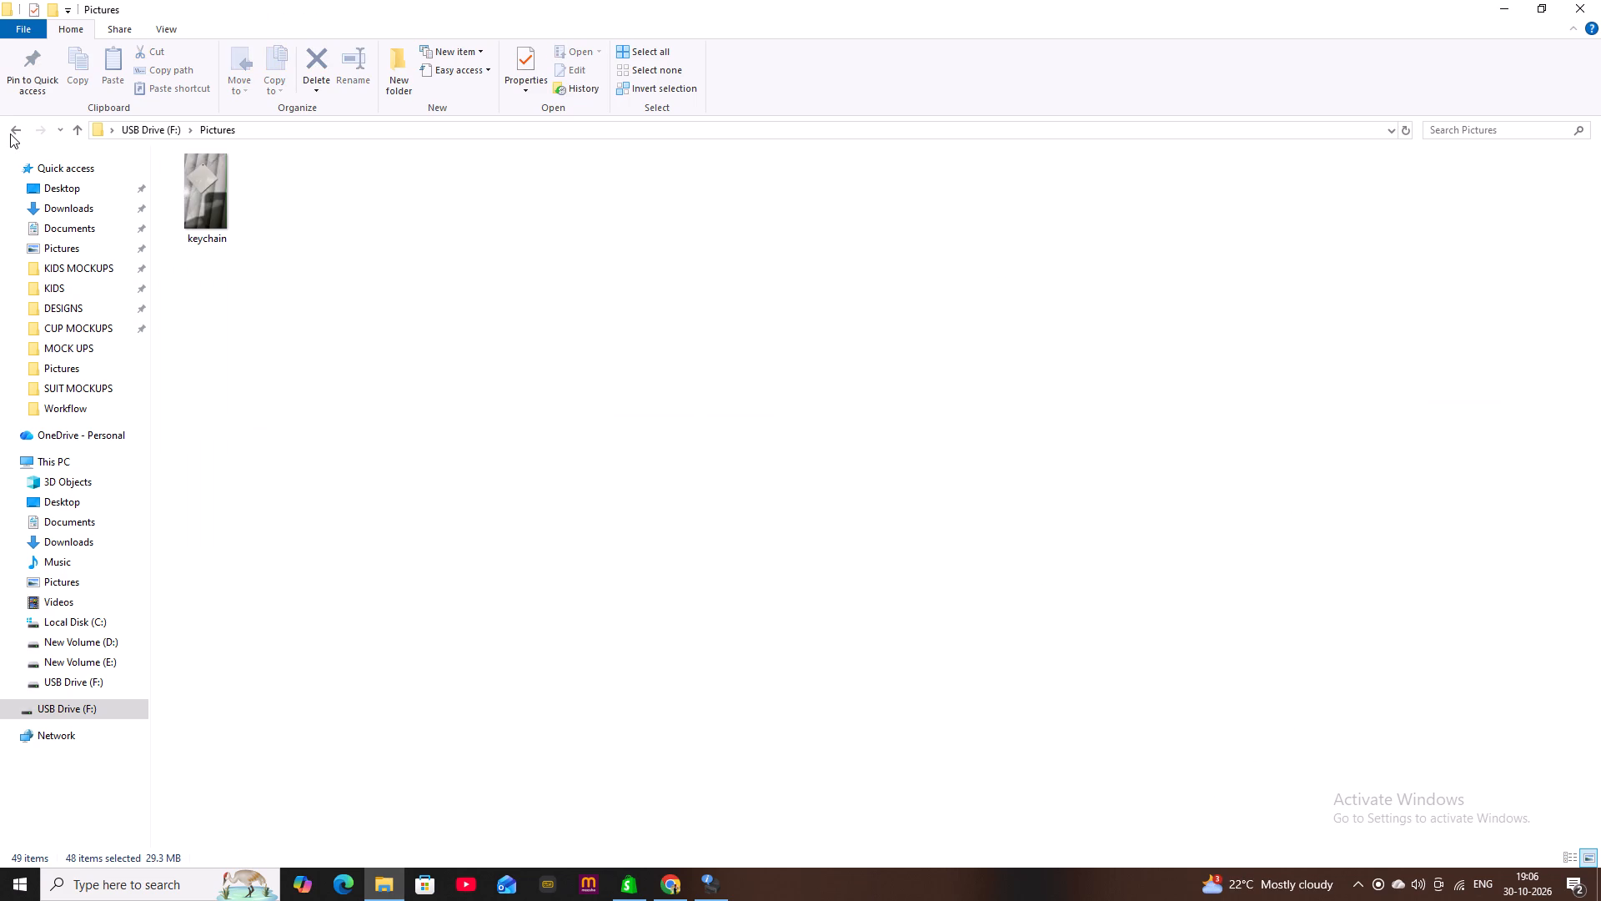
click(10, 133)
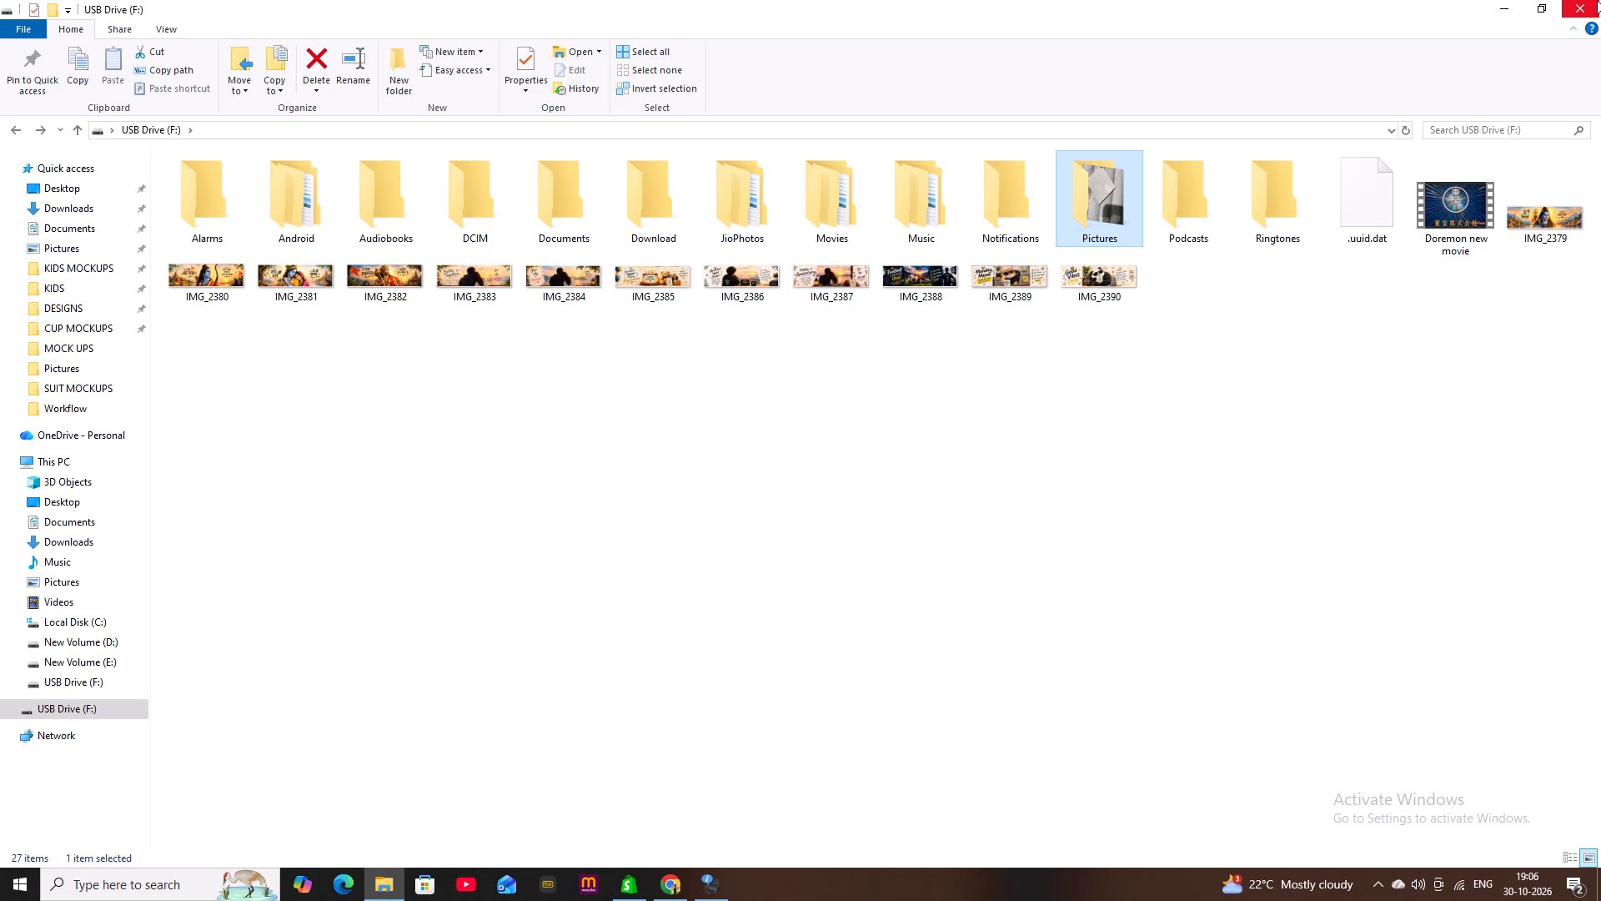
click(1597, 0)
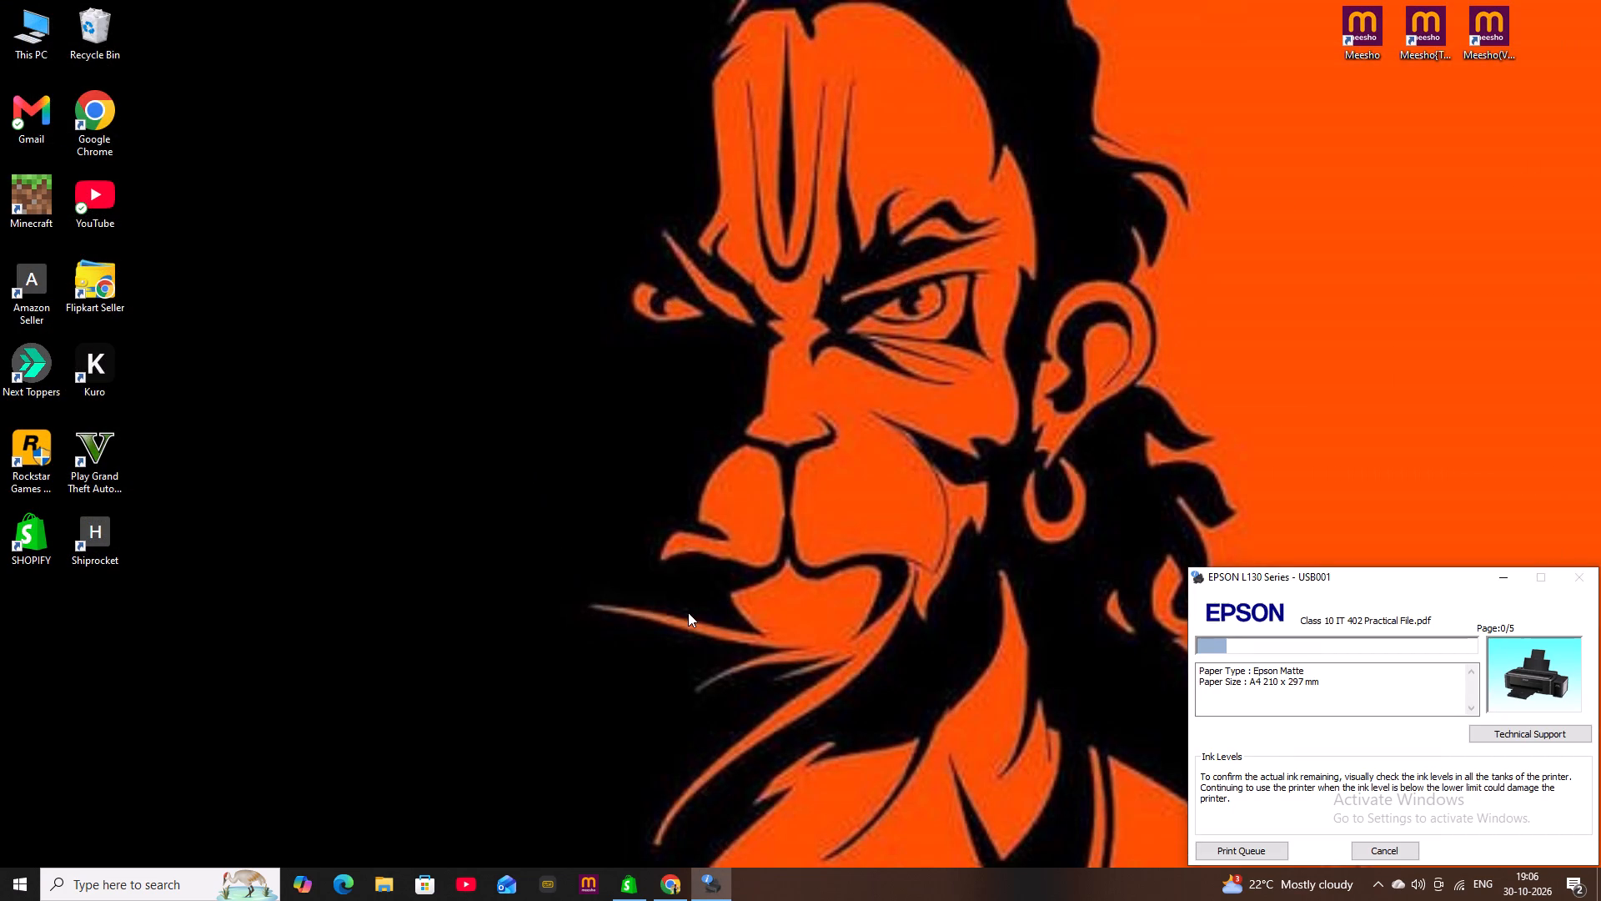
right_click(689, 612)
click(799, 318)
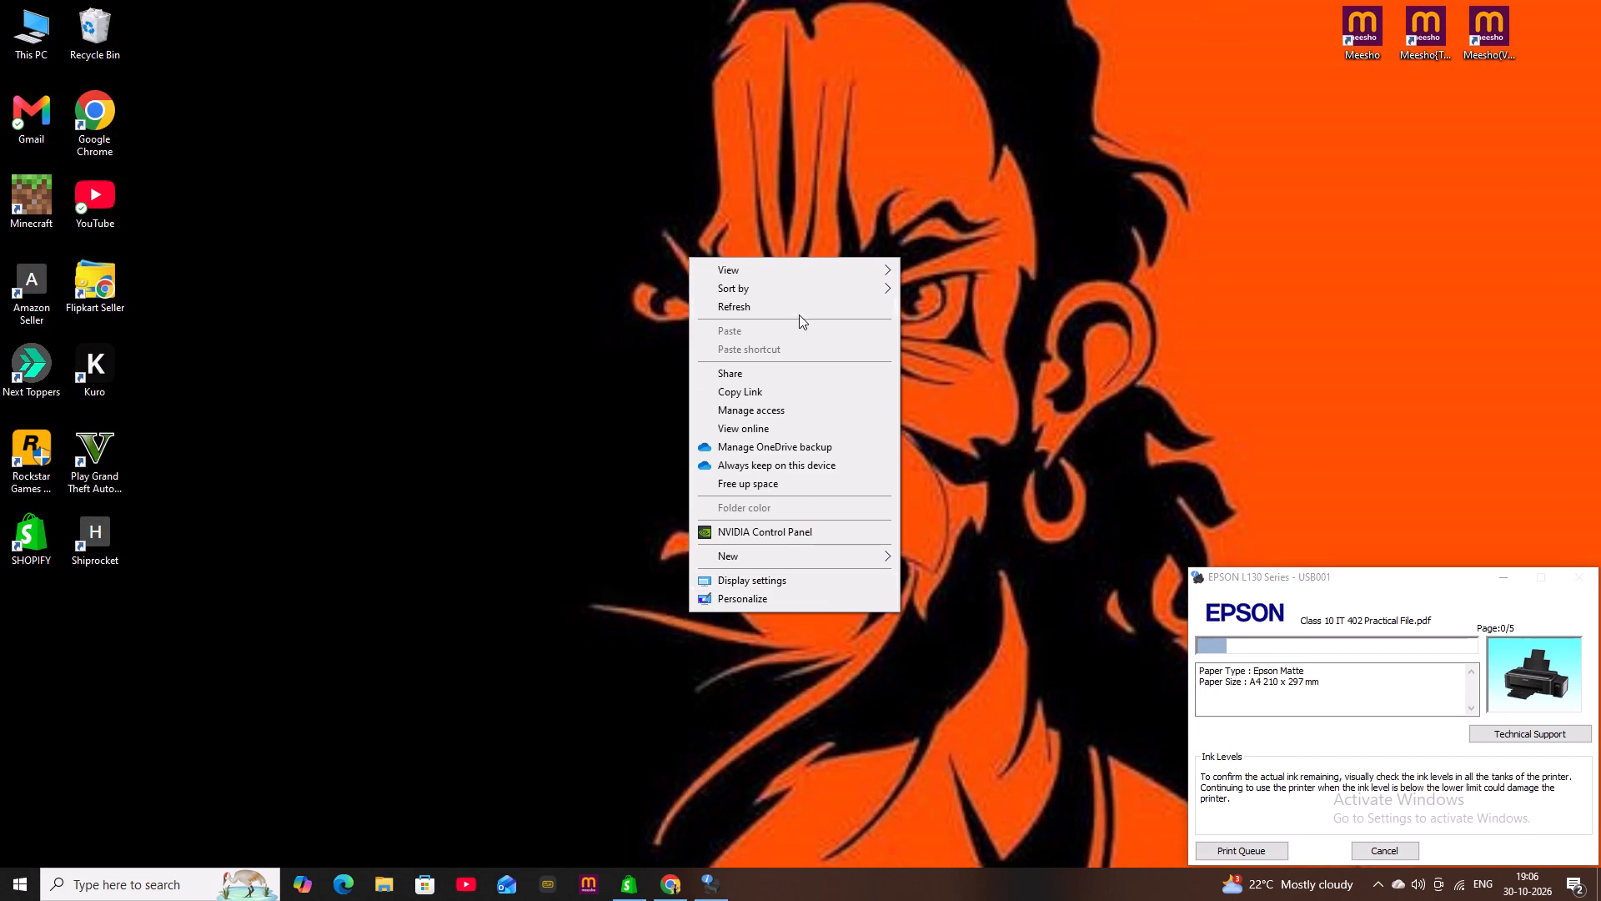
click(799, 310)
Switch to the Shopify window with the blank Add product page.
click(673, 899)
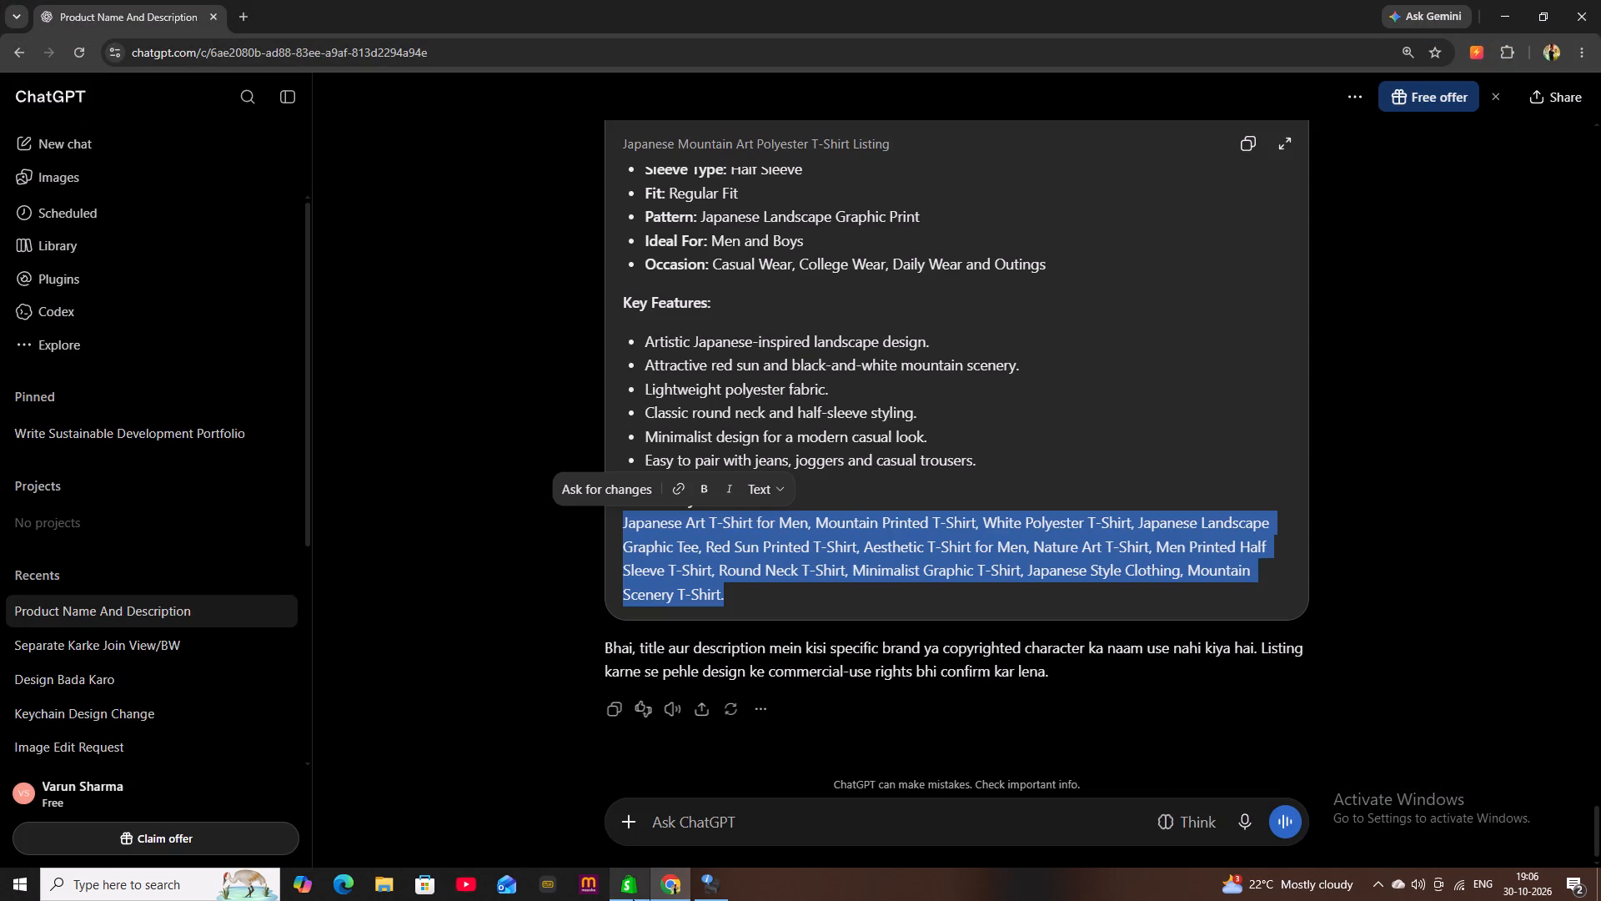
click(1492, 24)
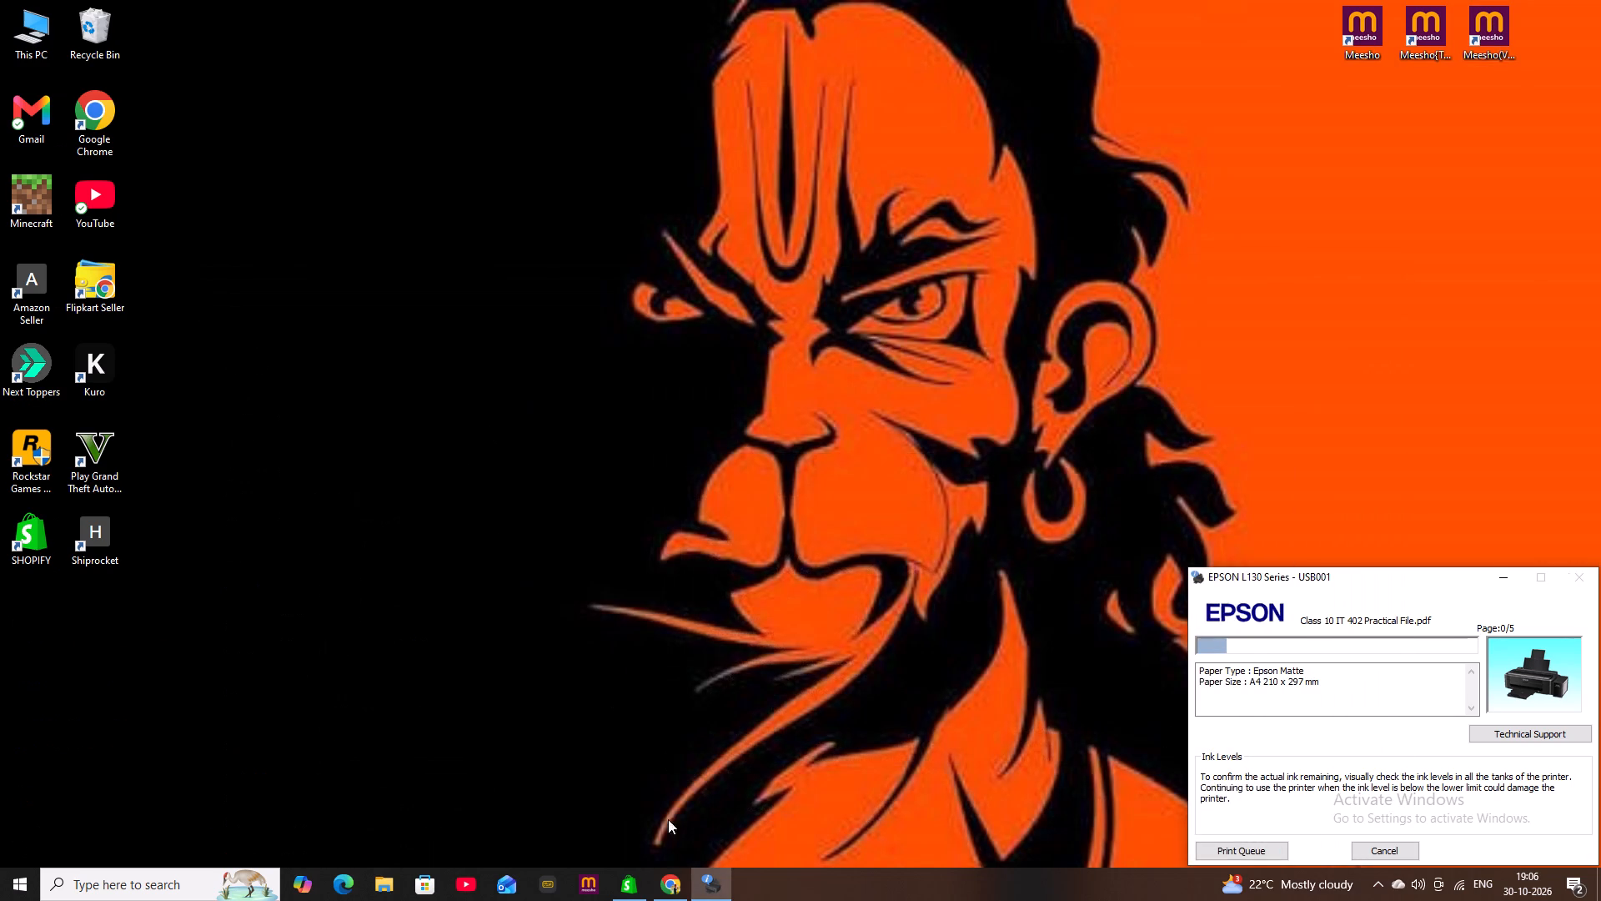
click(657, 884)
click(638, 894)
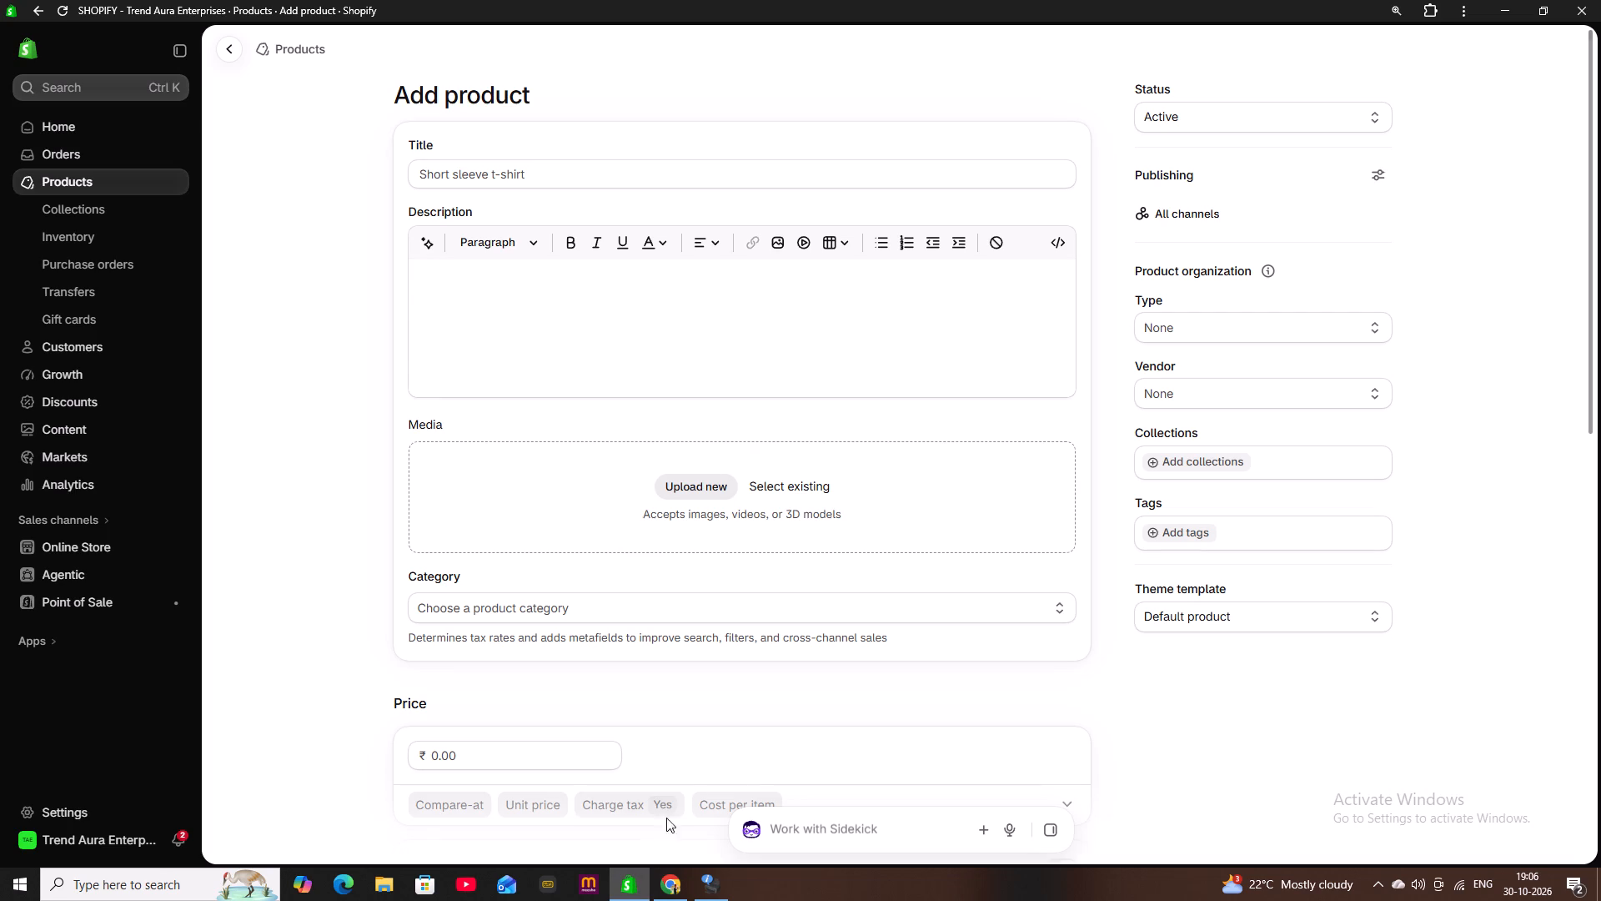
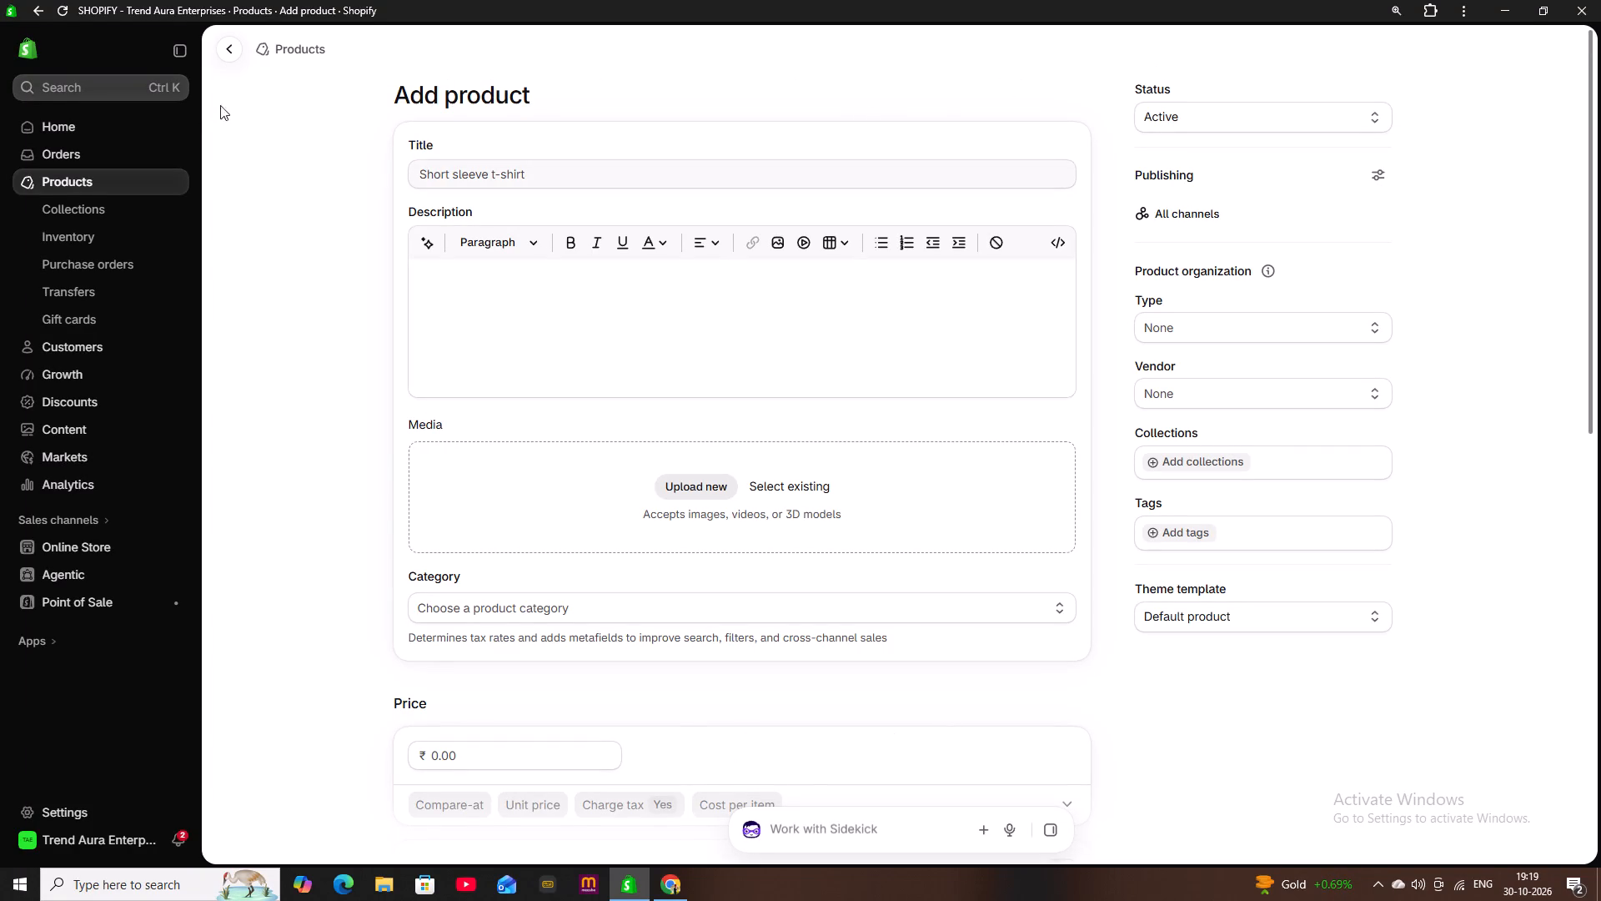
Leave the blank product form and open the store's product list.
click(142, 192)
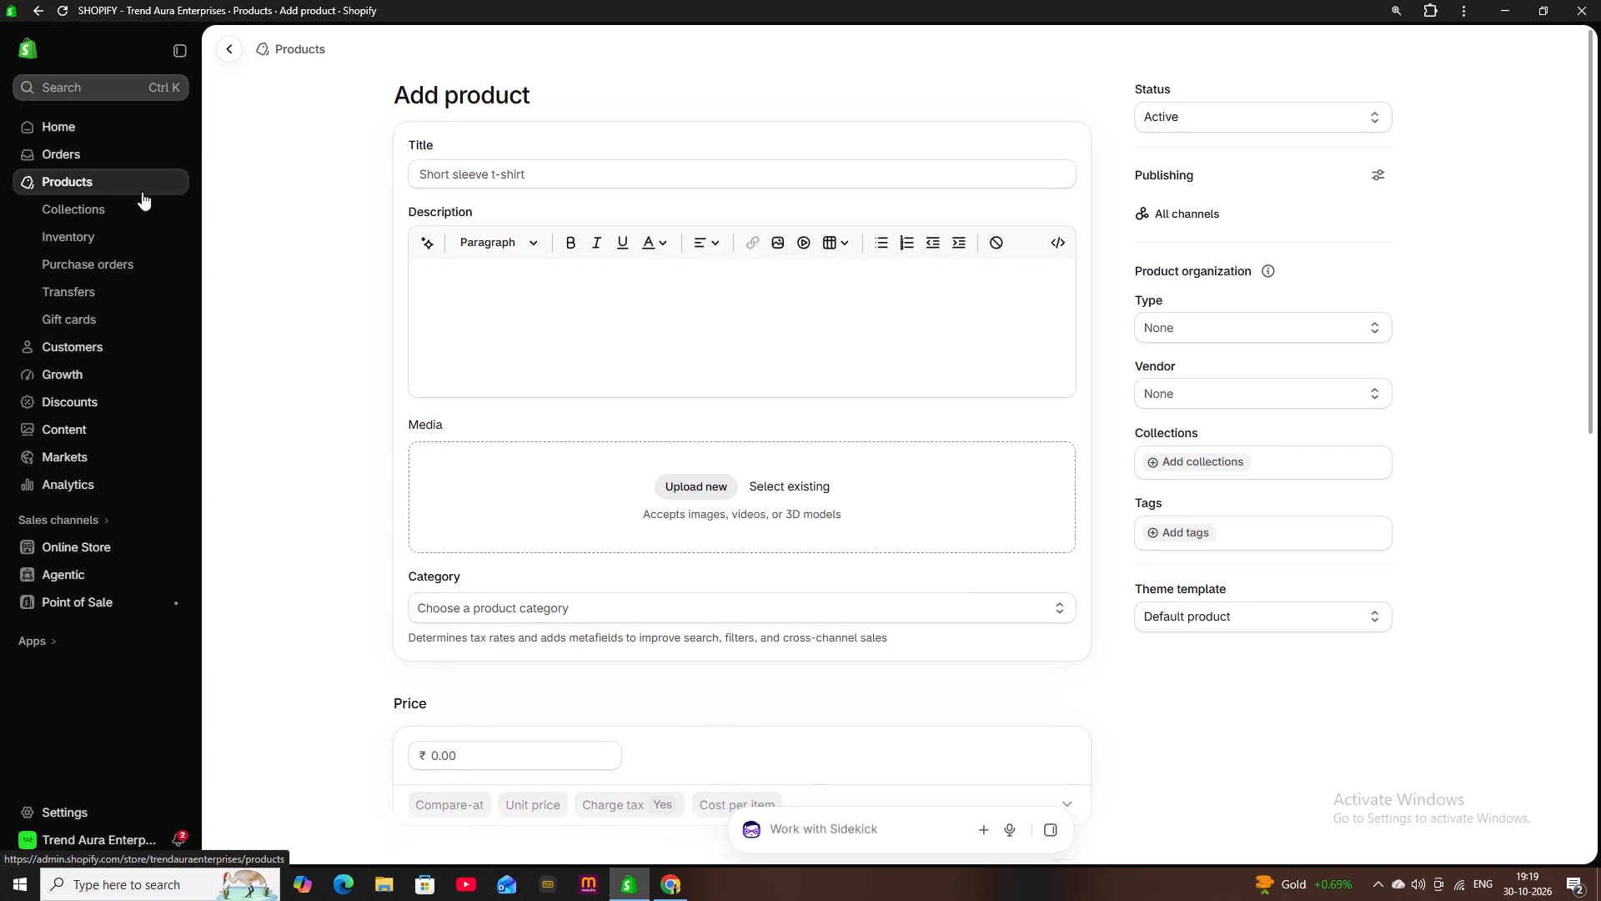
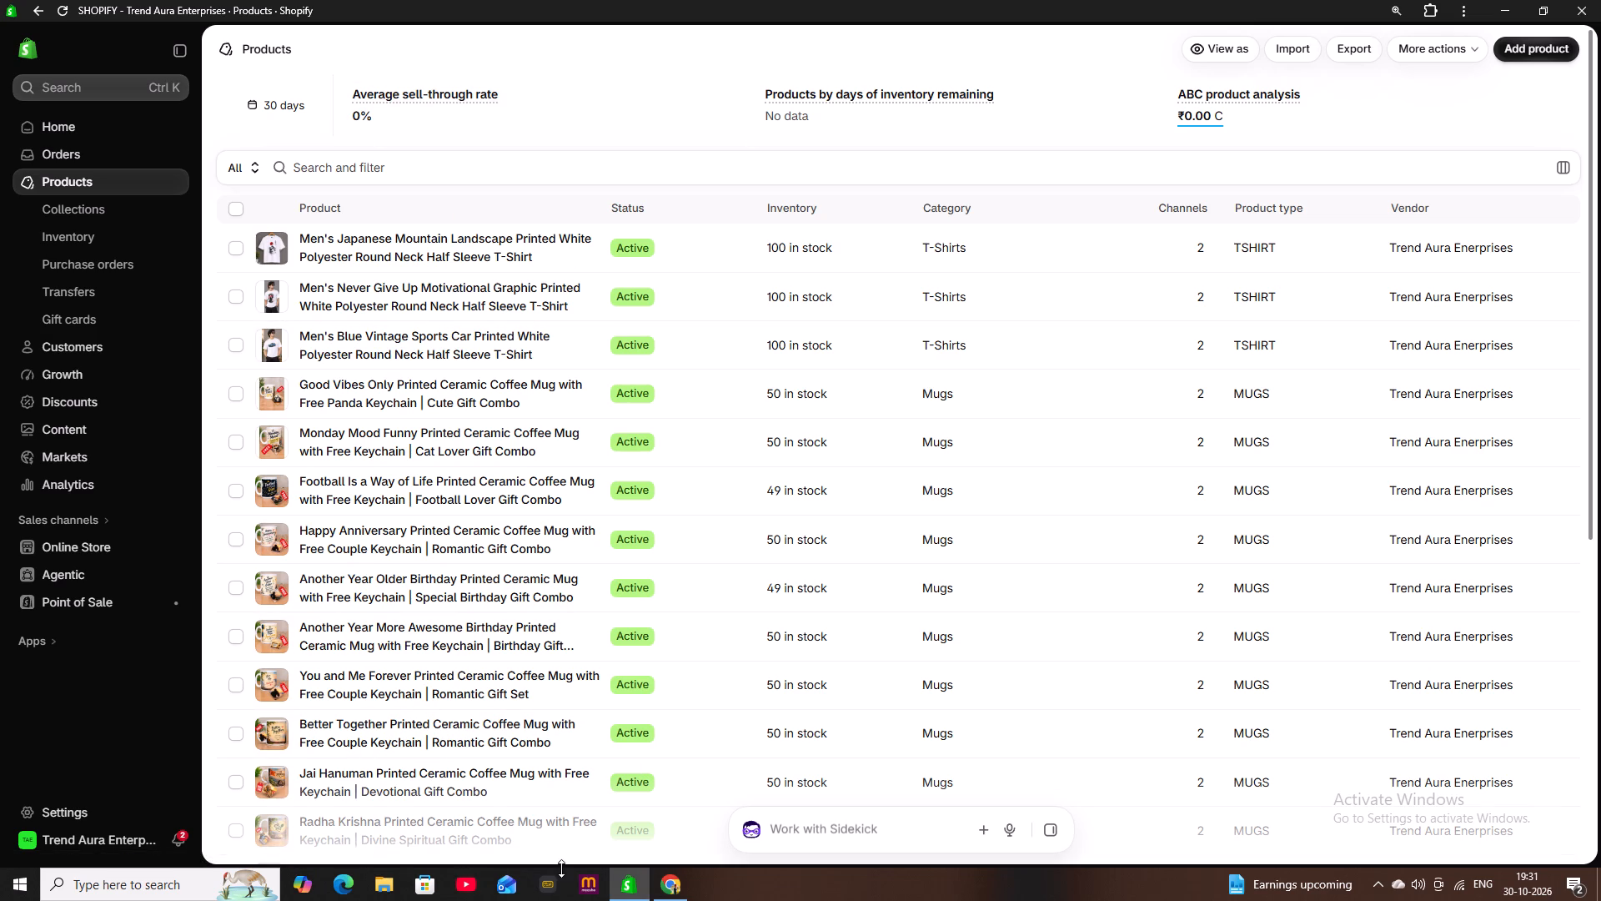
Switch from the store's product list to Windows search.
click(143, 883)
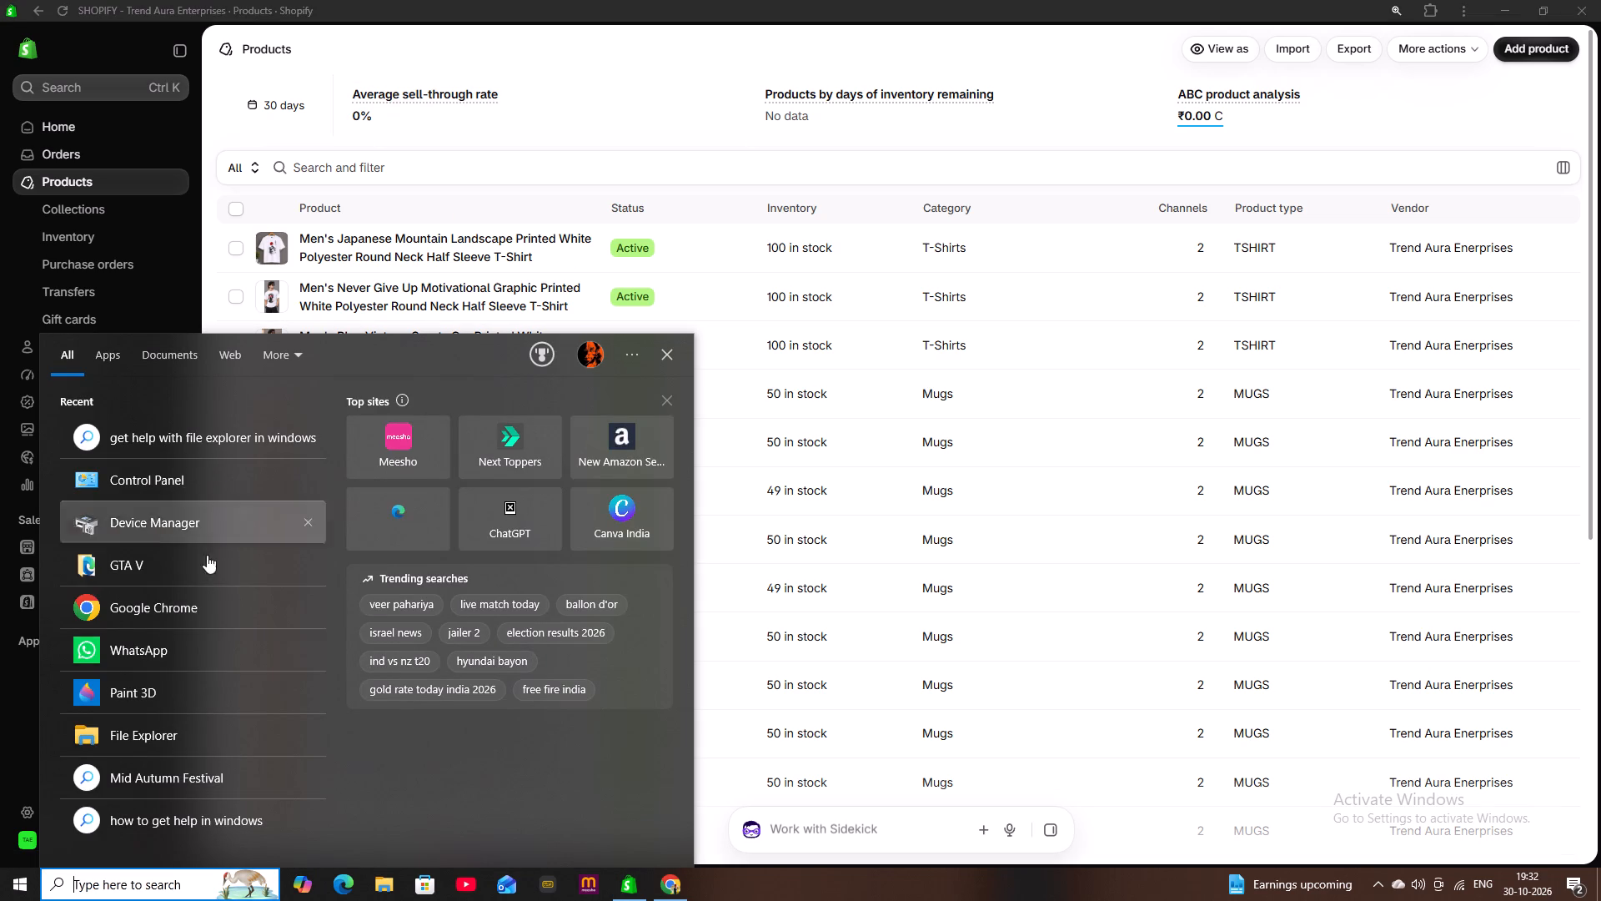
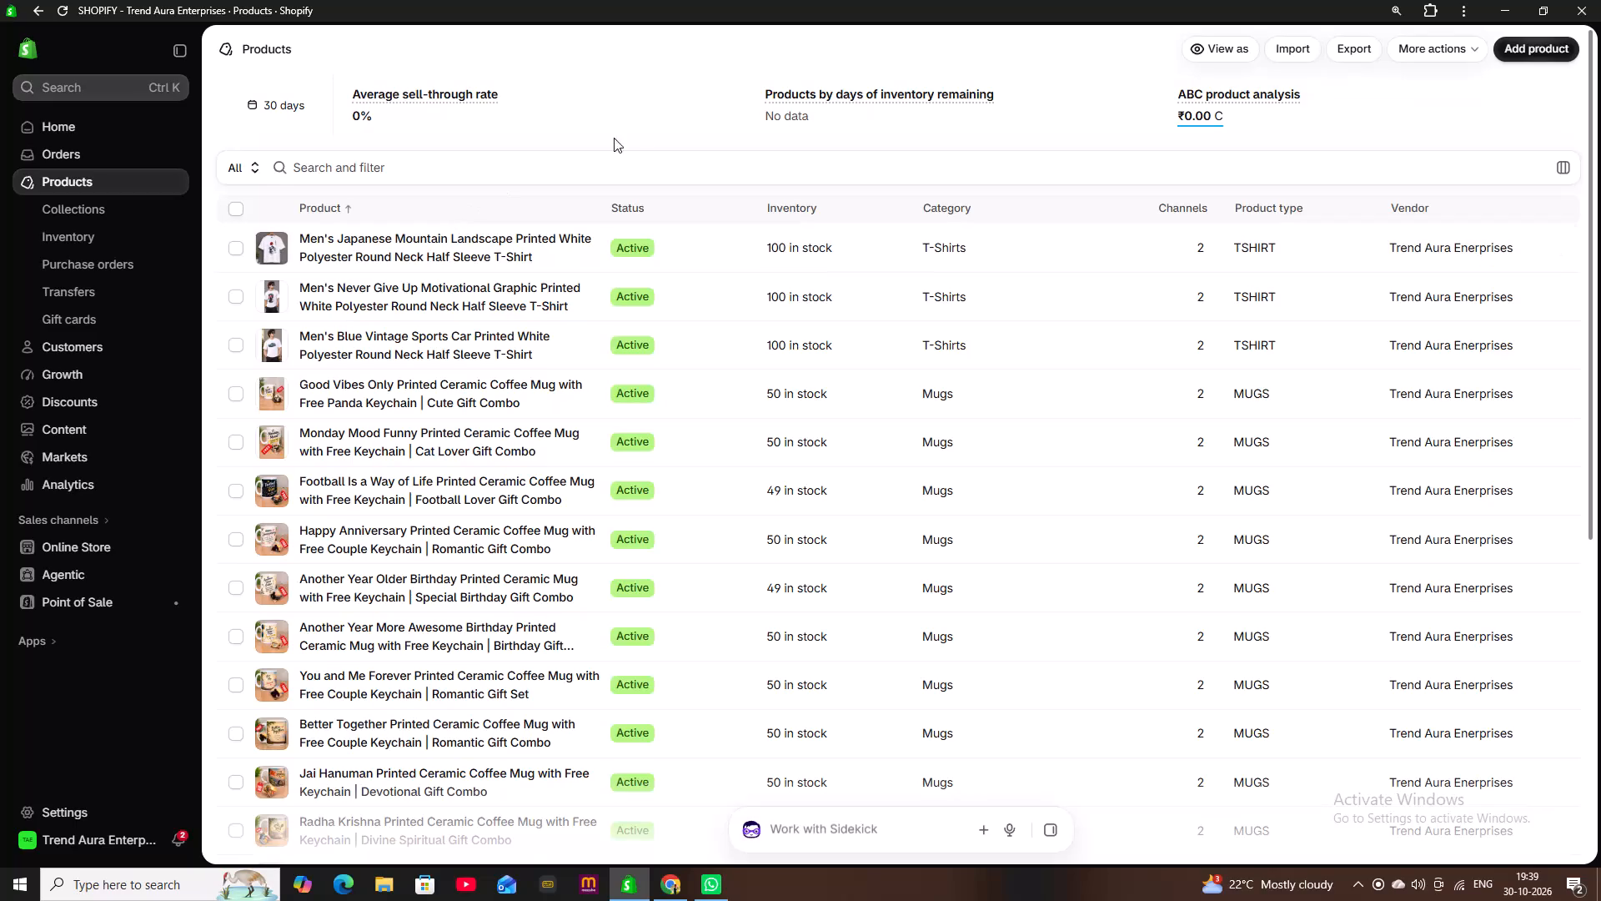
Sort the product list alphabetically by product name and look through the products already listed.
right_click(666, 102)
click(523, 195)
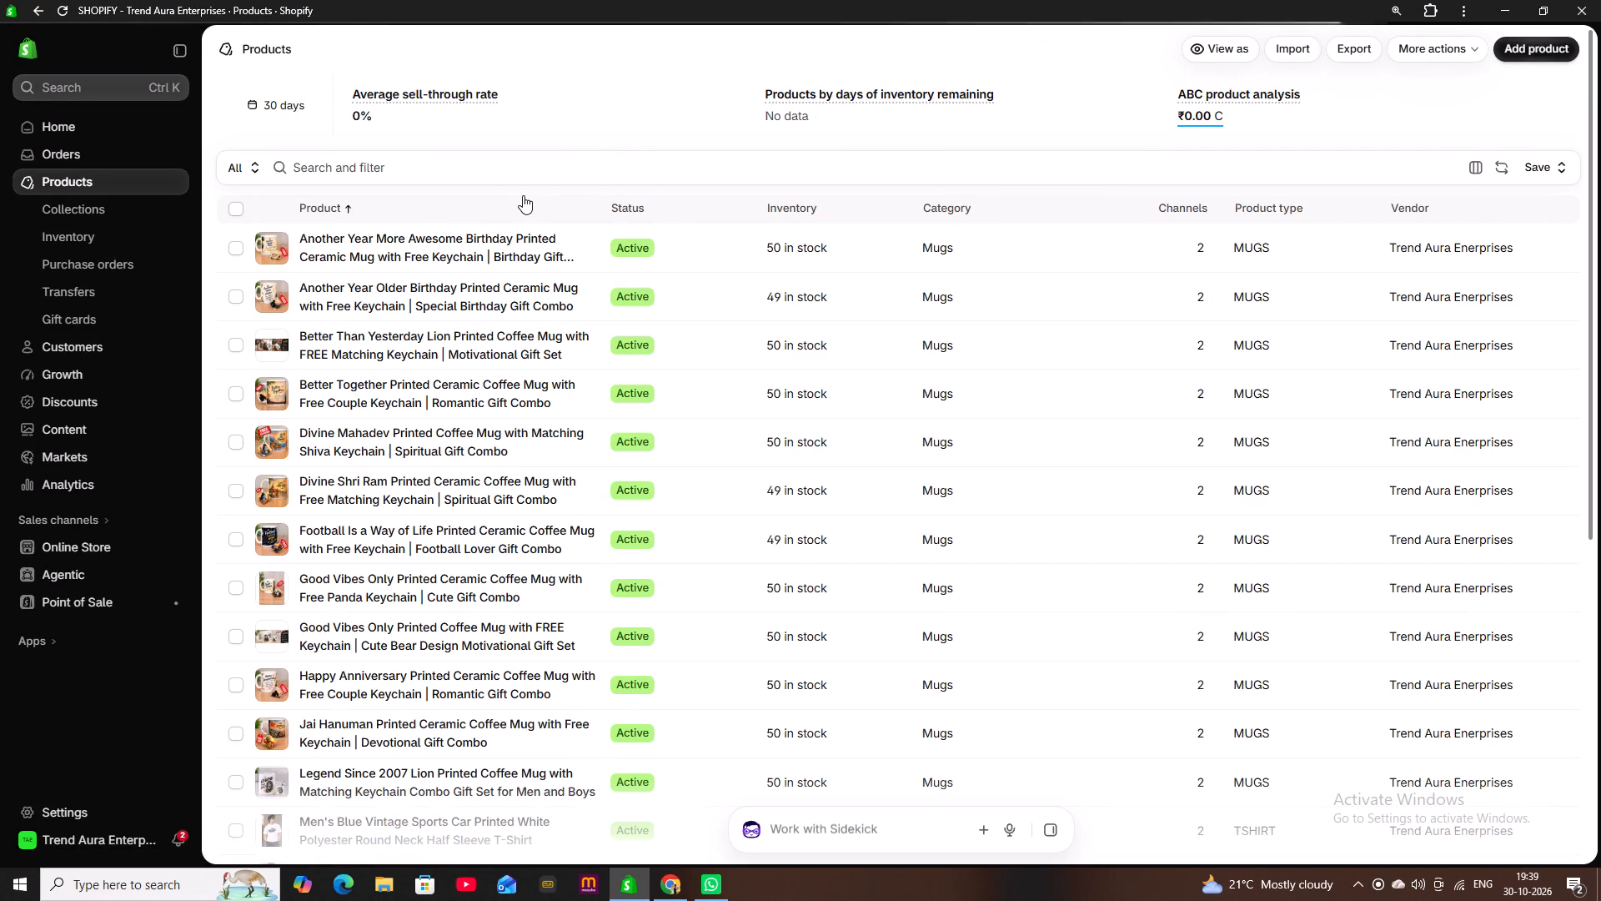
click(521, 200)
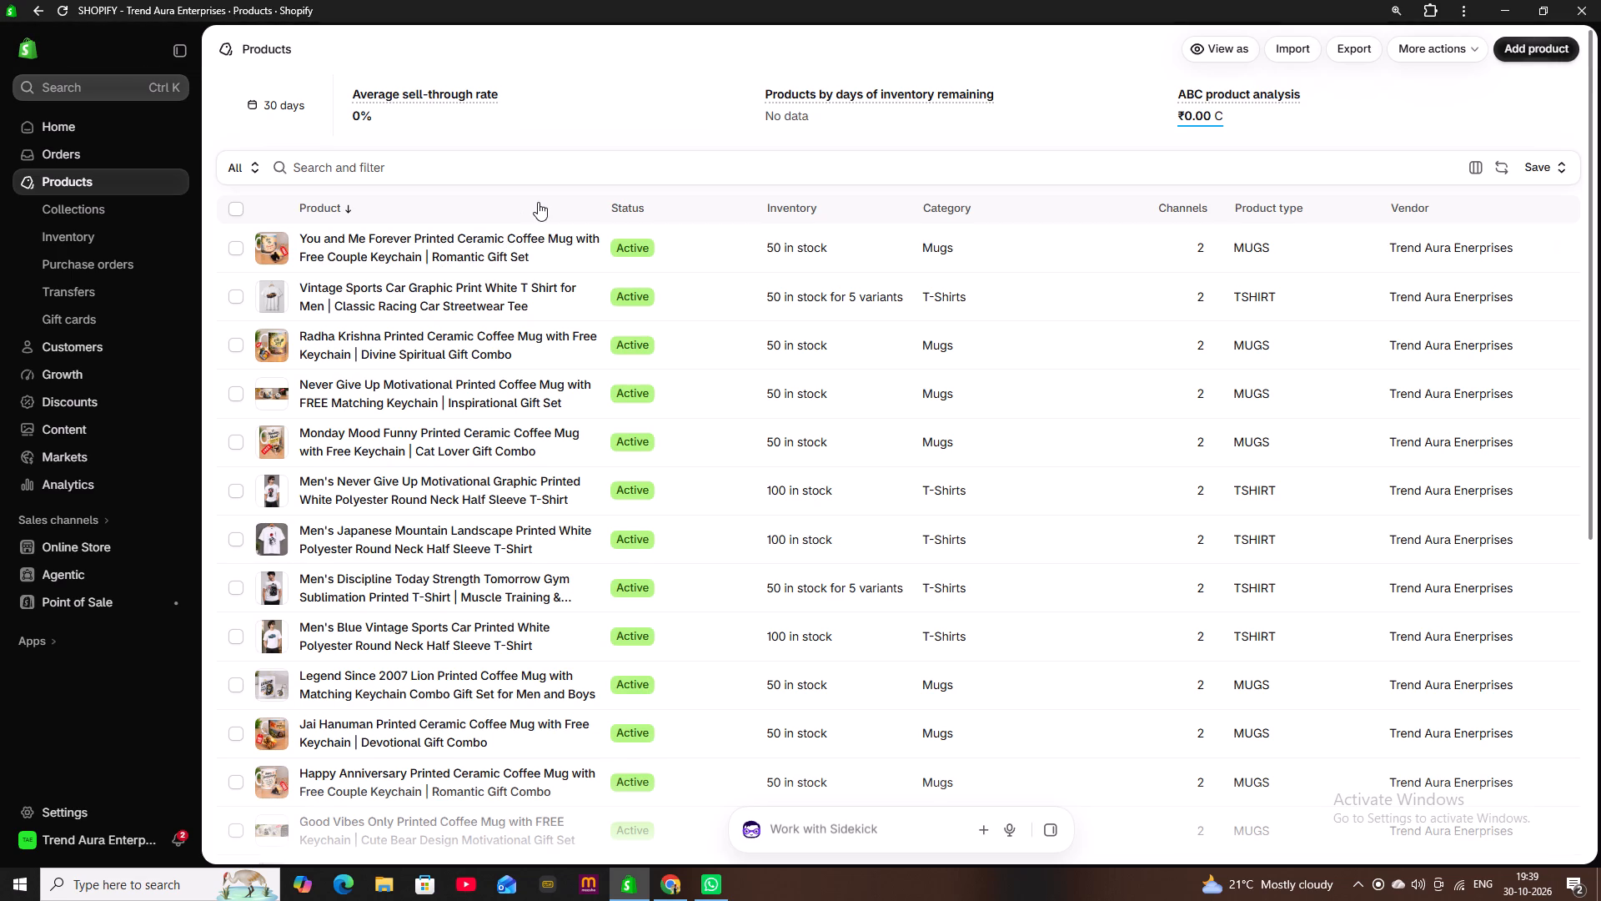
click(527, 216)
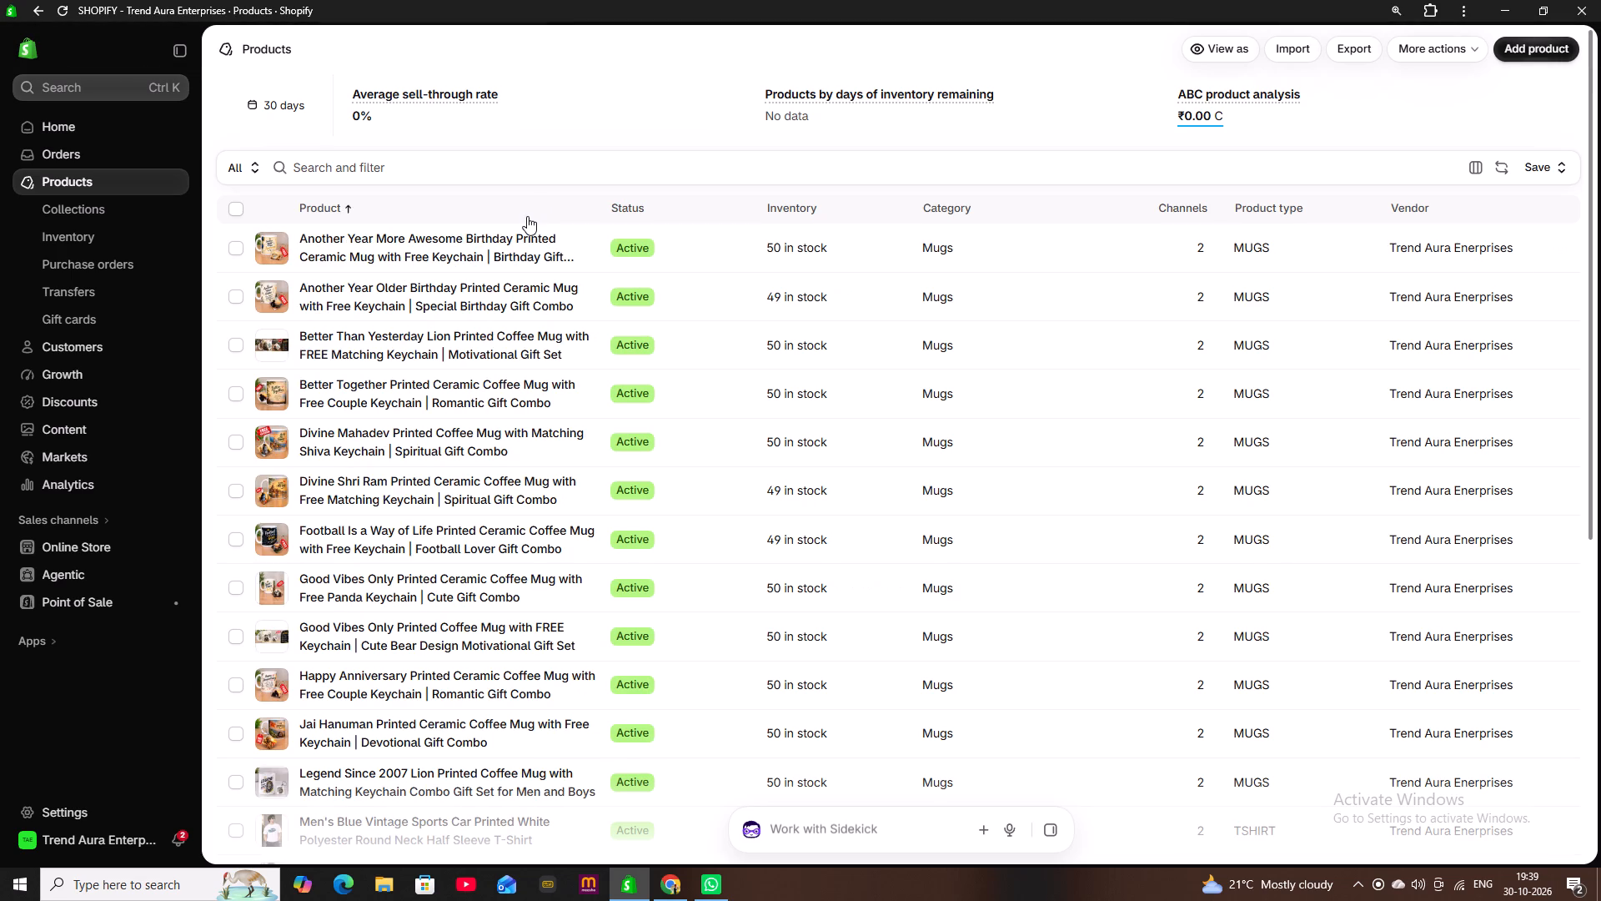
scroll(466, 360, up, 3)
scroll(466, 360, down, 4)
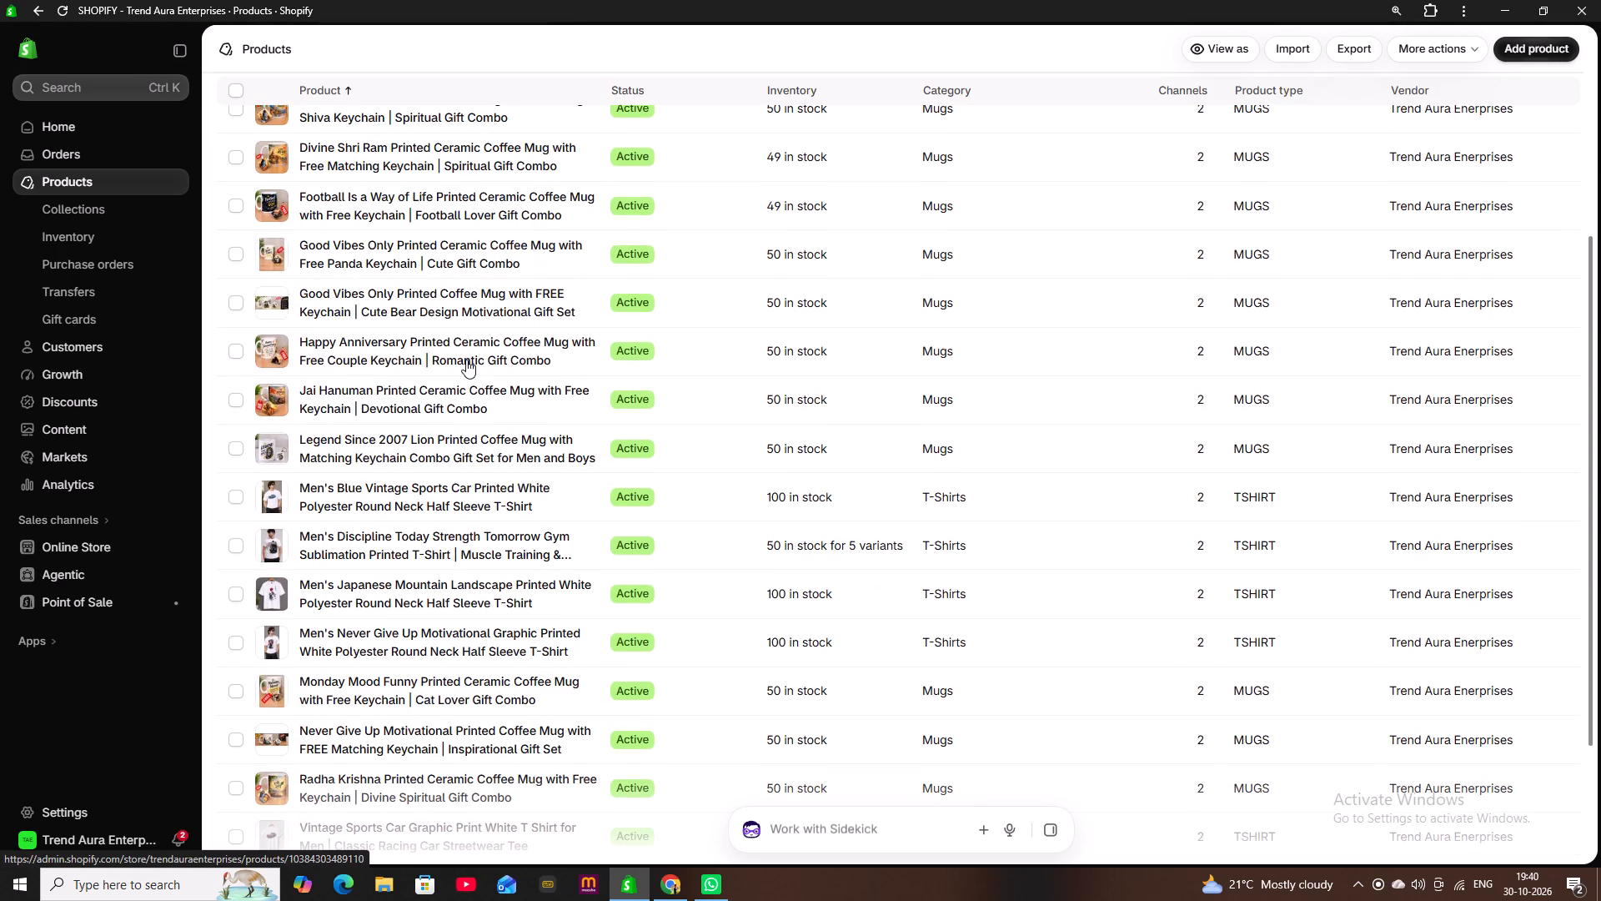
scroll(466, 360, up, 4)
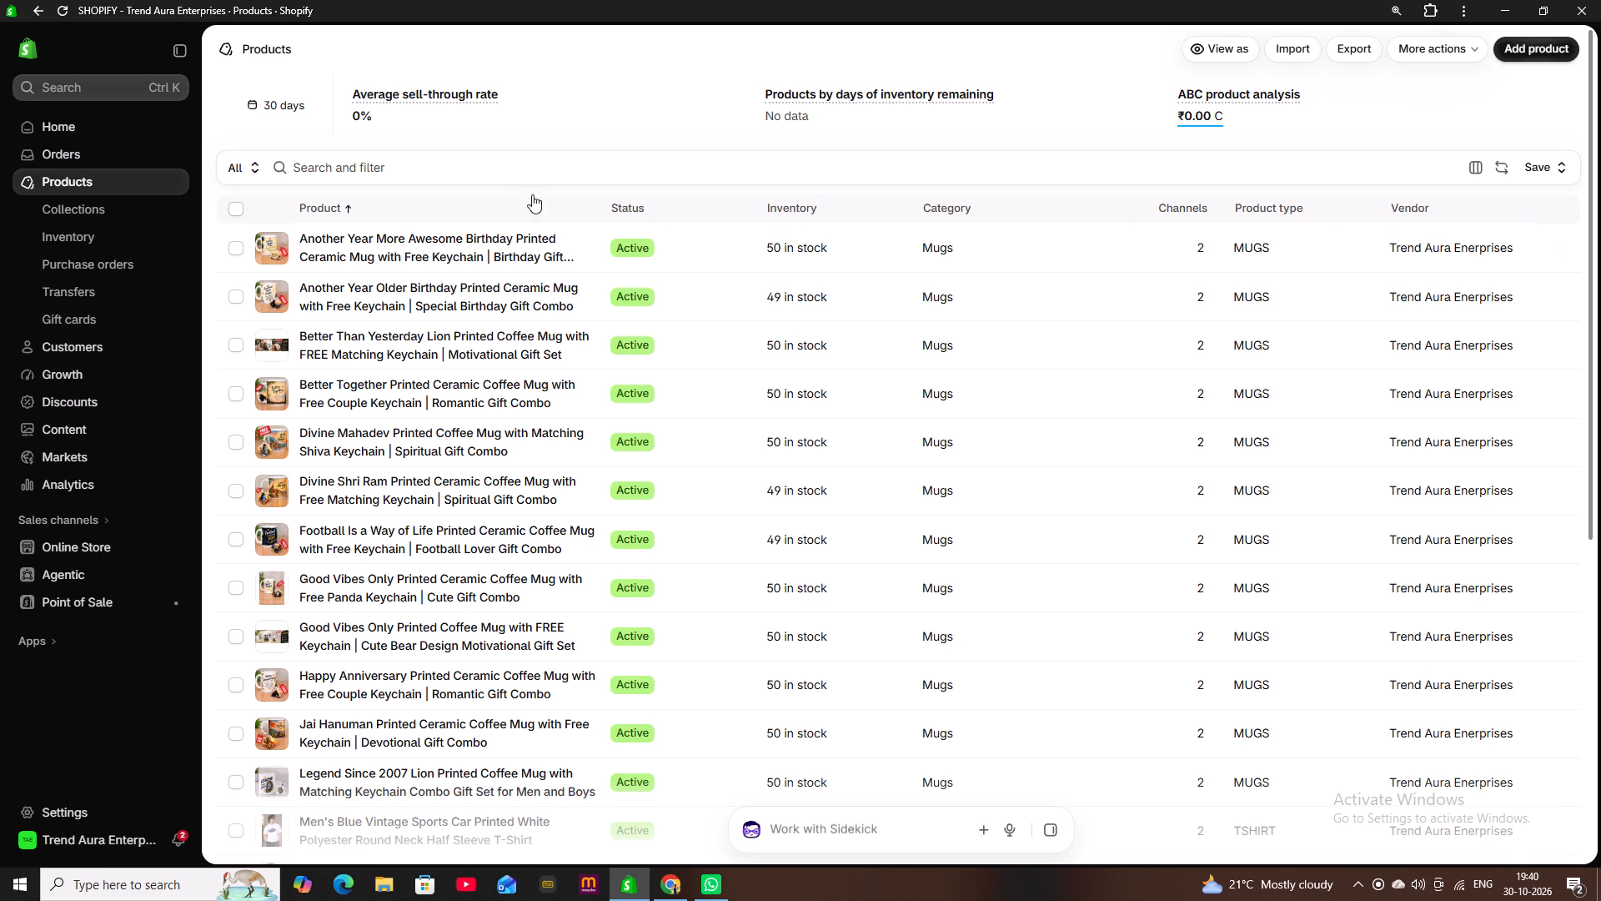
click(499, 191)
click(498, 195)
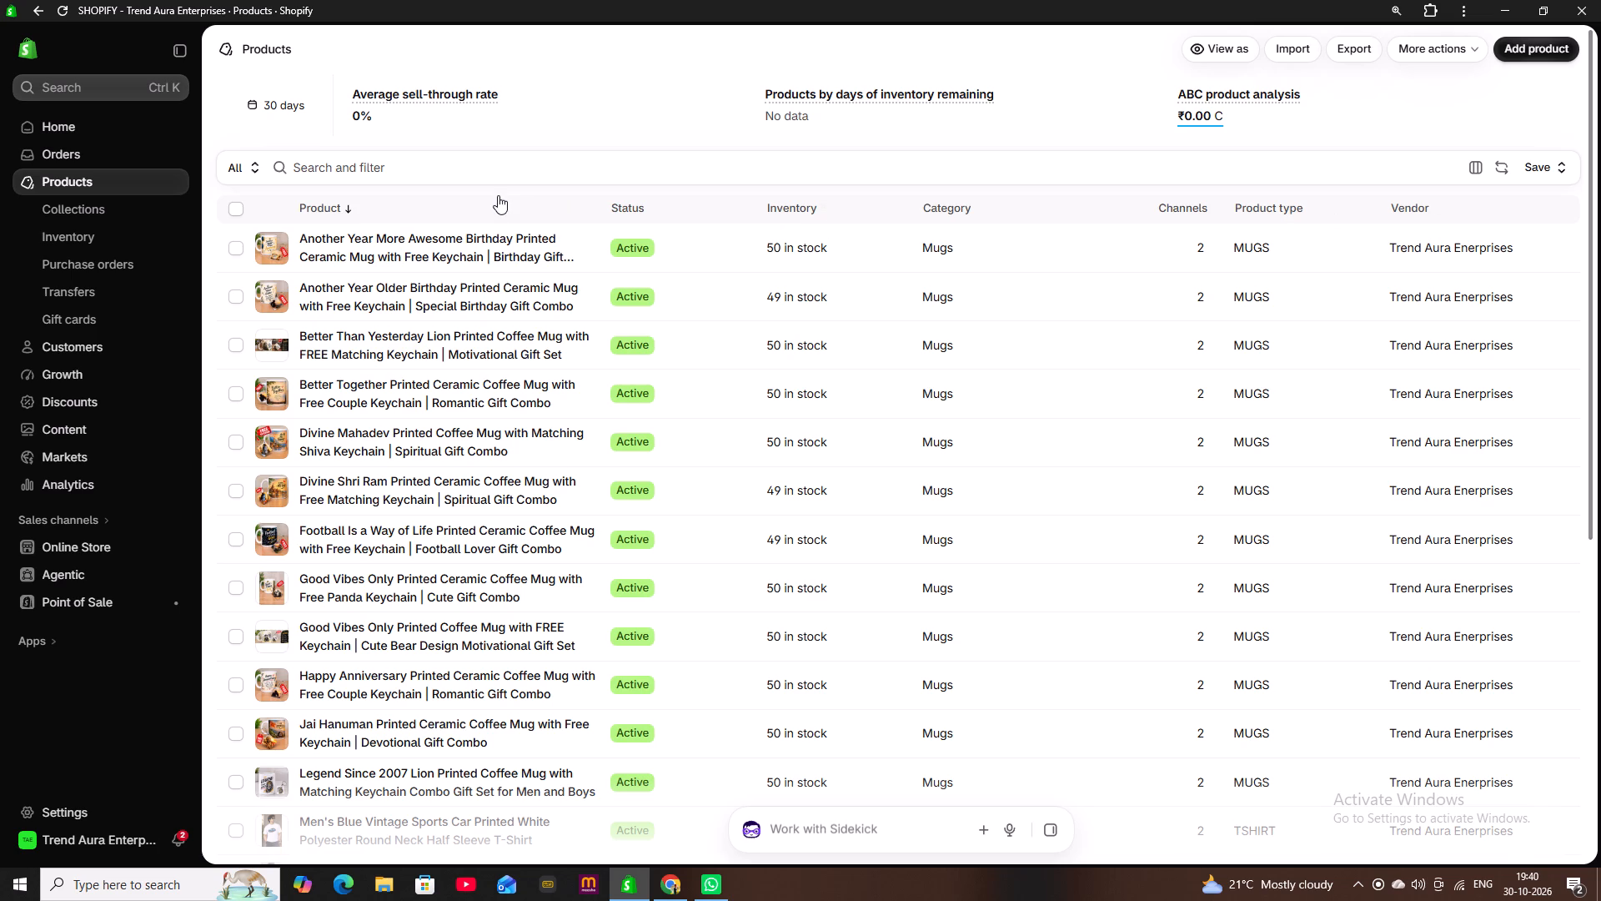
click(487, 202)
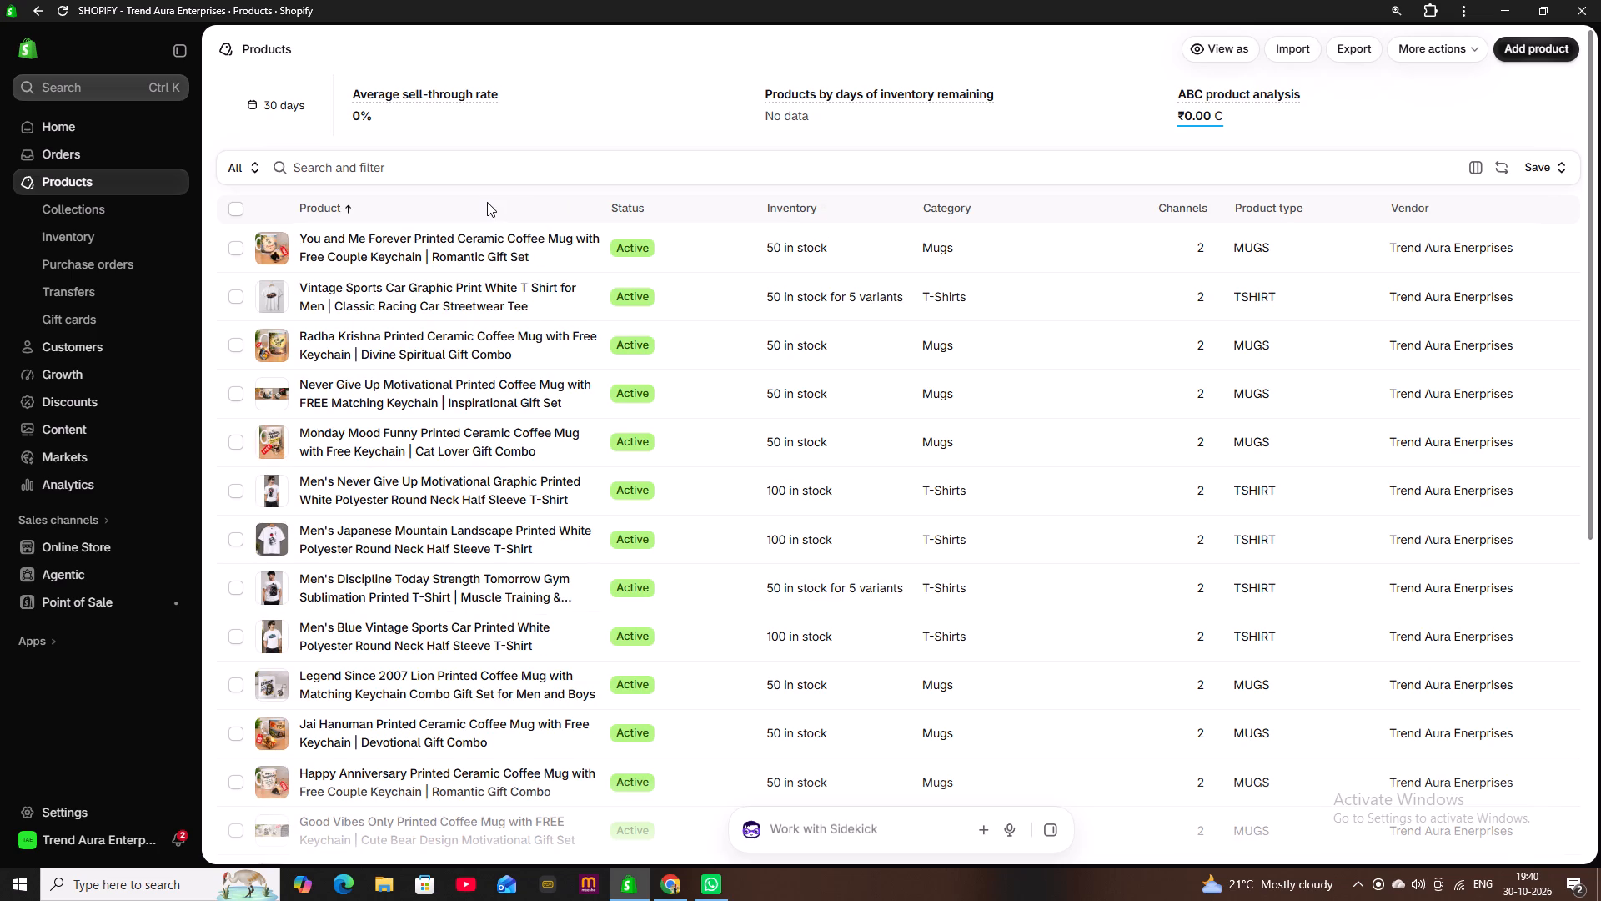
scroll(447, 333, up, 4)
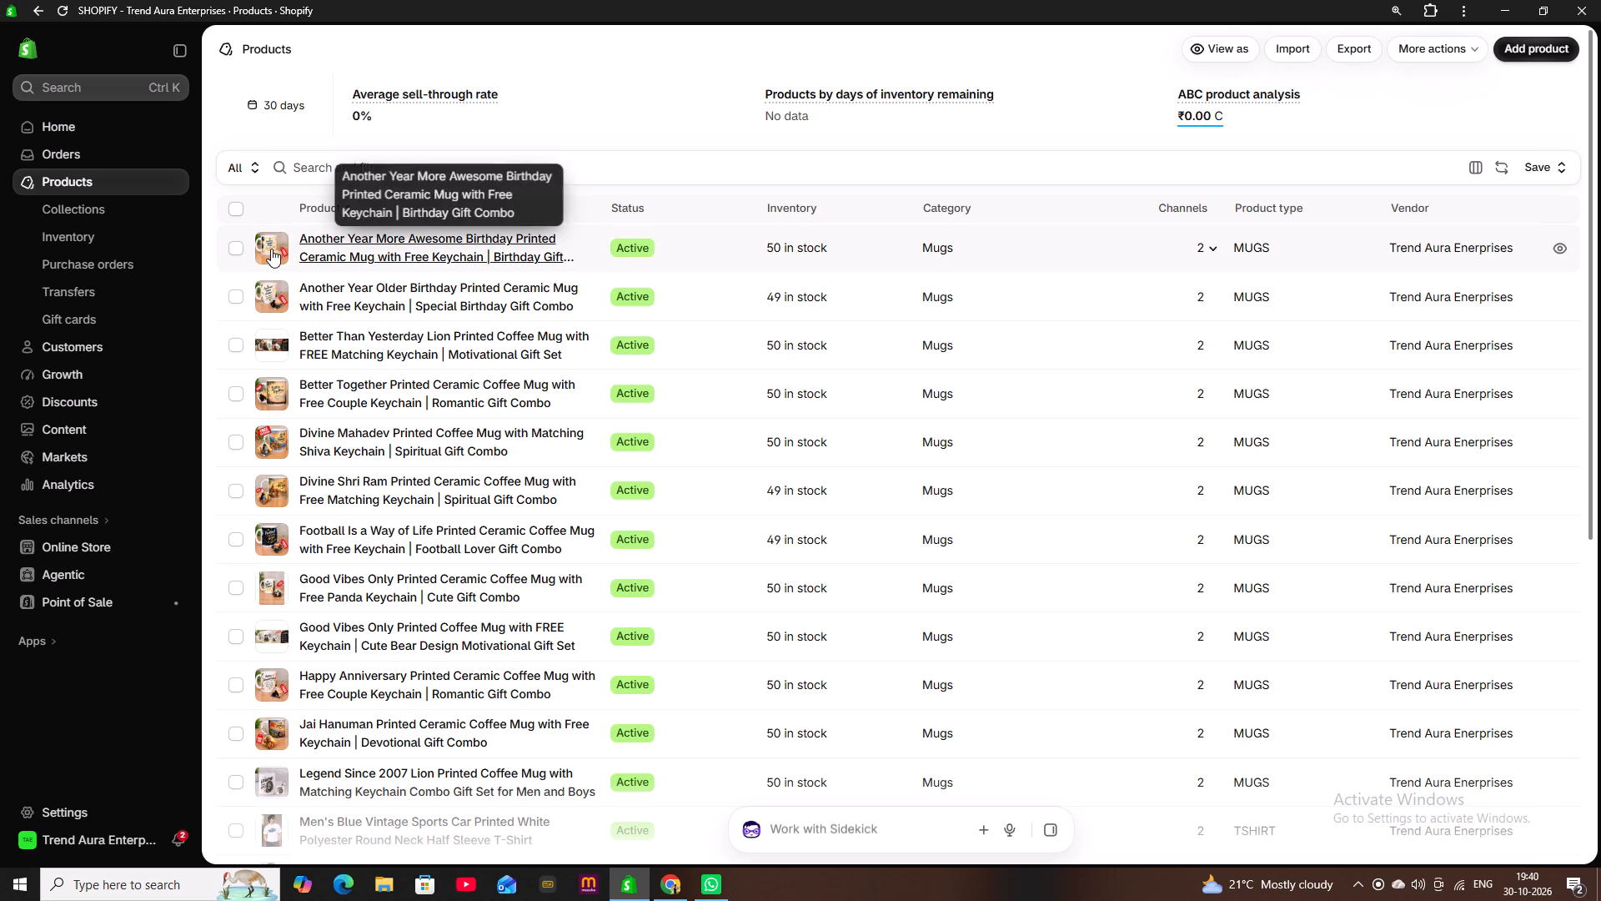
scroll(483, 461, down, 3)
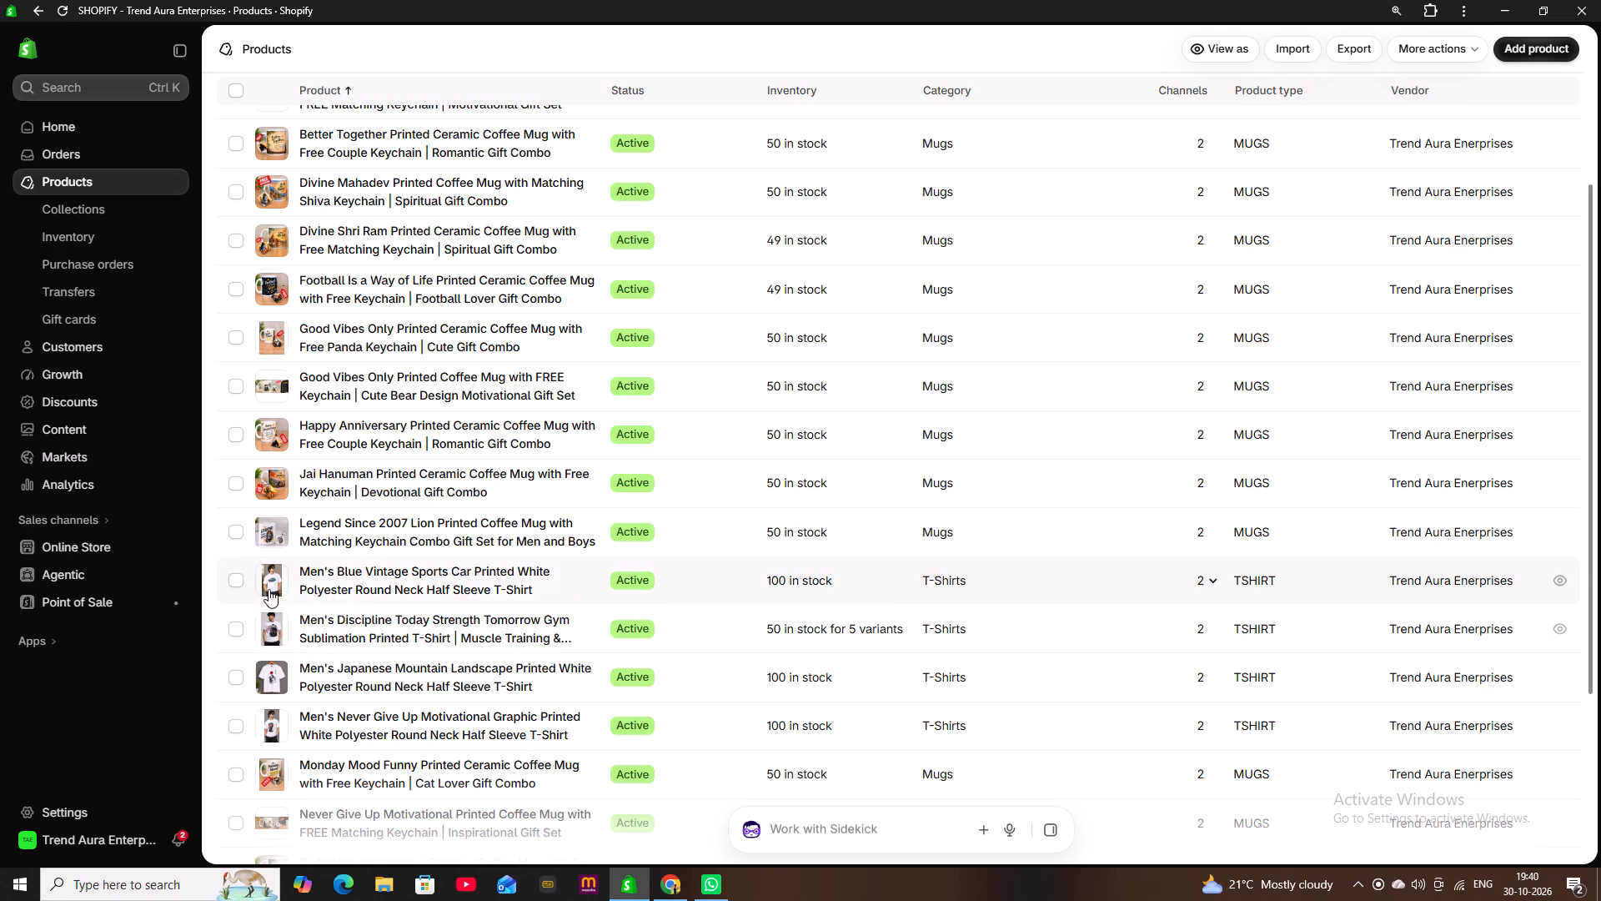
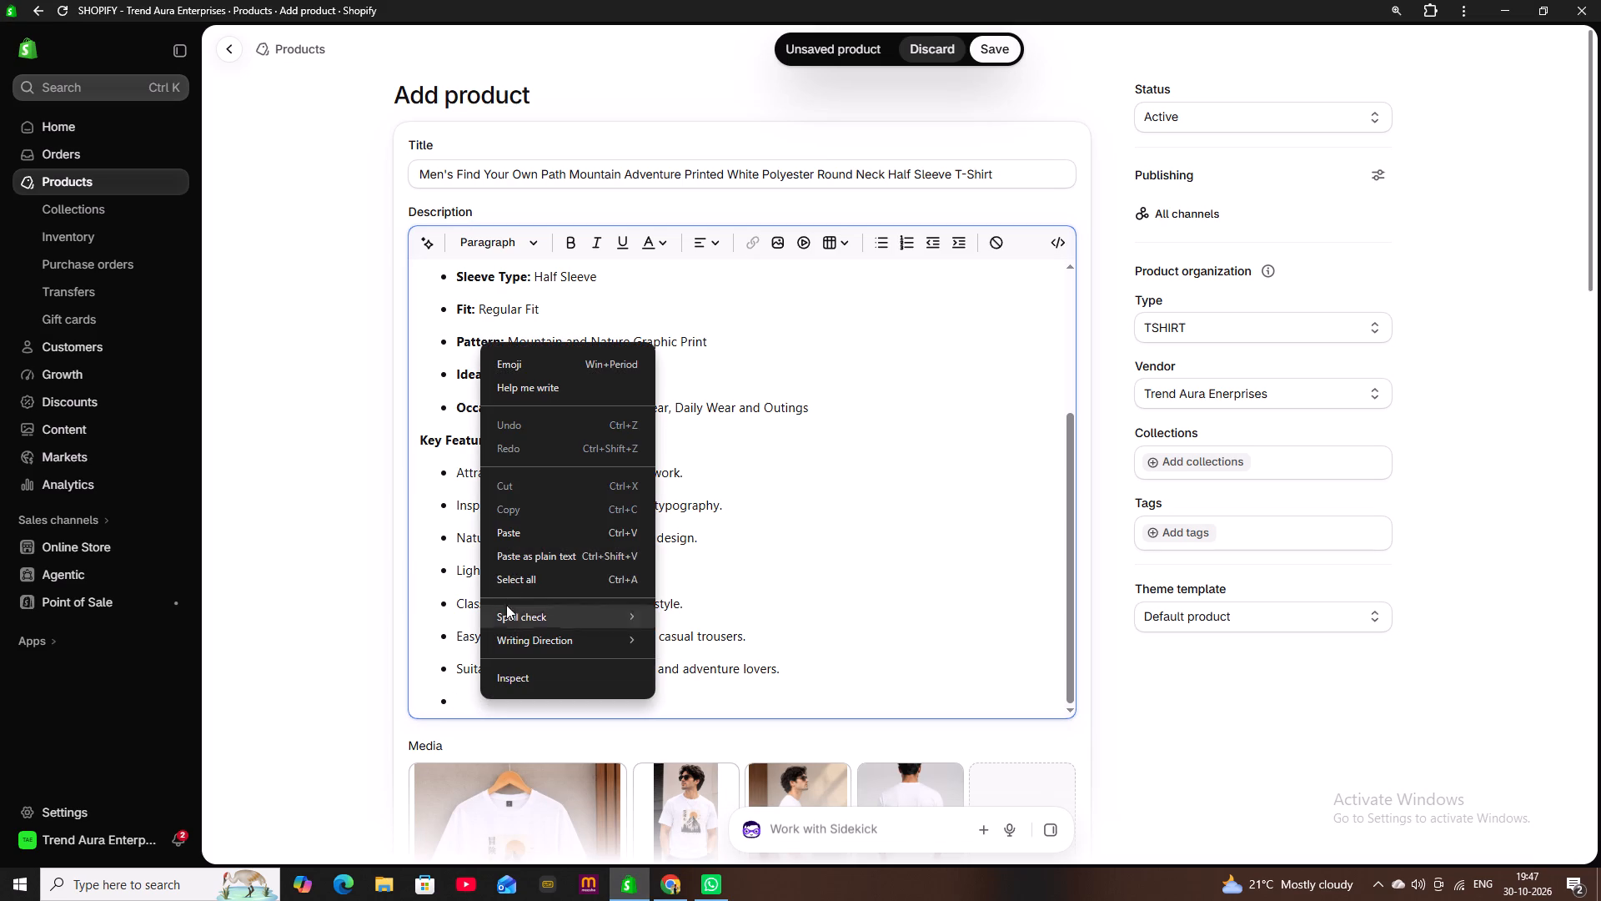
click(518, 534)
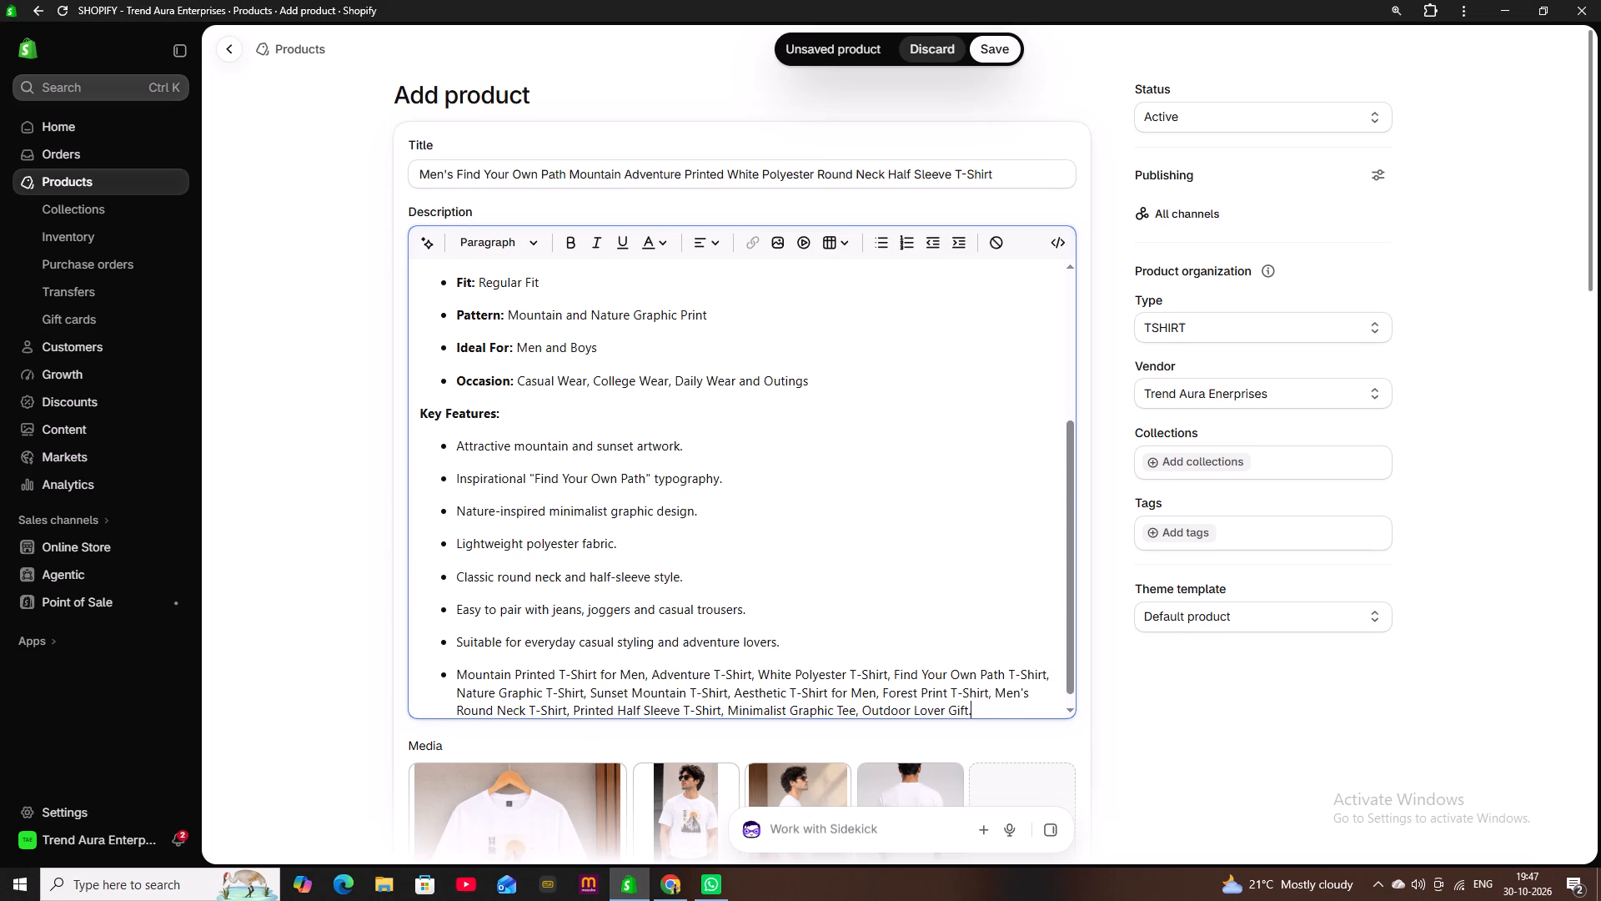
Set the product price to ₹120.
scroll(1227, 642, down, 3)
scroll(1139, 606, down, 3)
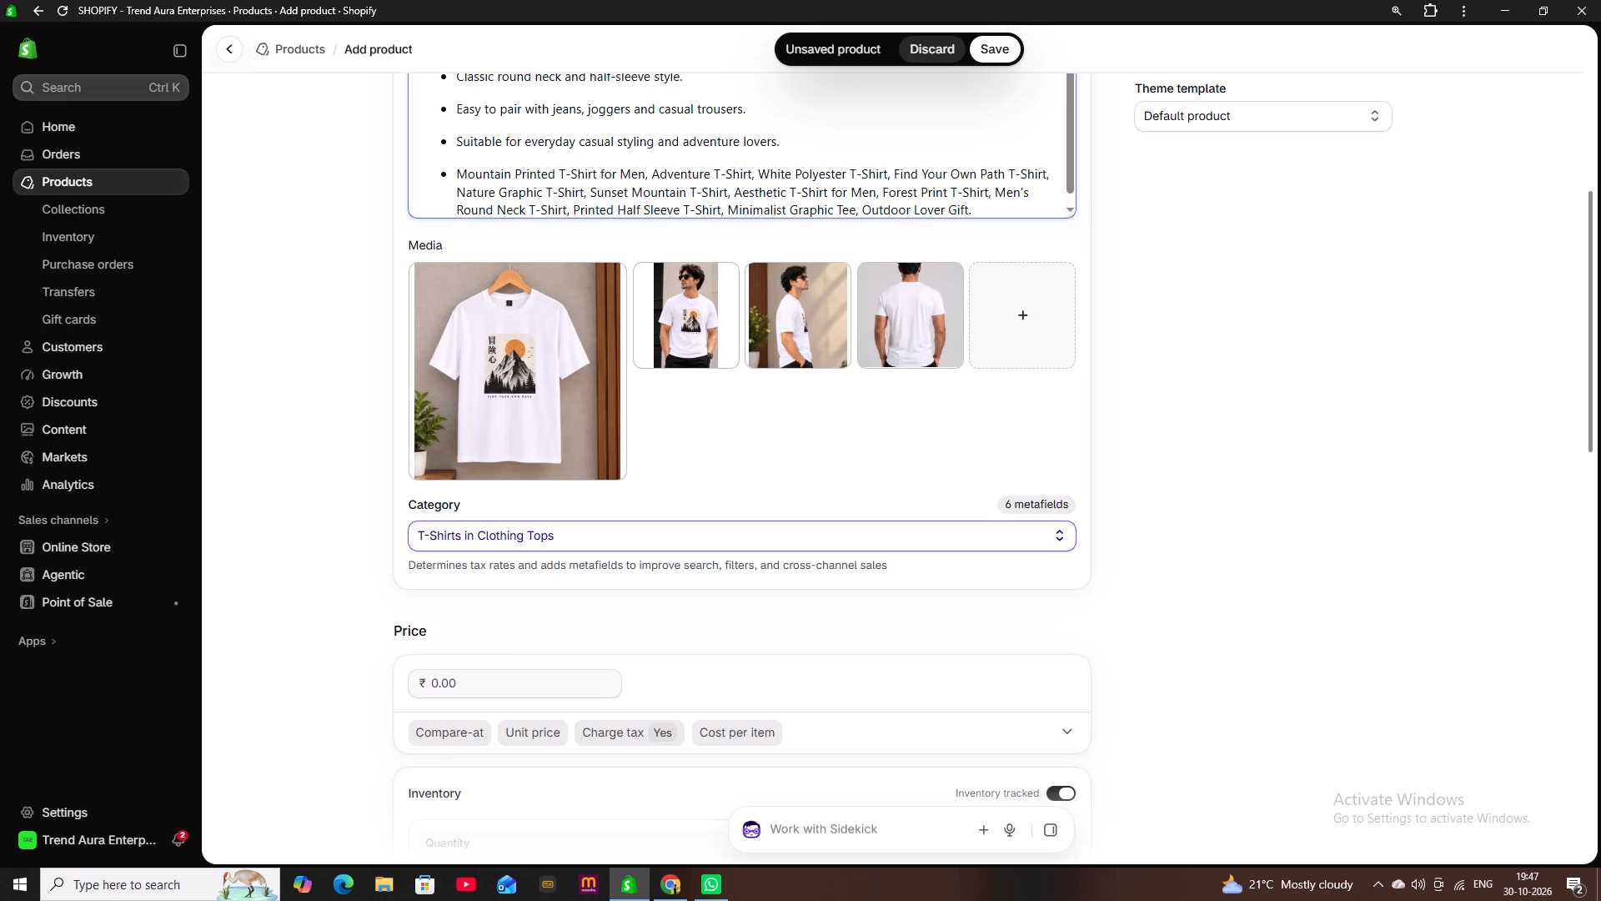
click(524, 681)
text(150)
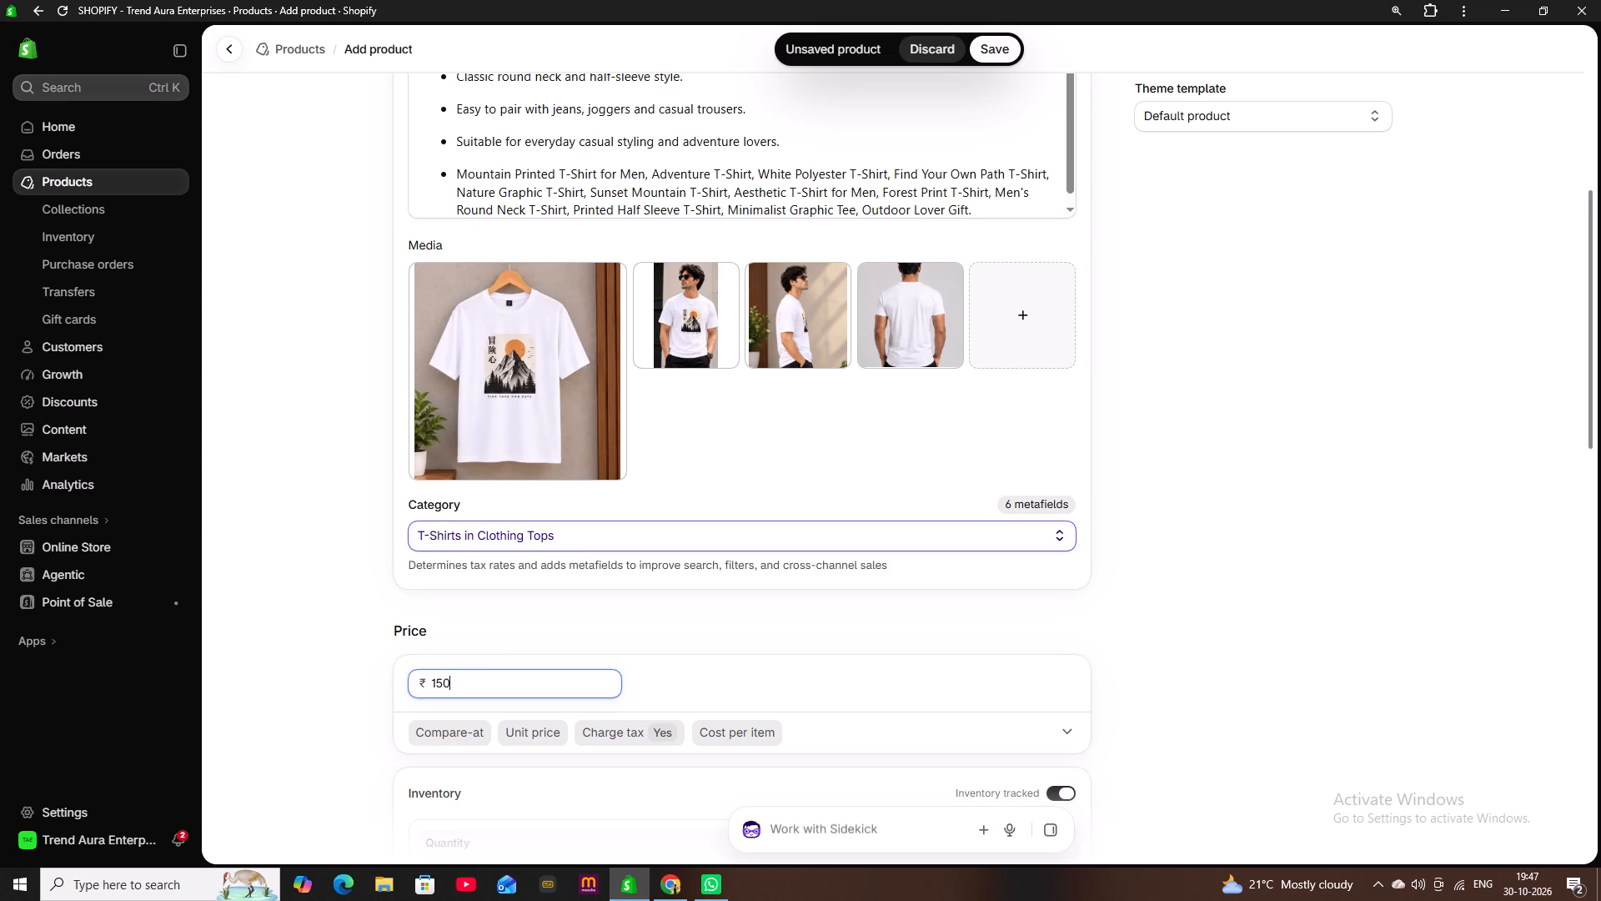
key(BackSpace)
key(BackSpace)
text(20)
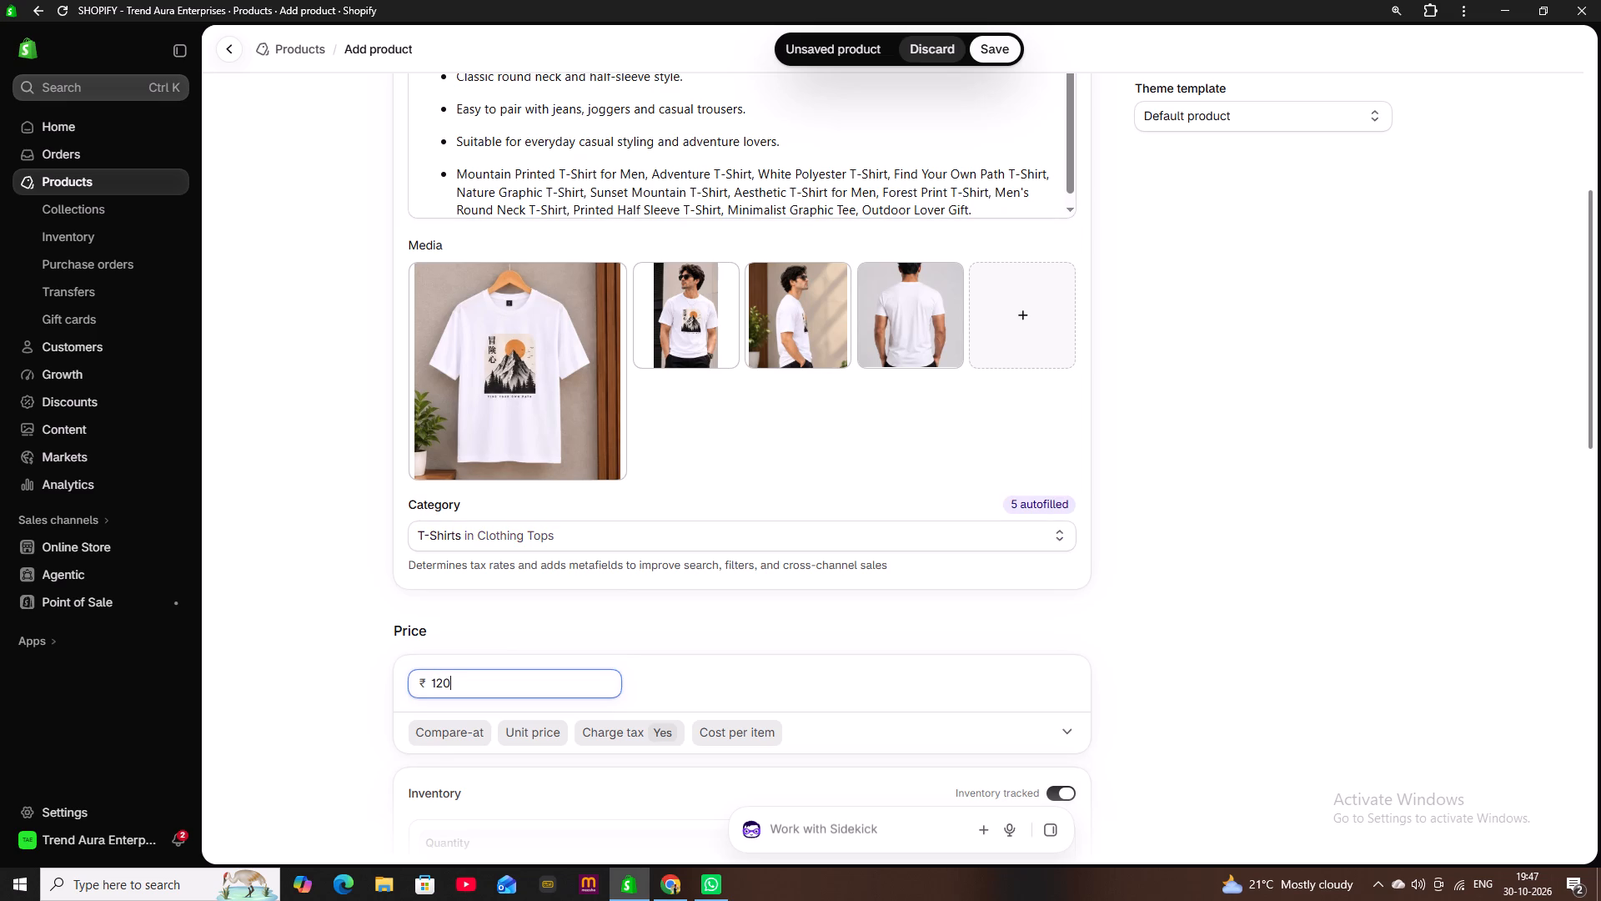
click(1303, 605)
Choose Trend Packaging (10 × 12 × 2 cm, 0.2 kg) as the package when shipped alone.
scroll(1303, 605, down, 5)
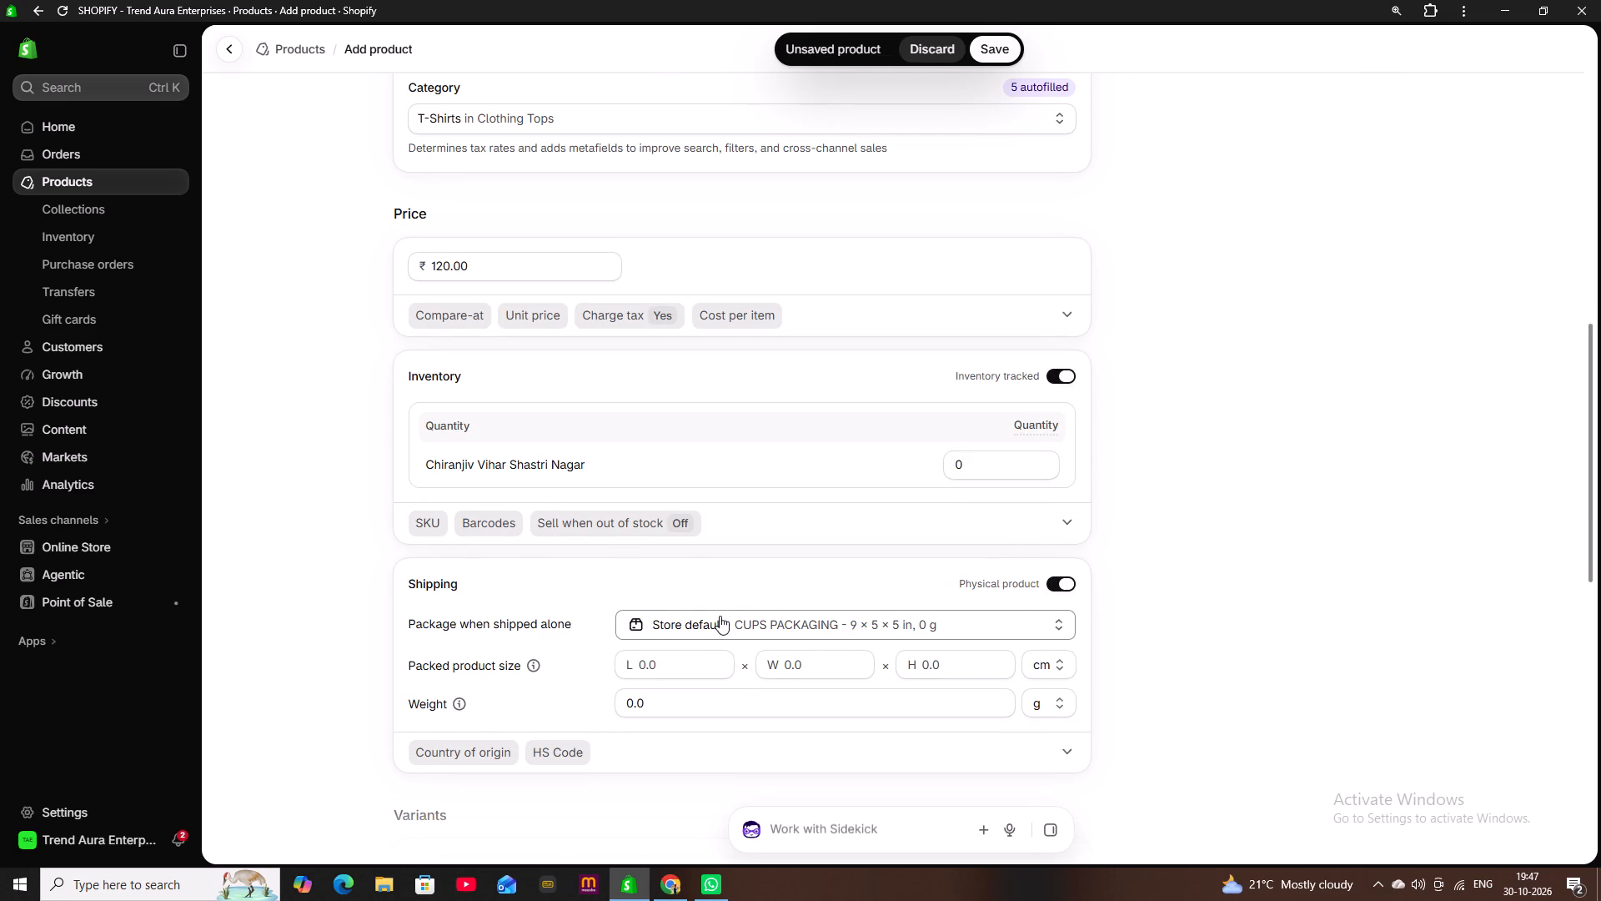
click(754, 627)
click(738, 551)
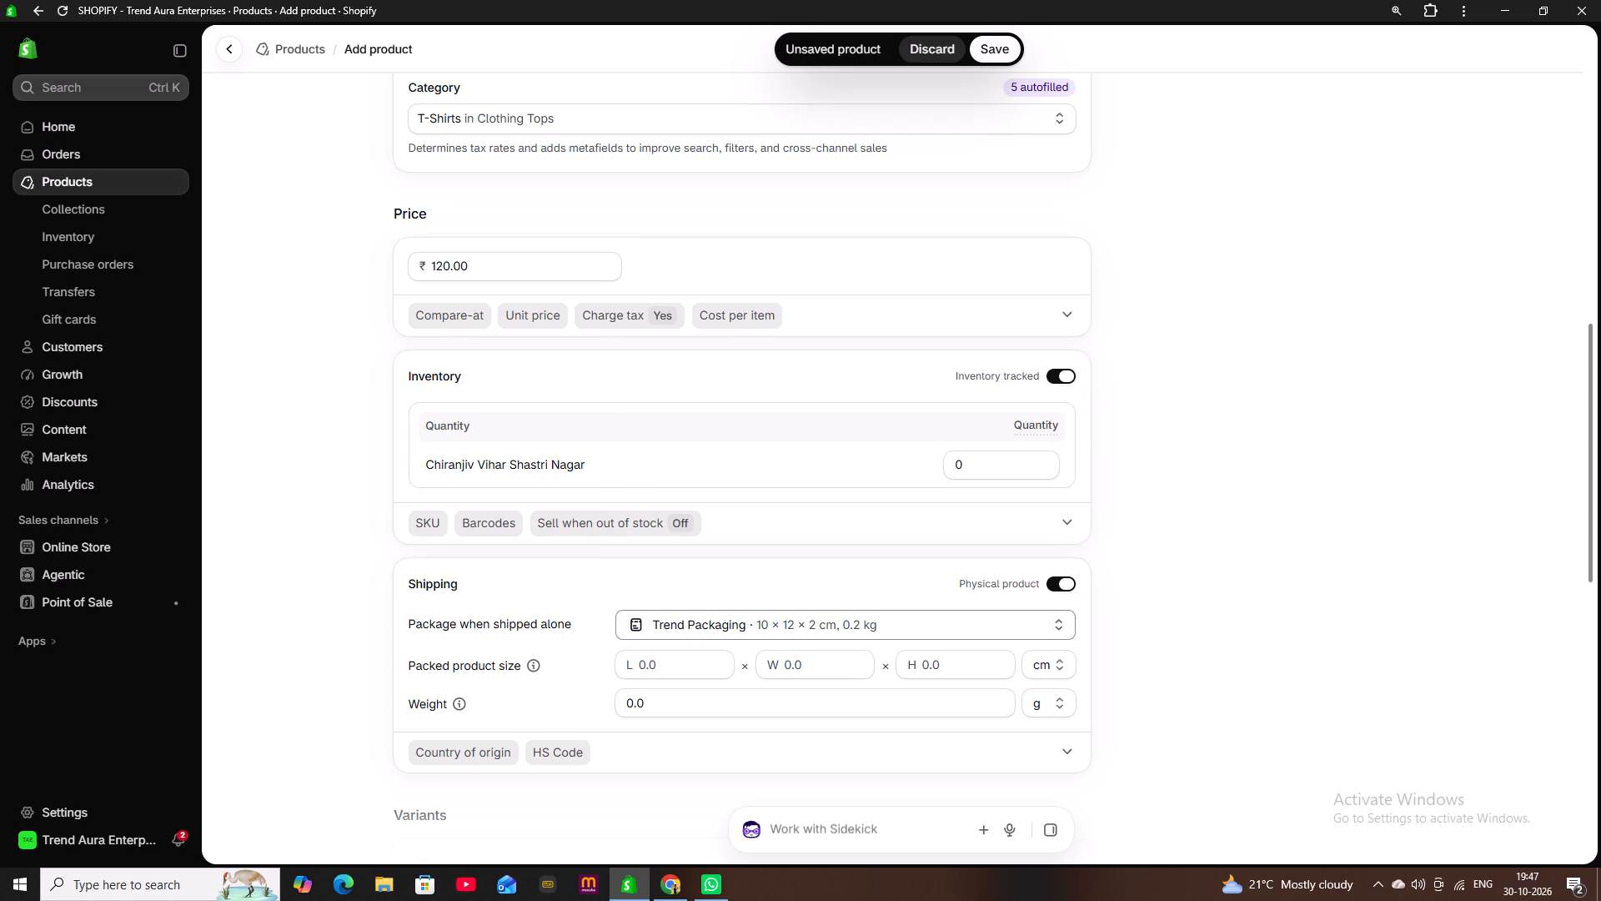
Set the packed product size to length 10, width 12 and height 2 cm.
click(665, 660)
text(10)
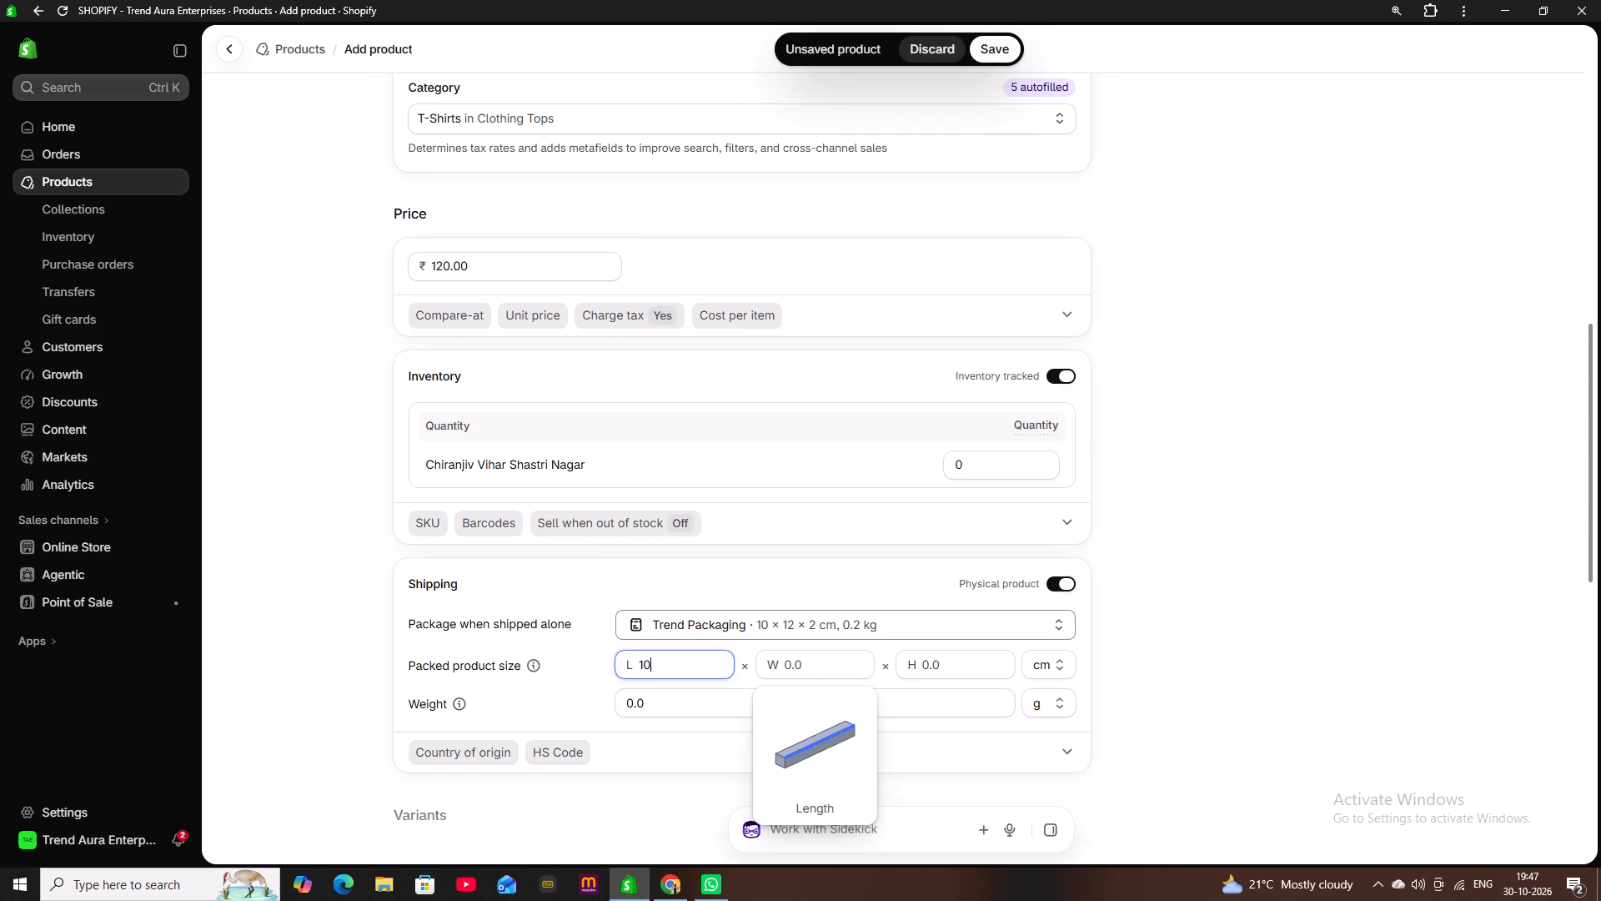
click(854, 665)
text(12)
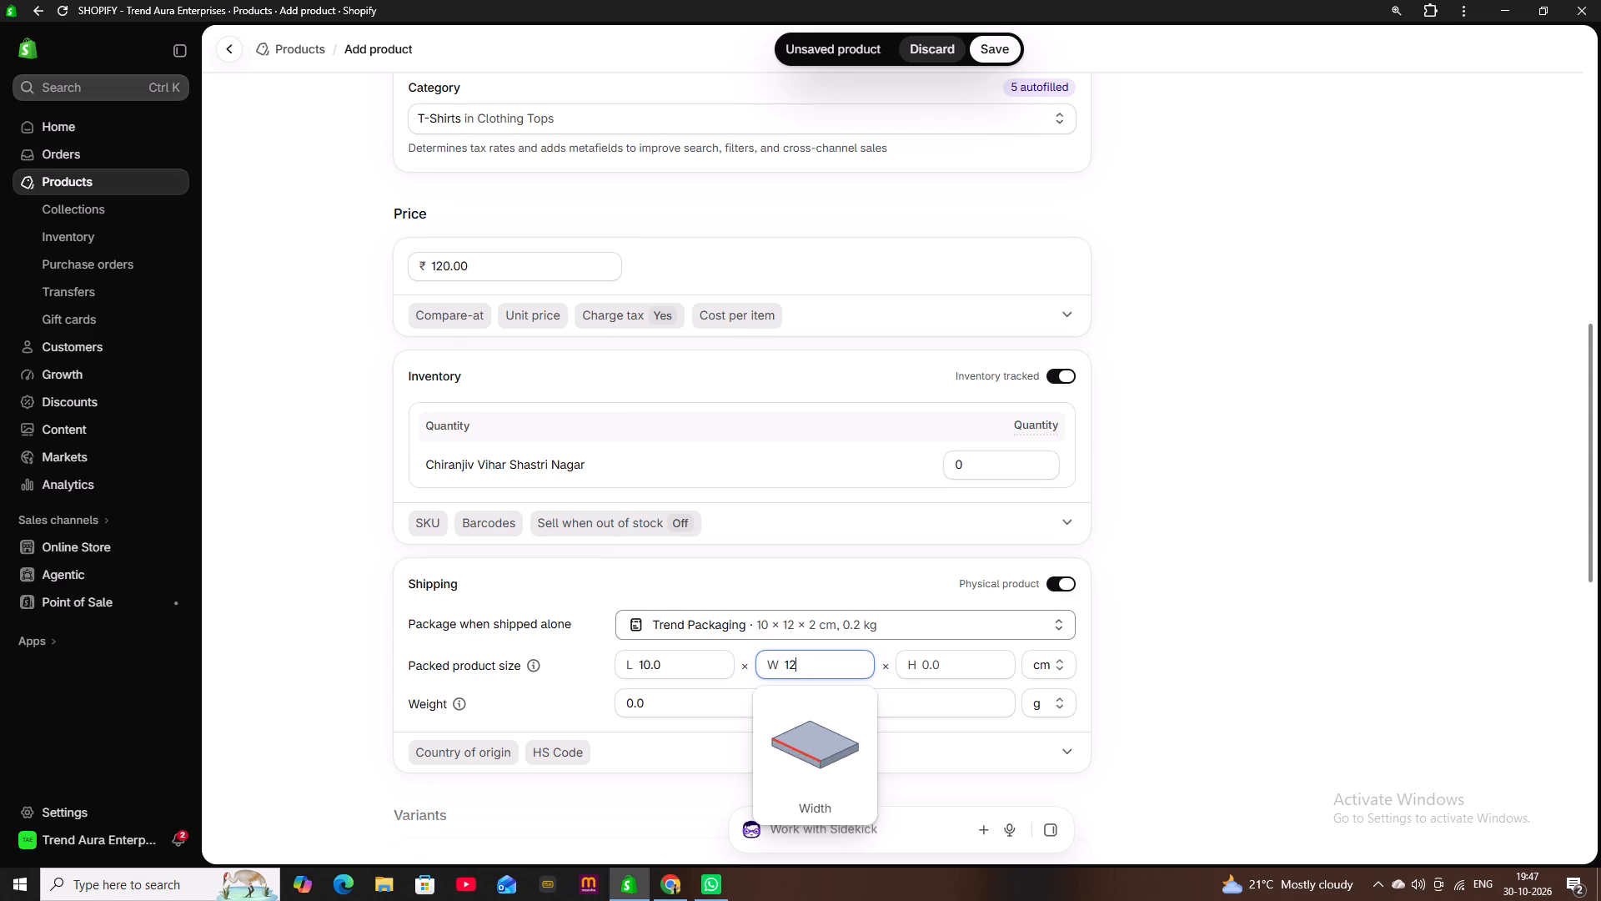
click(957, 662)
key(2)
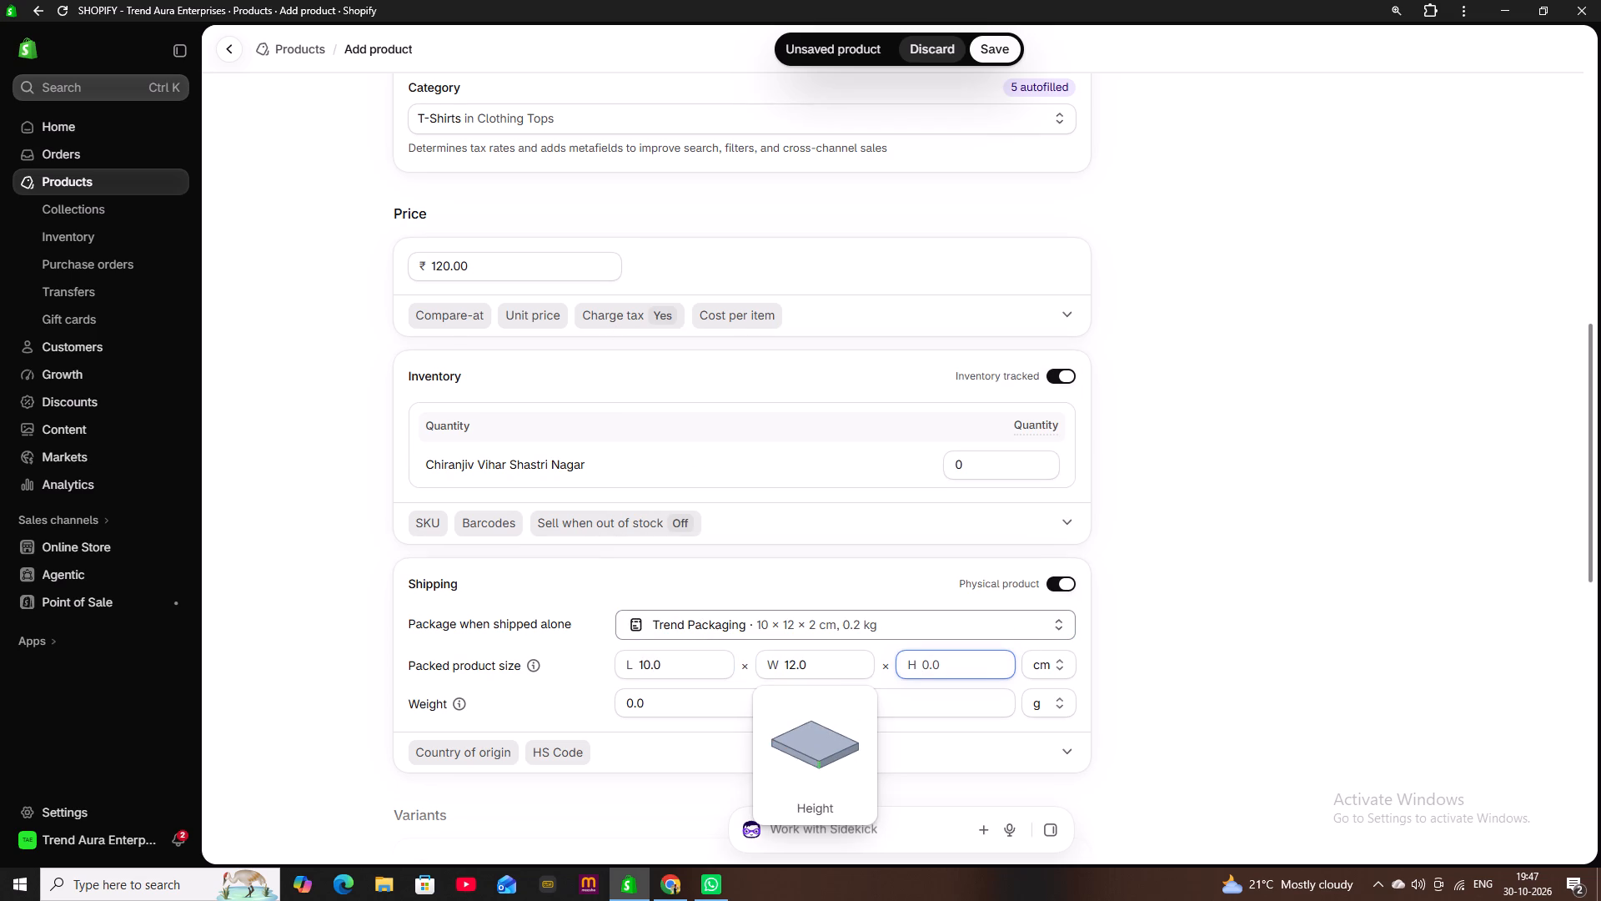
Set the product's shipping weight to 150 g.
click(680, 695)
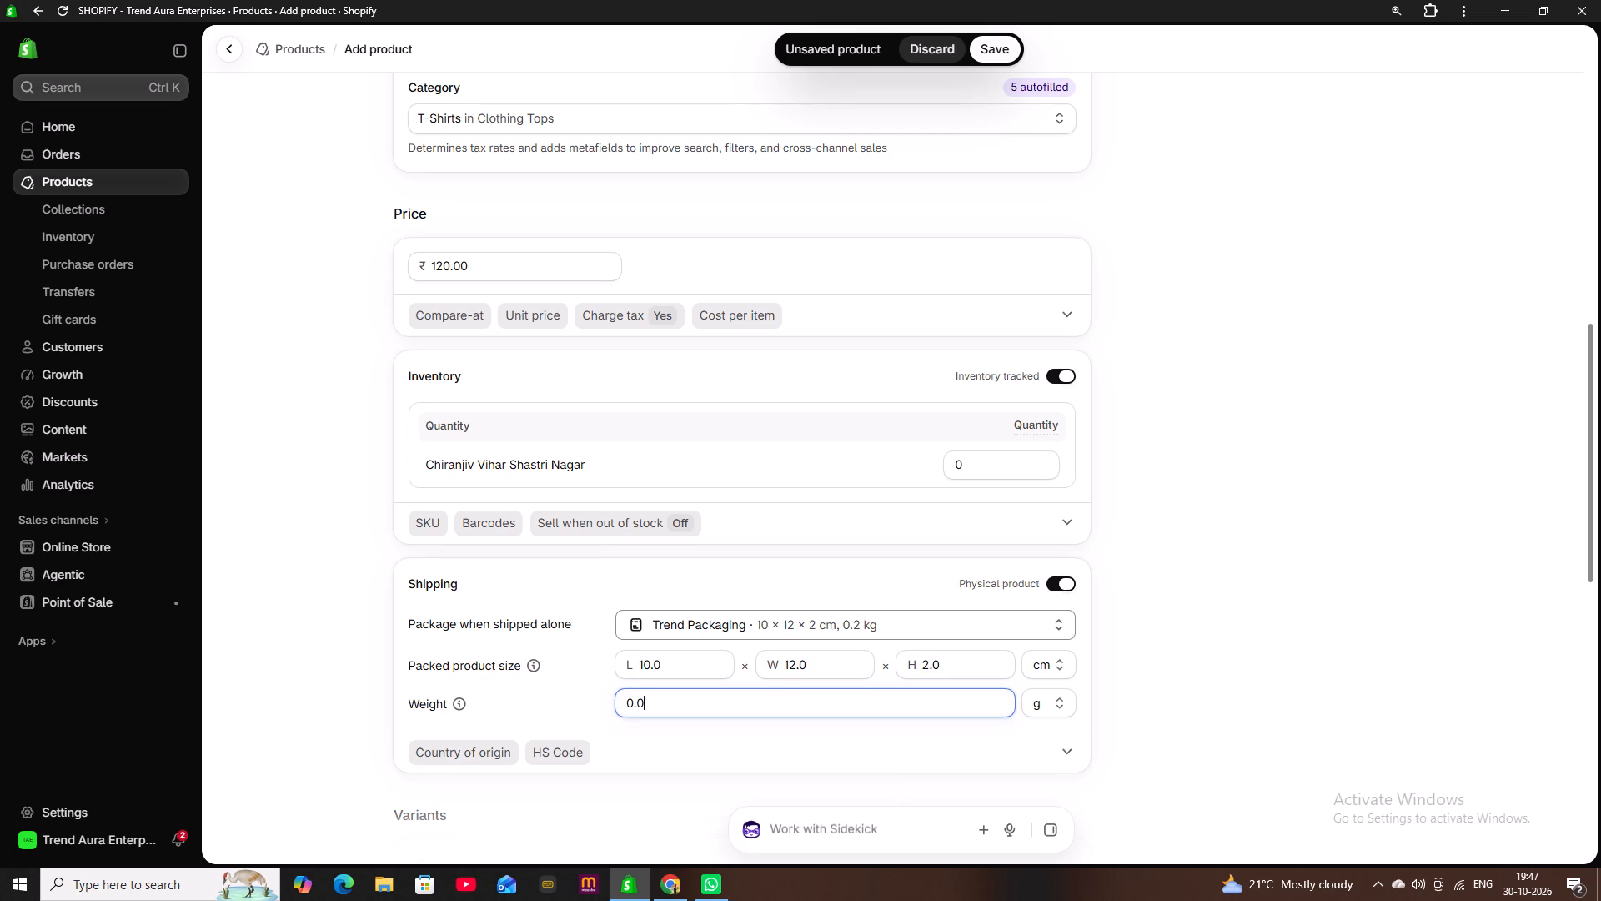
key(BackSpace)
key(BackSpace)
key(BackSpace)
text(150)
click(1172, 562)
scroll(1172, 562, down, 3)
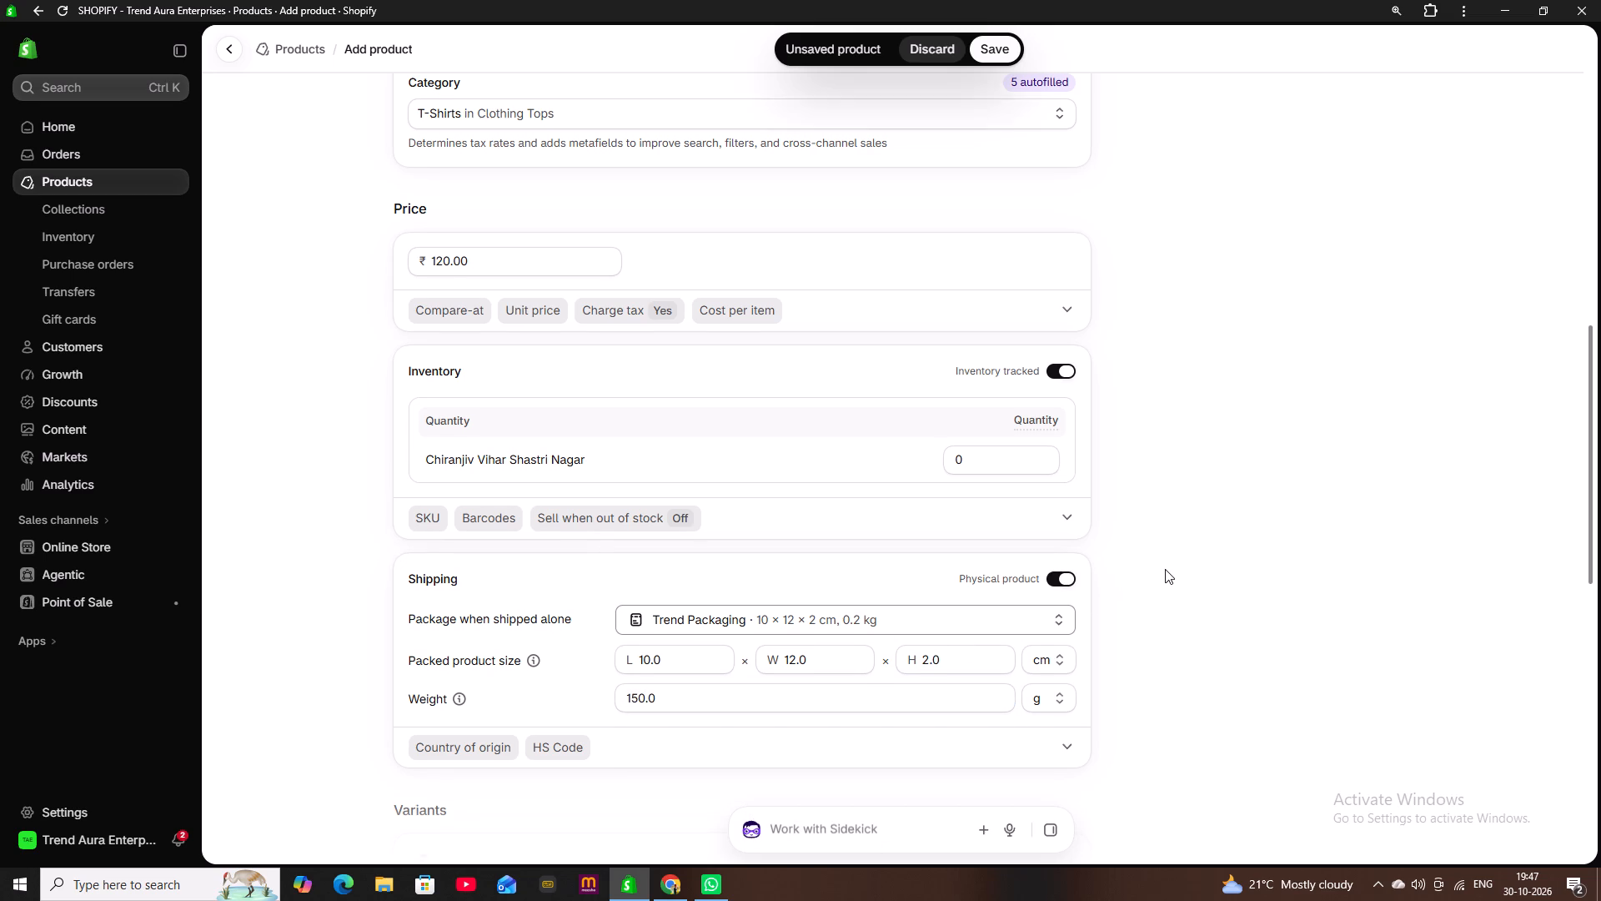
Set the product's country/region of origin to India in the additional shipping details.
click(467, 493)
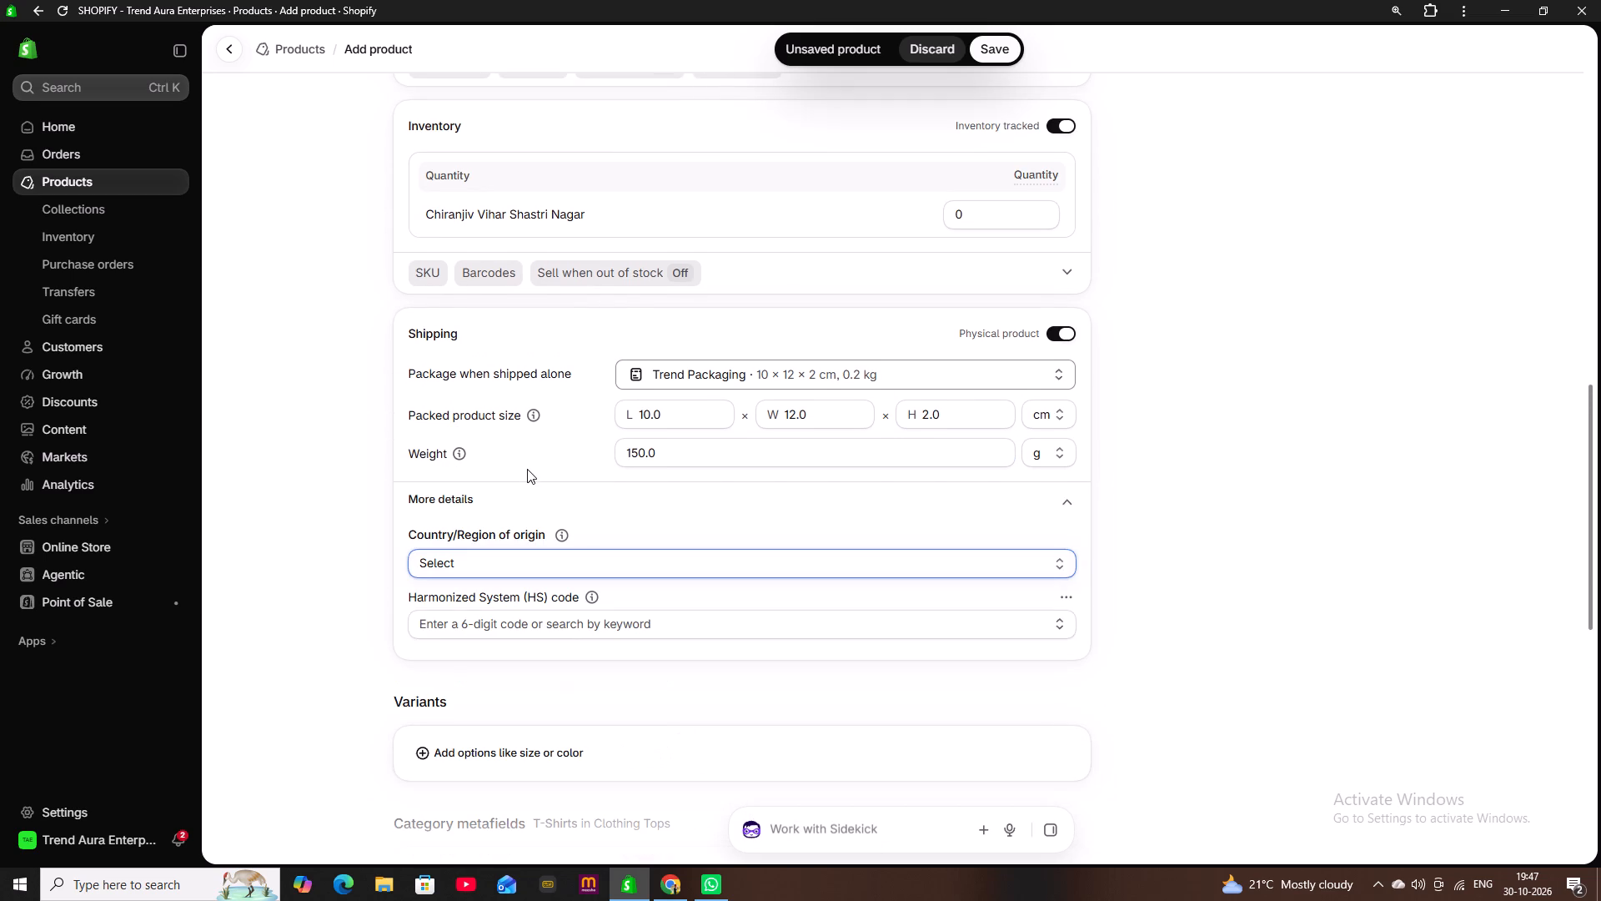
click(508, 563)
scroll(530, 478, down, 8)
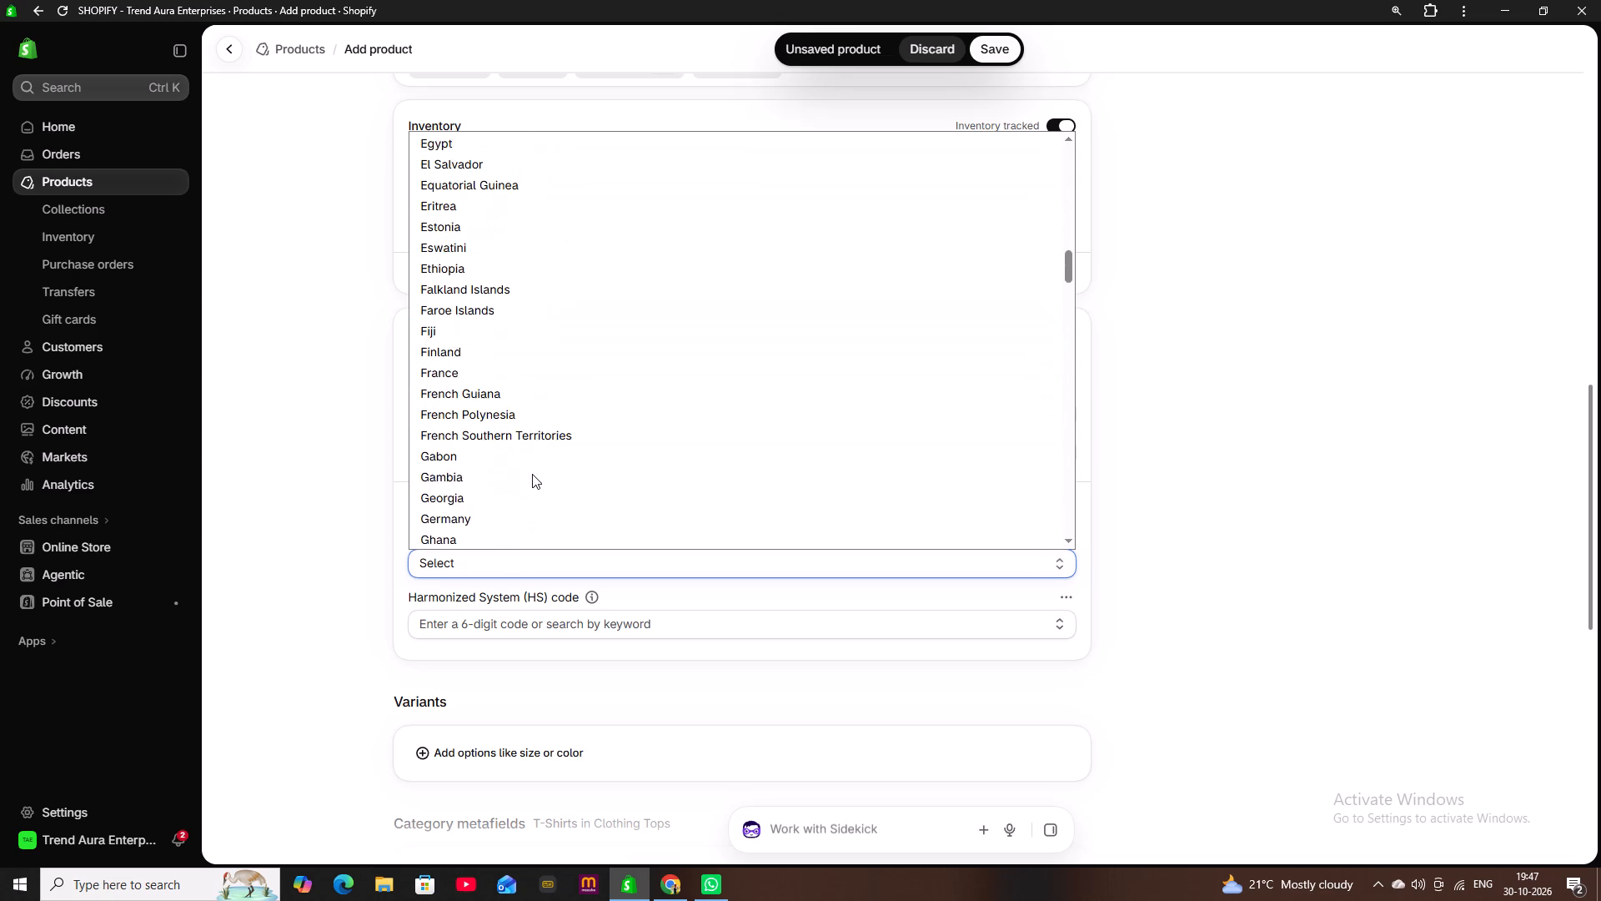
scroll(532, 474, down, 3)
click(488, 374)
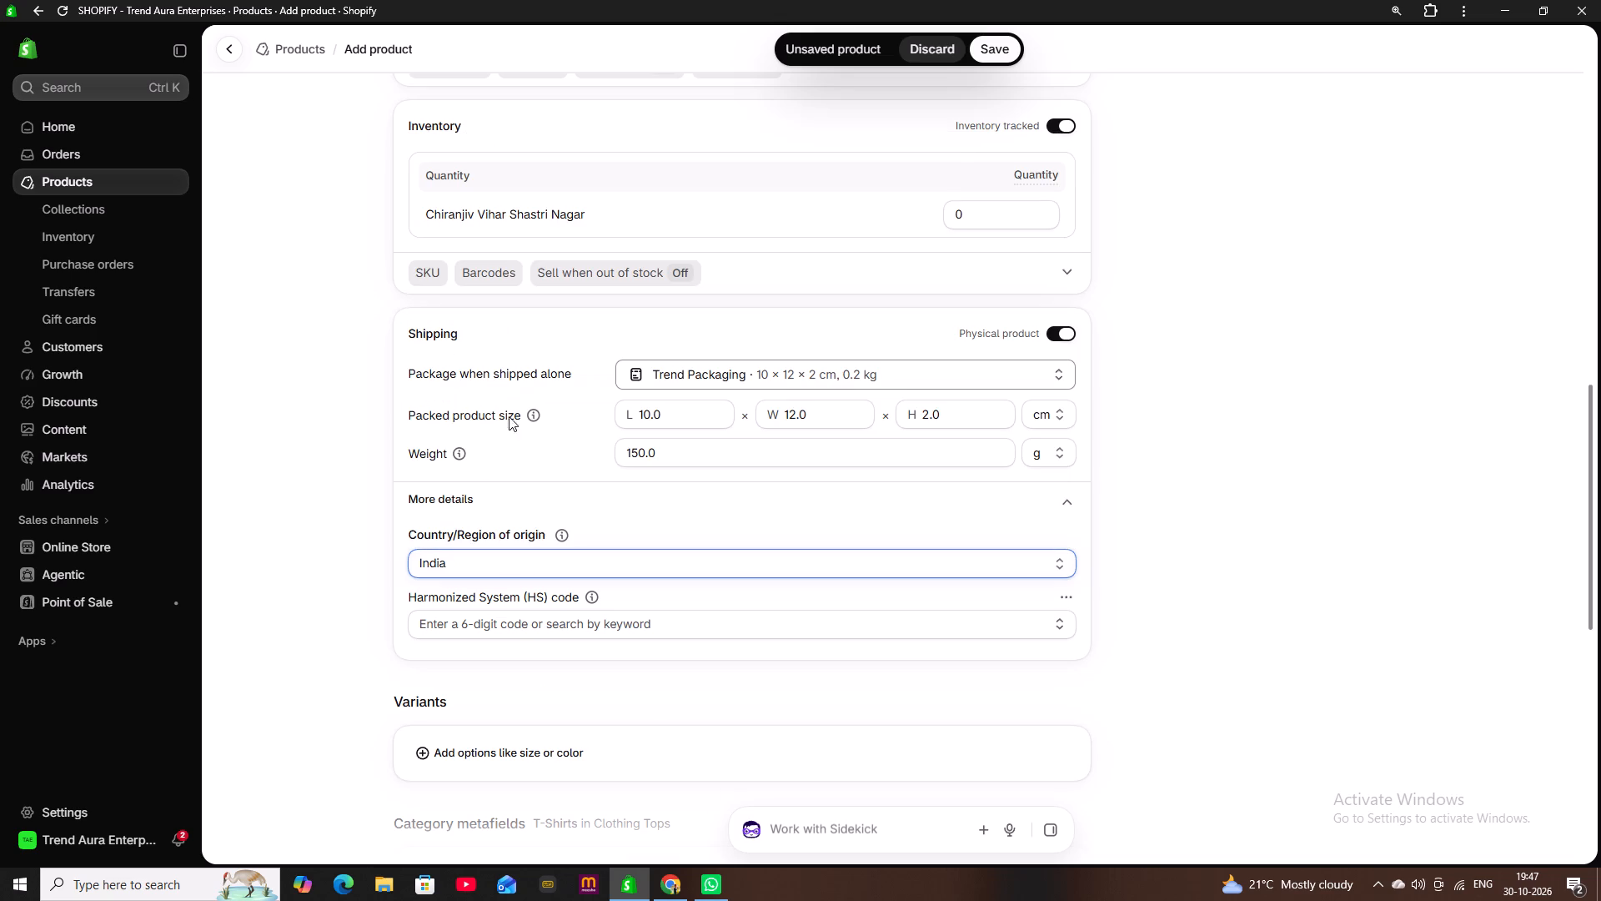
Find HS code 6109 and assign 6109.90, T-shirts, singlets and other vests of other textile materials.
click(539, 620)
click(540, 629)
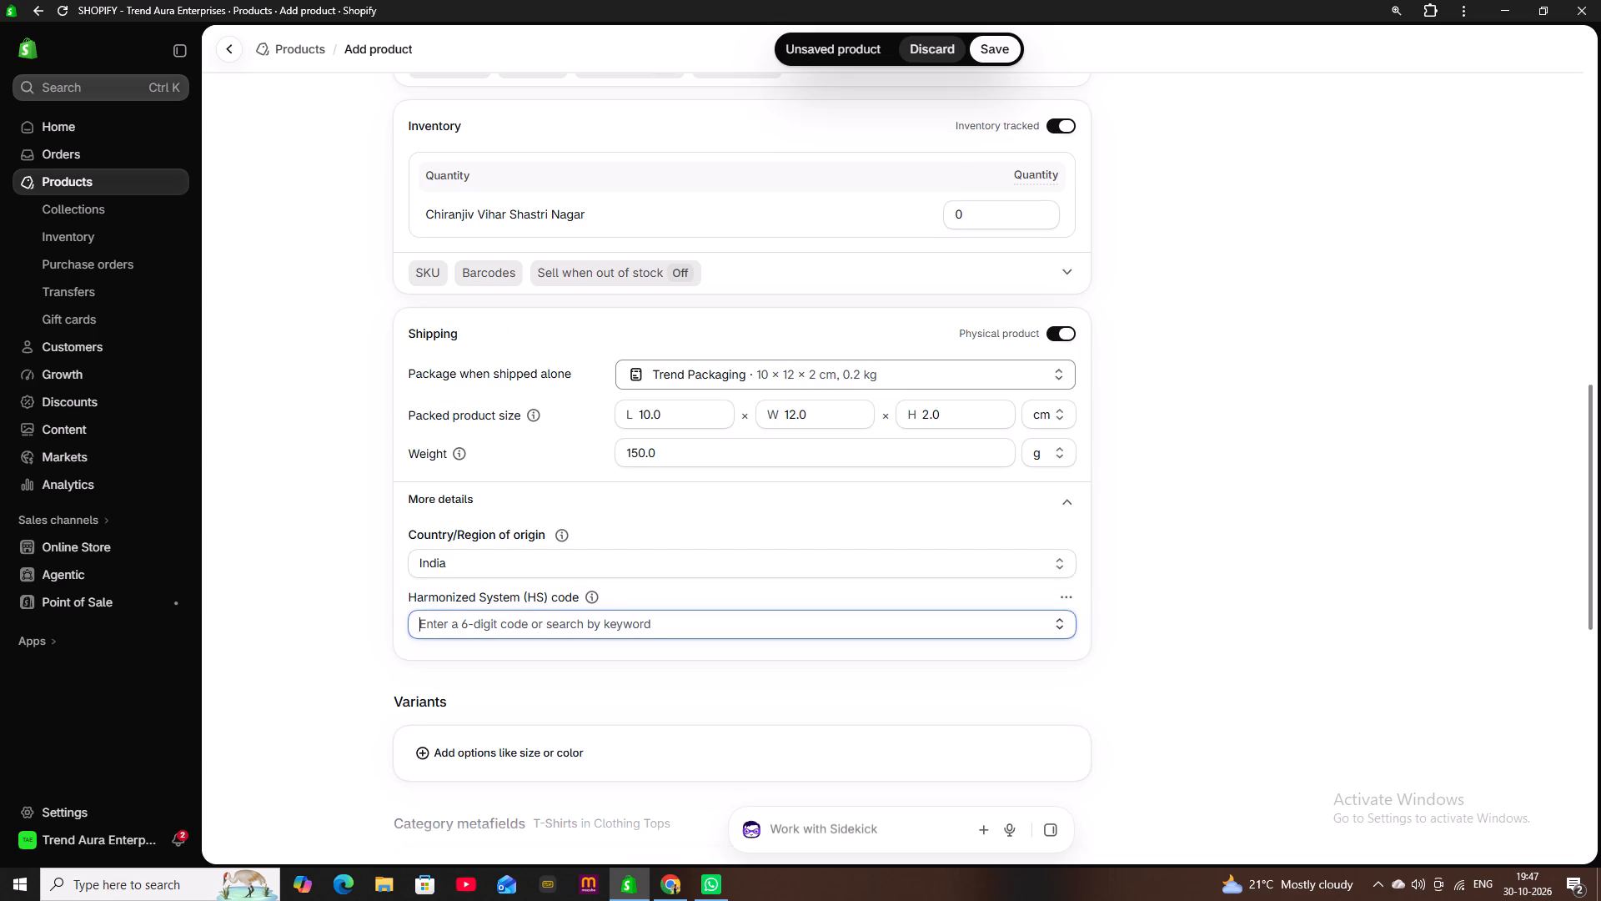
text(6109)
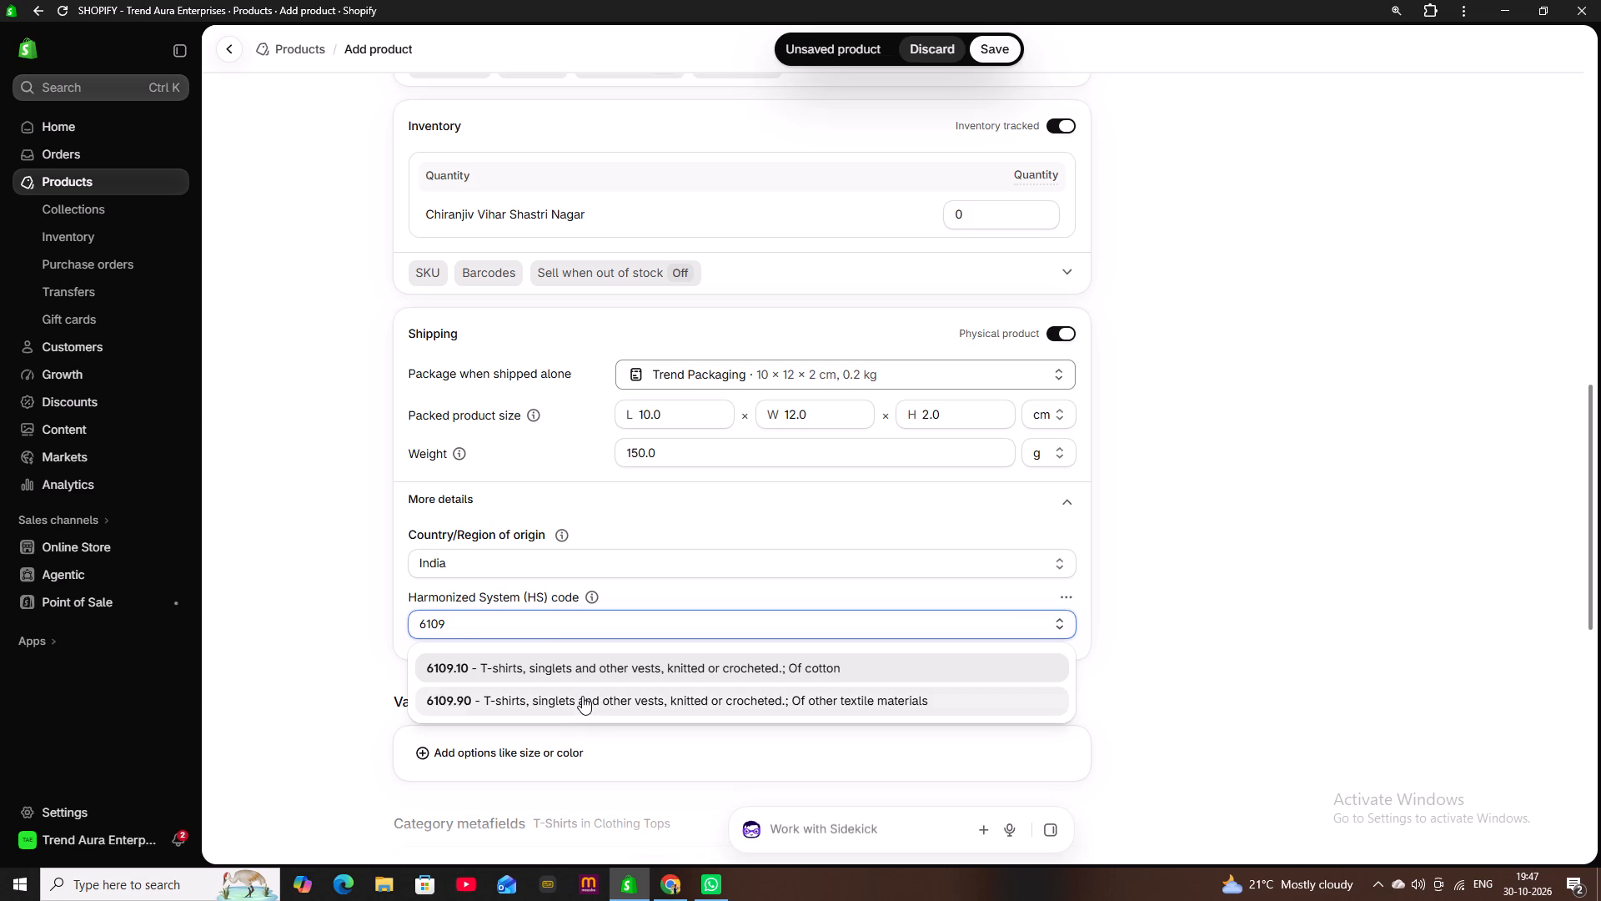
click(582, 696)
Add the sizes S, M, L, XL and 2XL to the Size category metafield and check the selection.
scroll(730, 687, down, 2)
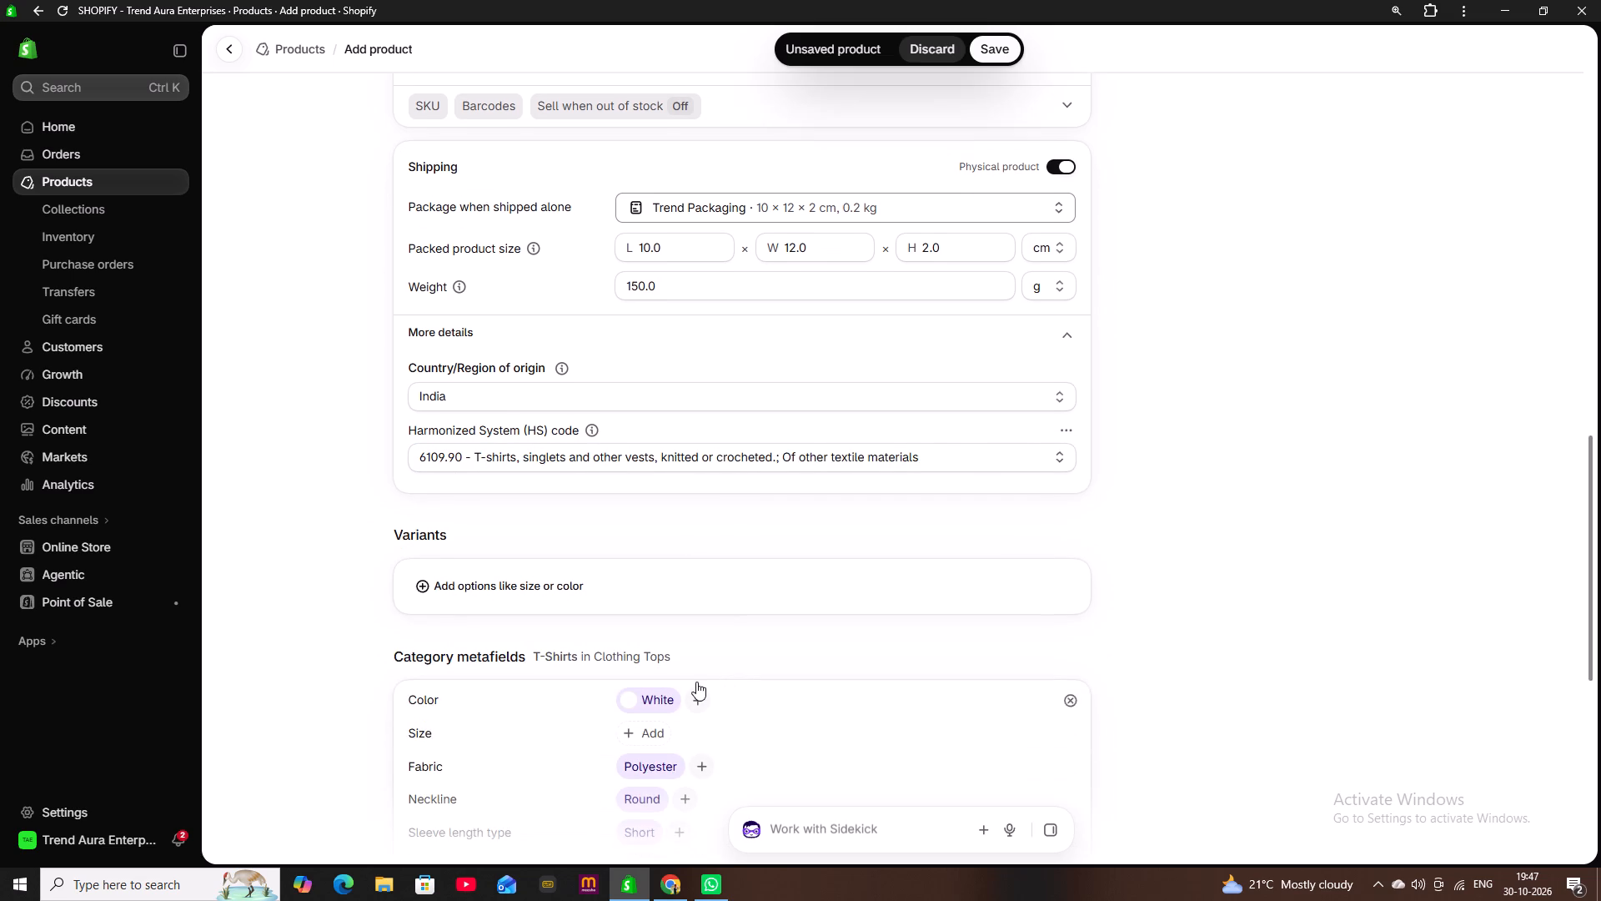
scroll(696, 682, down, 2)
click(648, 558)
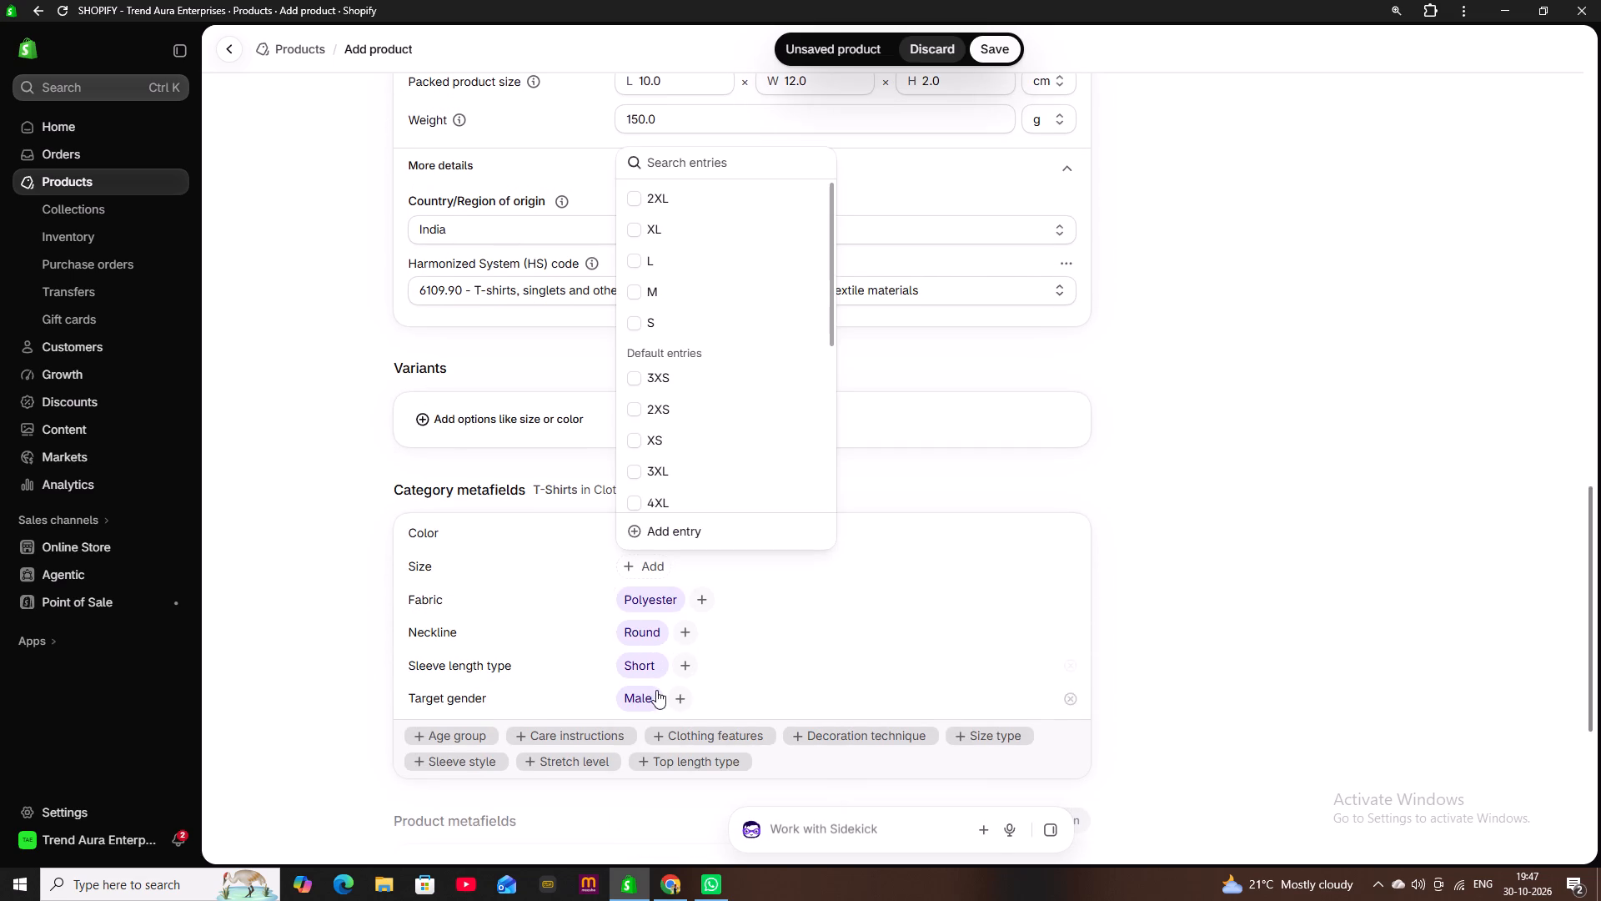
drag(635, 329, 637, 320)
drag(642, 284, 642, 275)
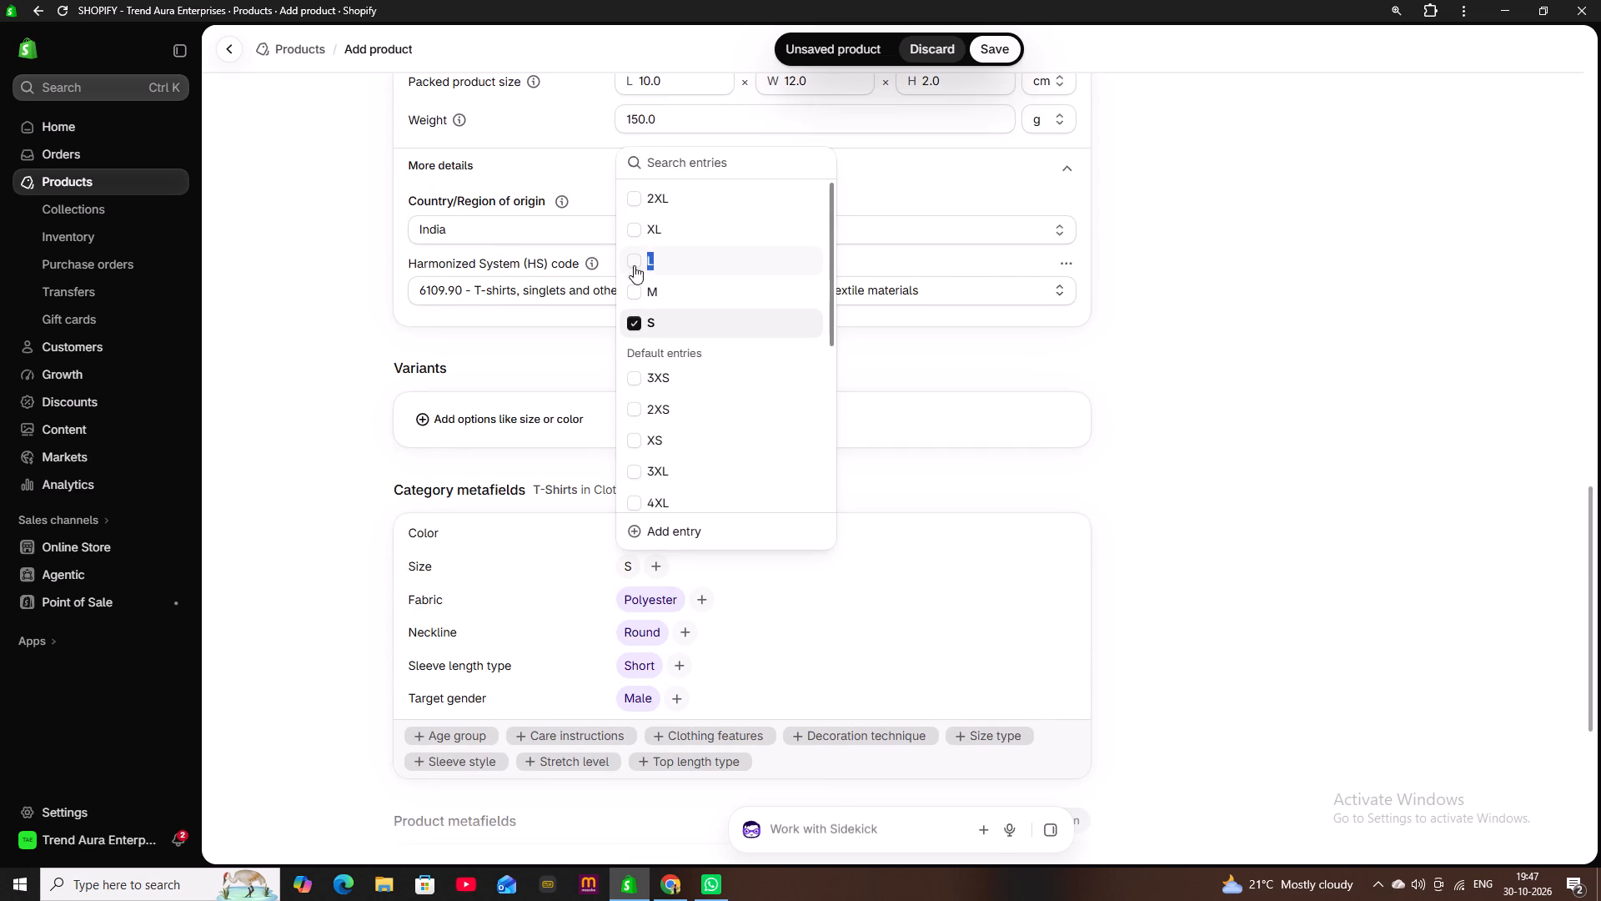
click(634, 285)
click(629, 294)
click(634, 263)
drag(636, 229, 638, 220)
click(640, 196)
click(1014, 356)
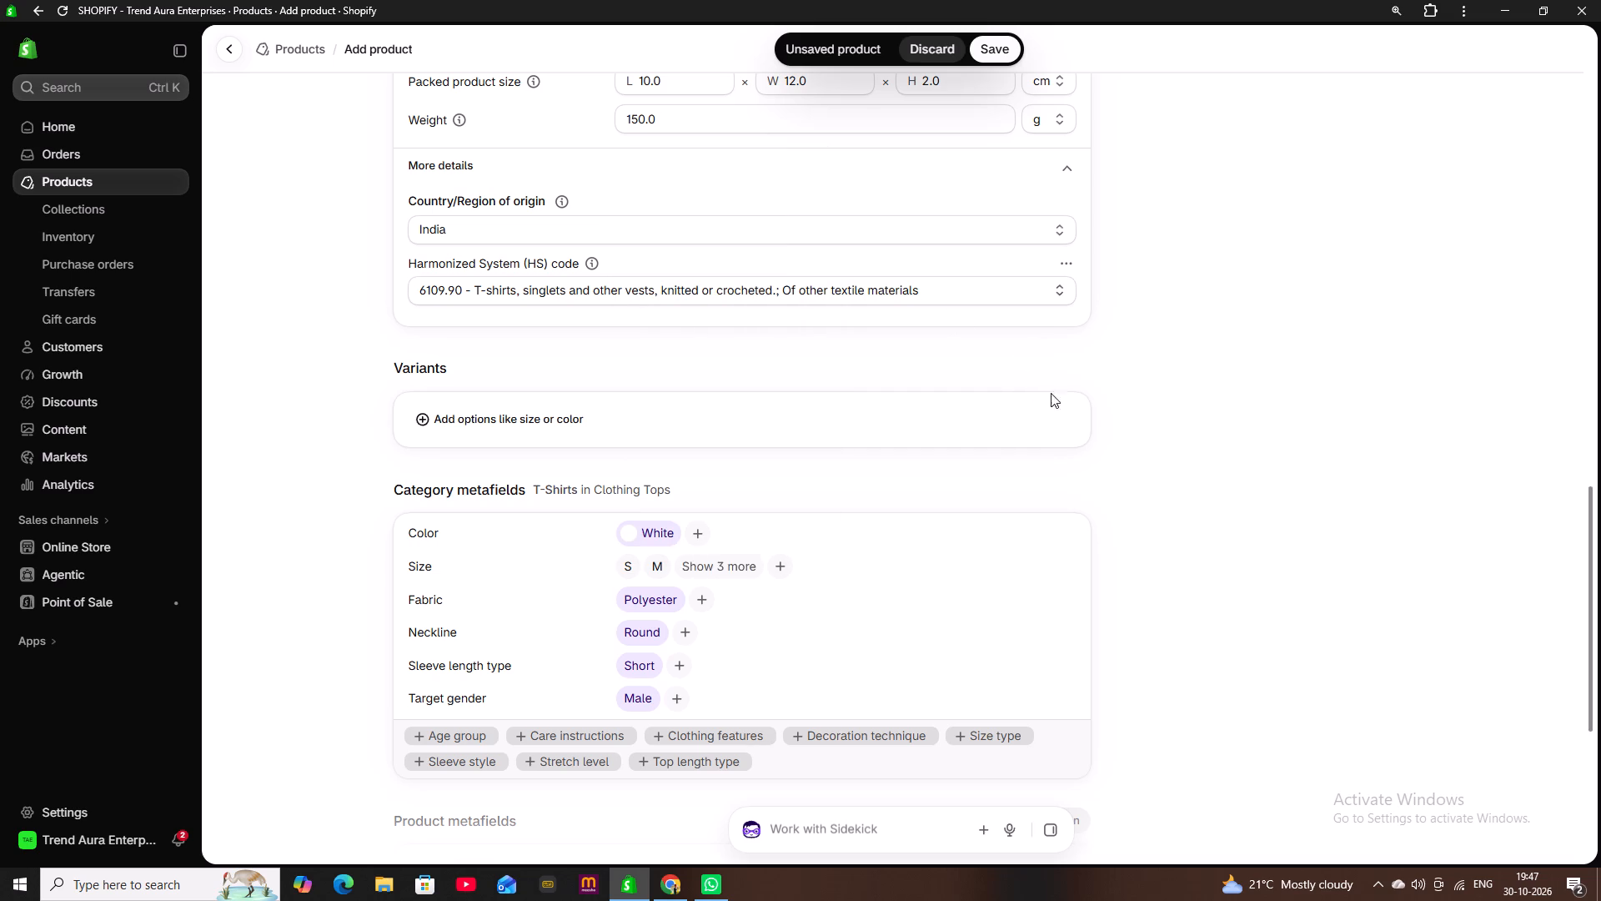
click(1193, 417)
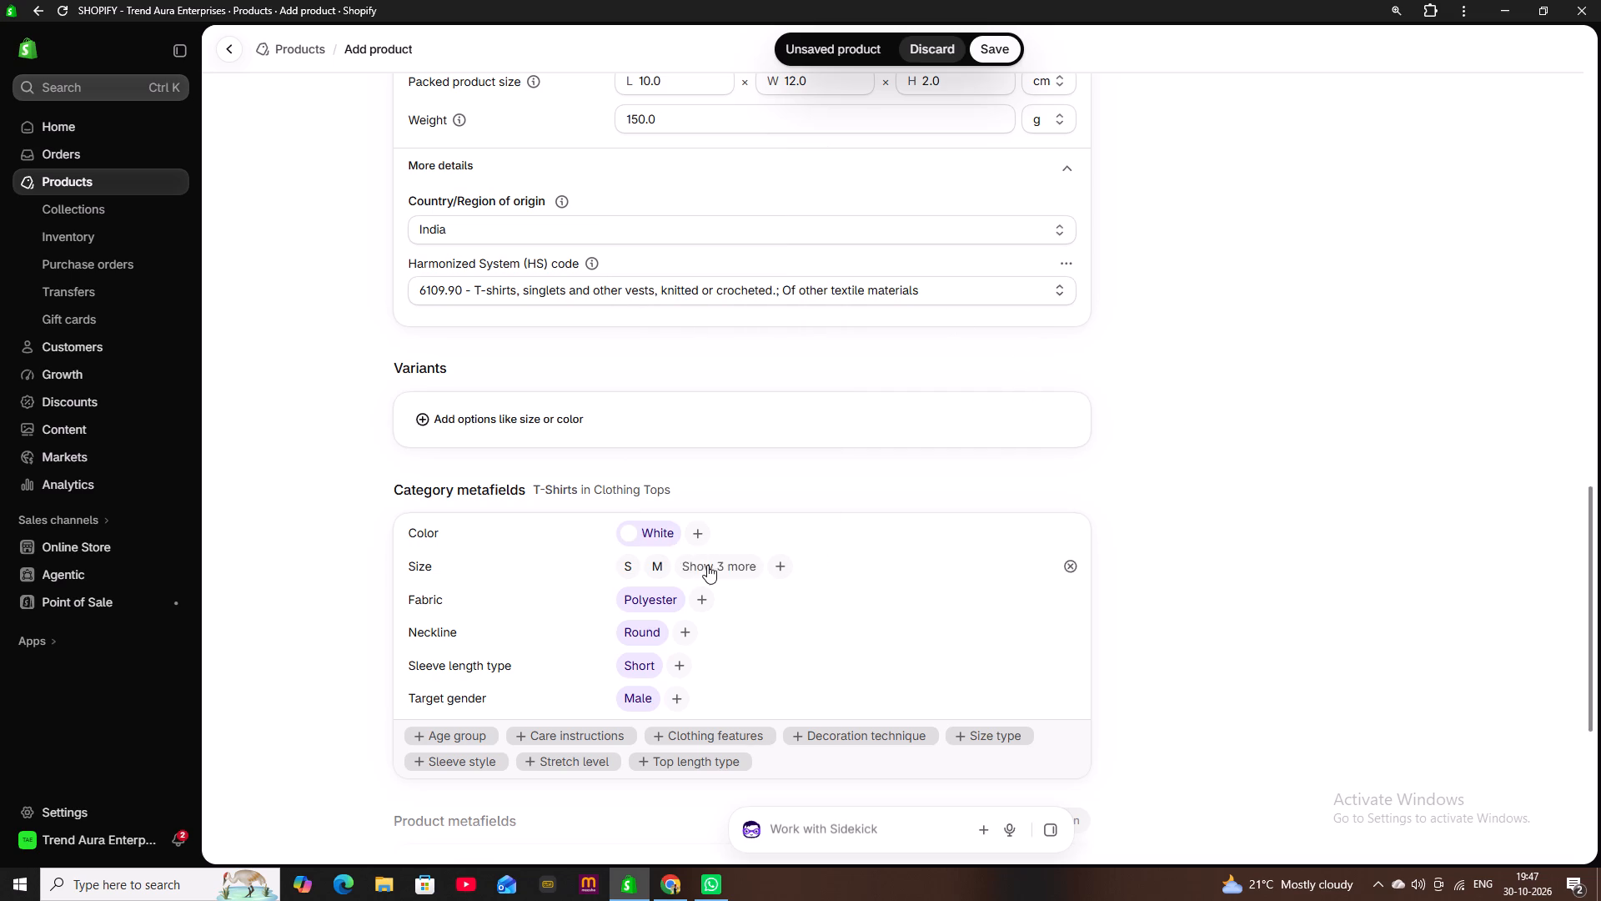
click(706, 565)
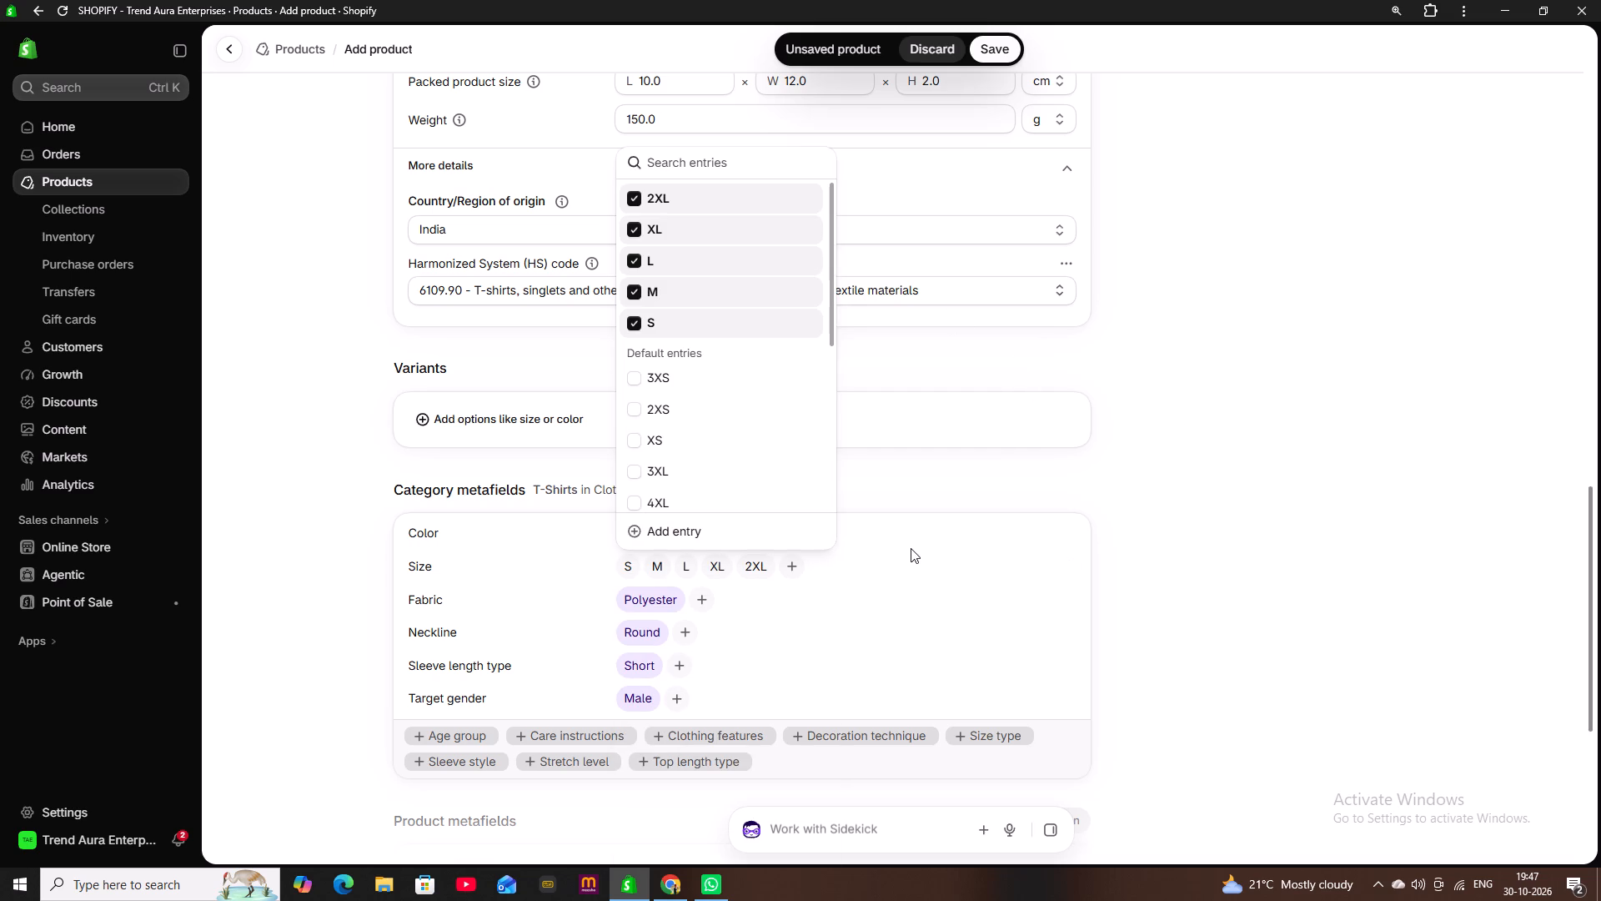
click(911, 548)
click(1203, 523)
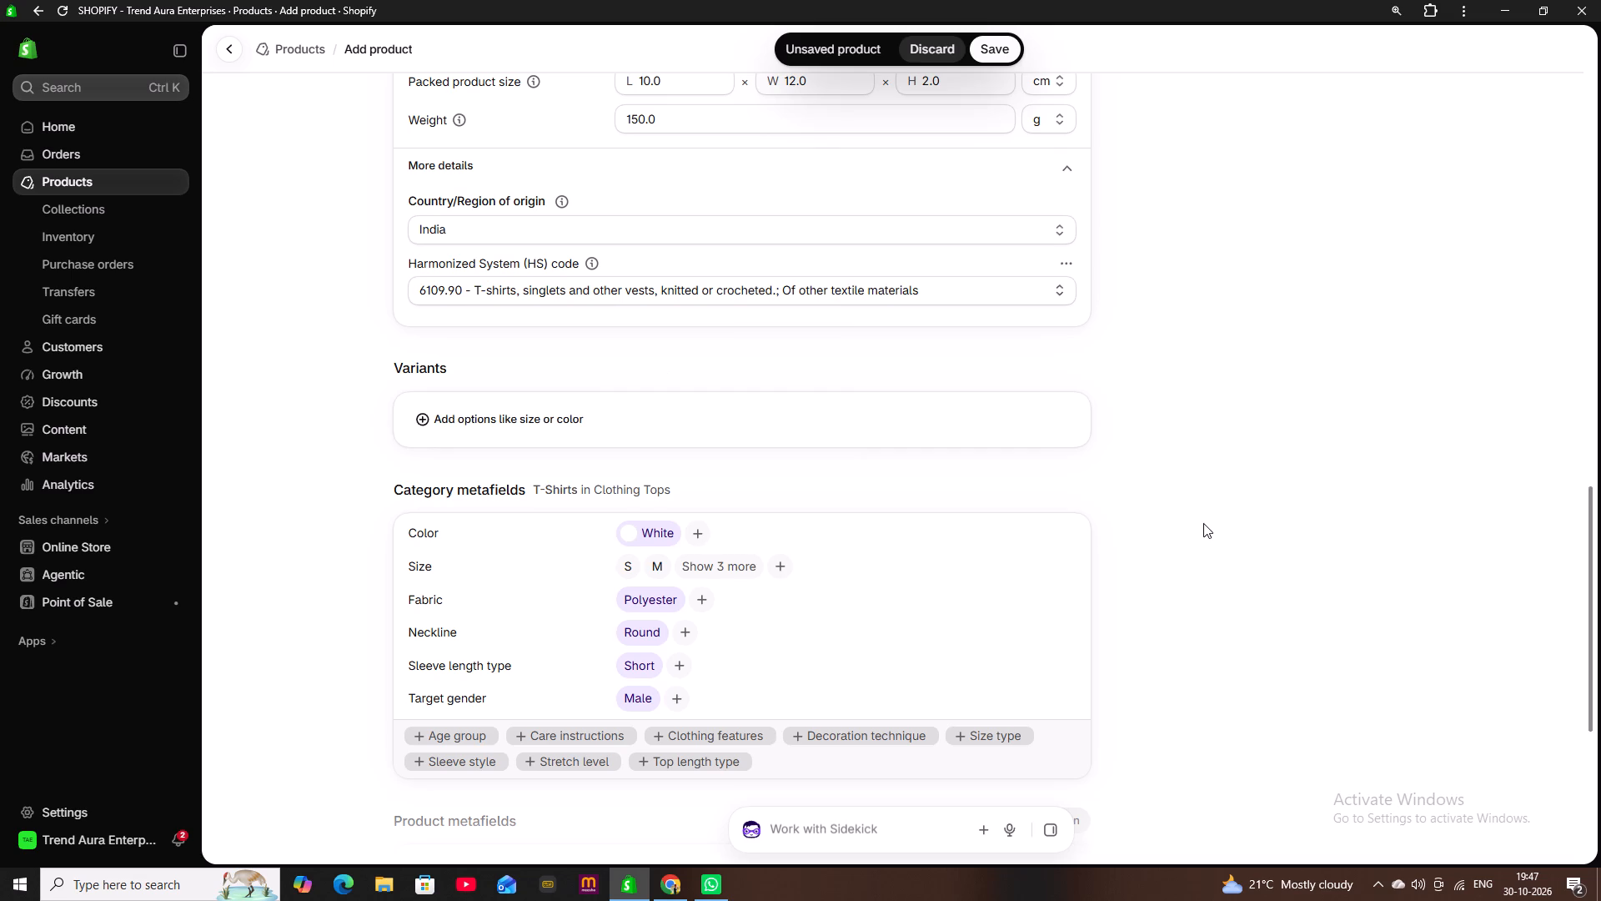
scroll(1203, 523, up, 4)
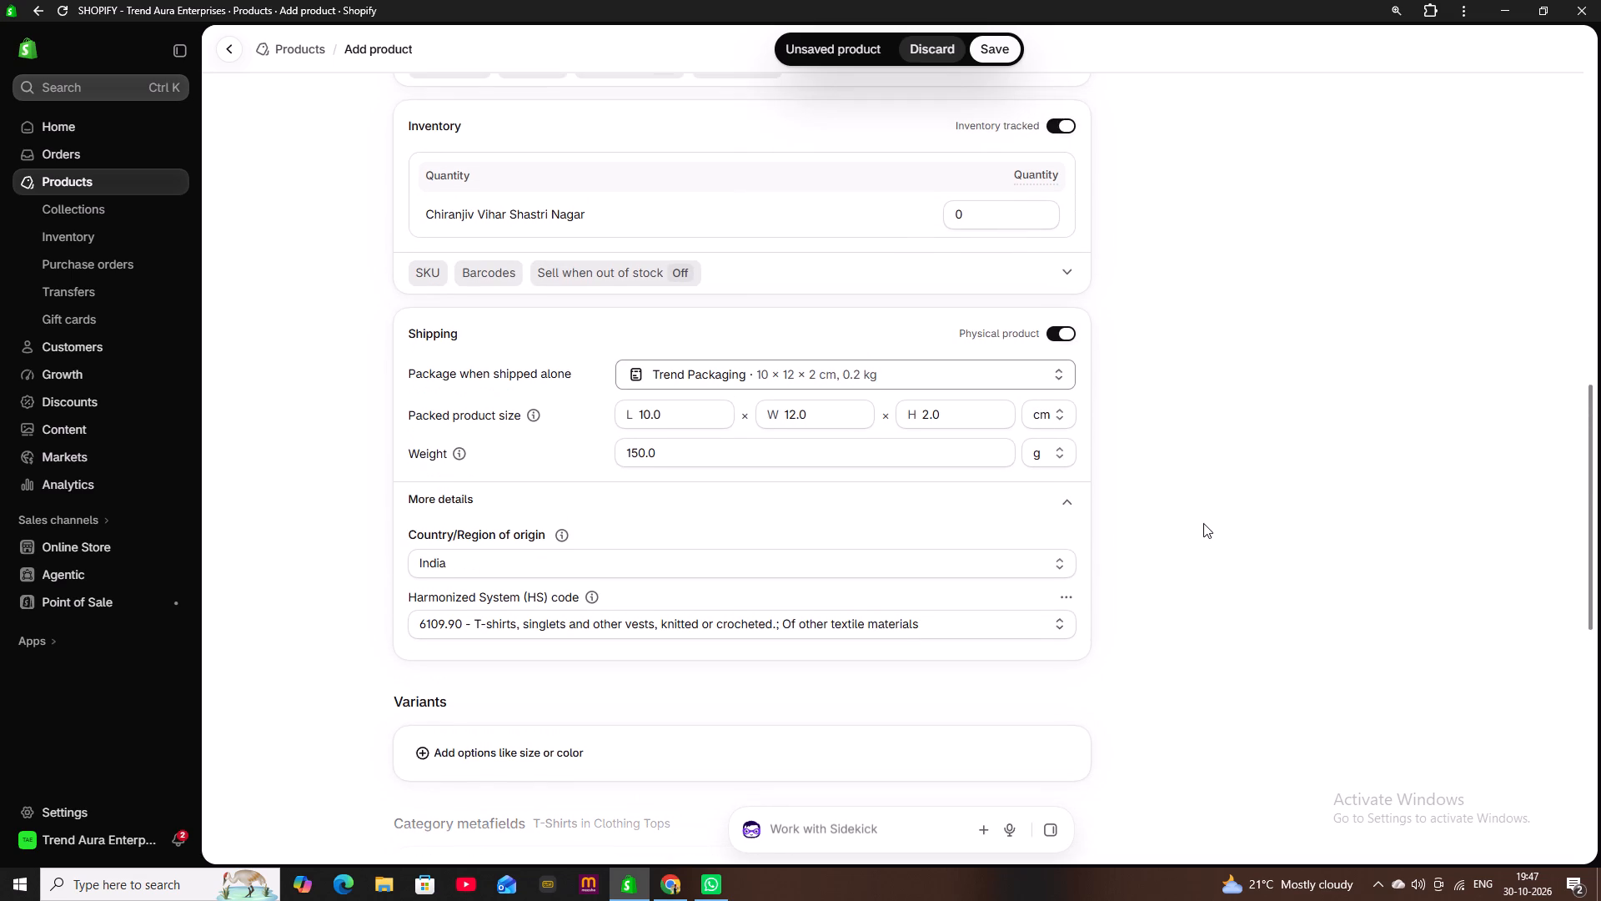
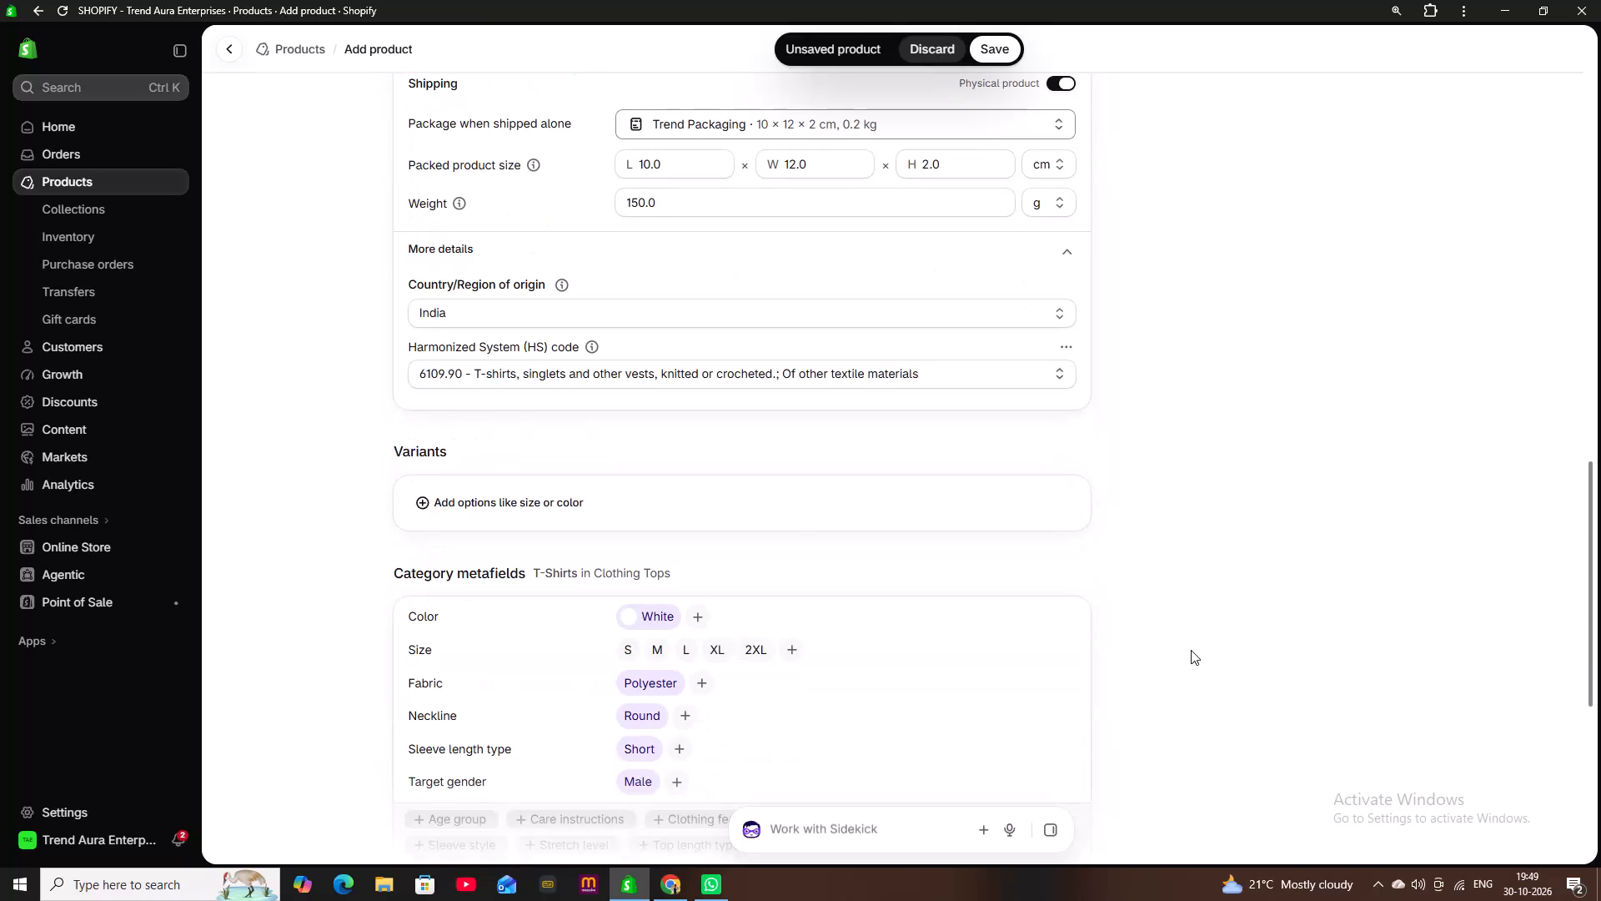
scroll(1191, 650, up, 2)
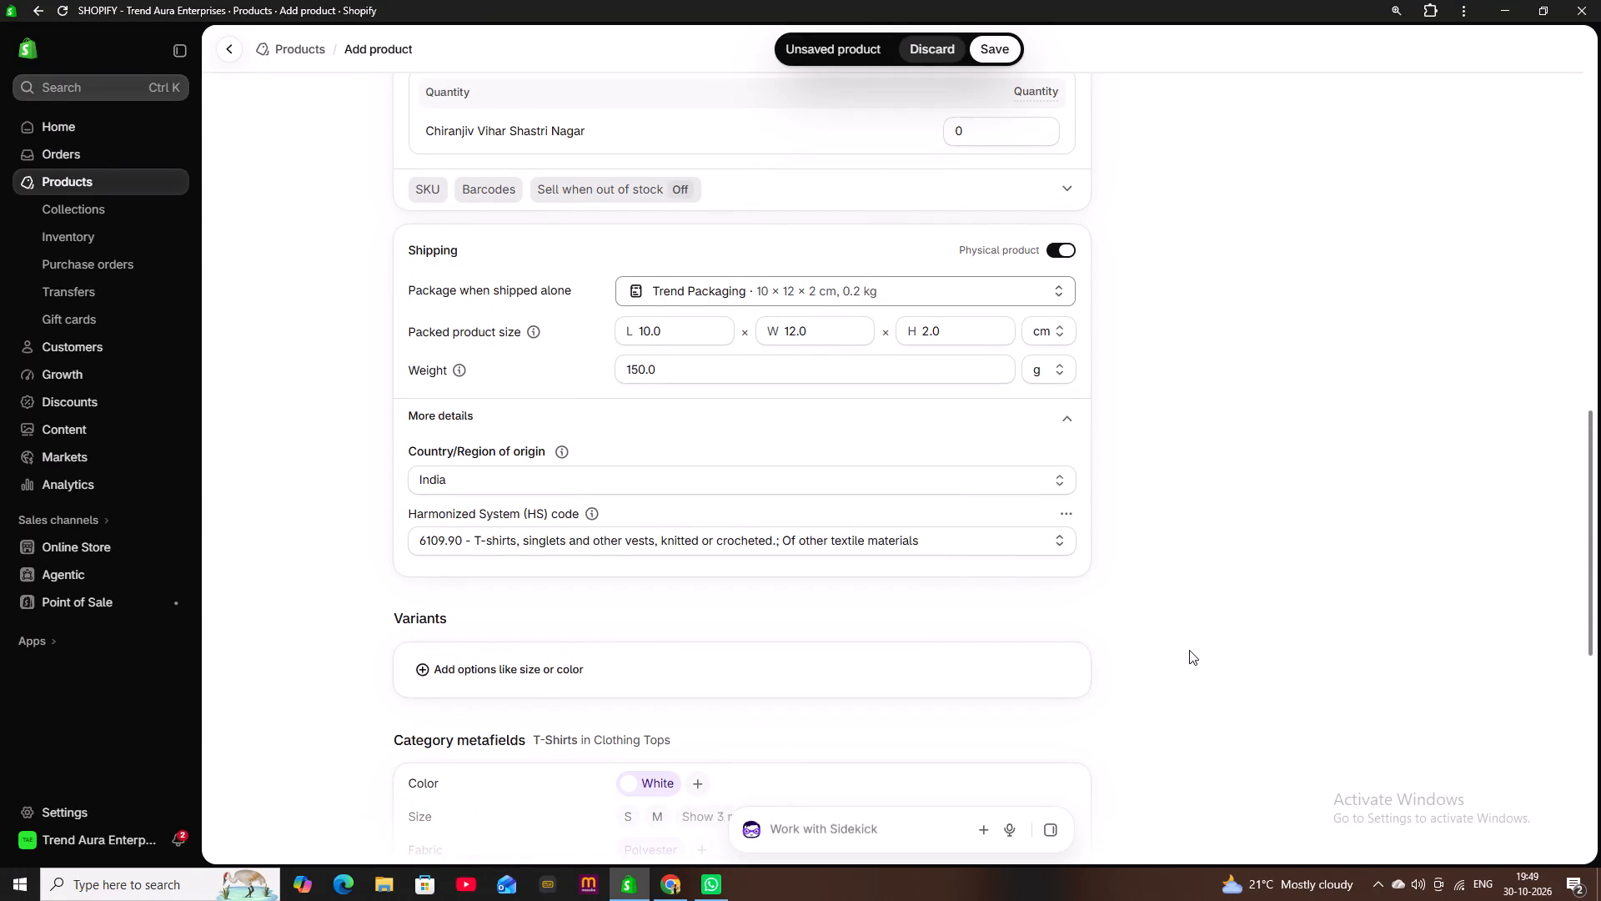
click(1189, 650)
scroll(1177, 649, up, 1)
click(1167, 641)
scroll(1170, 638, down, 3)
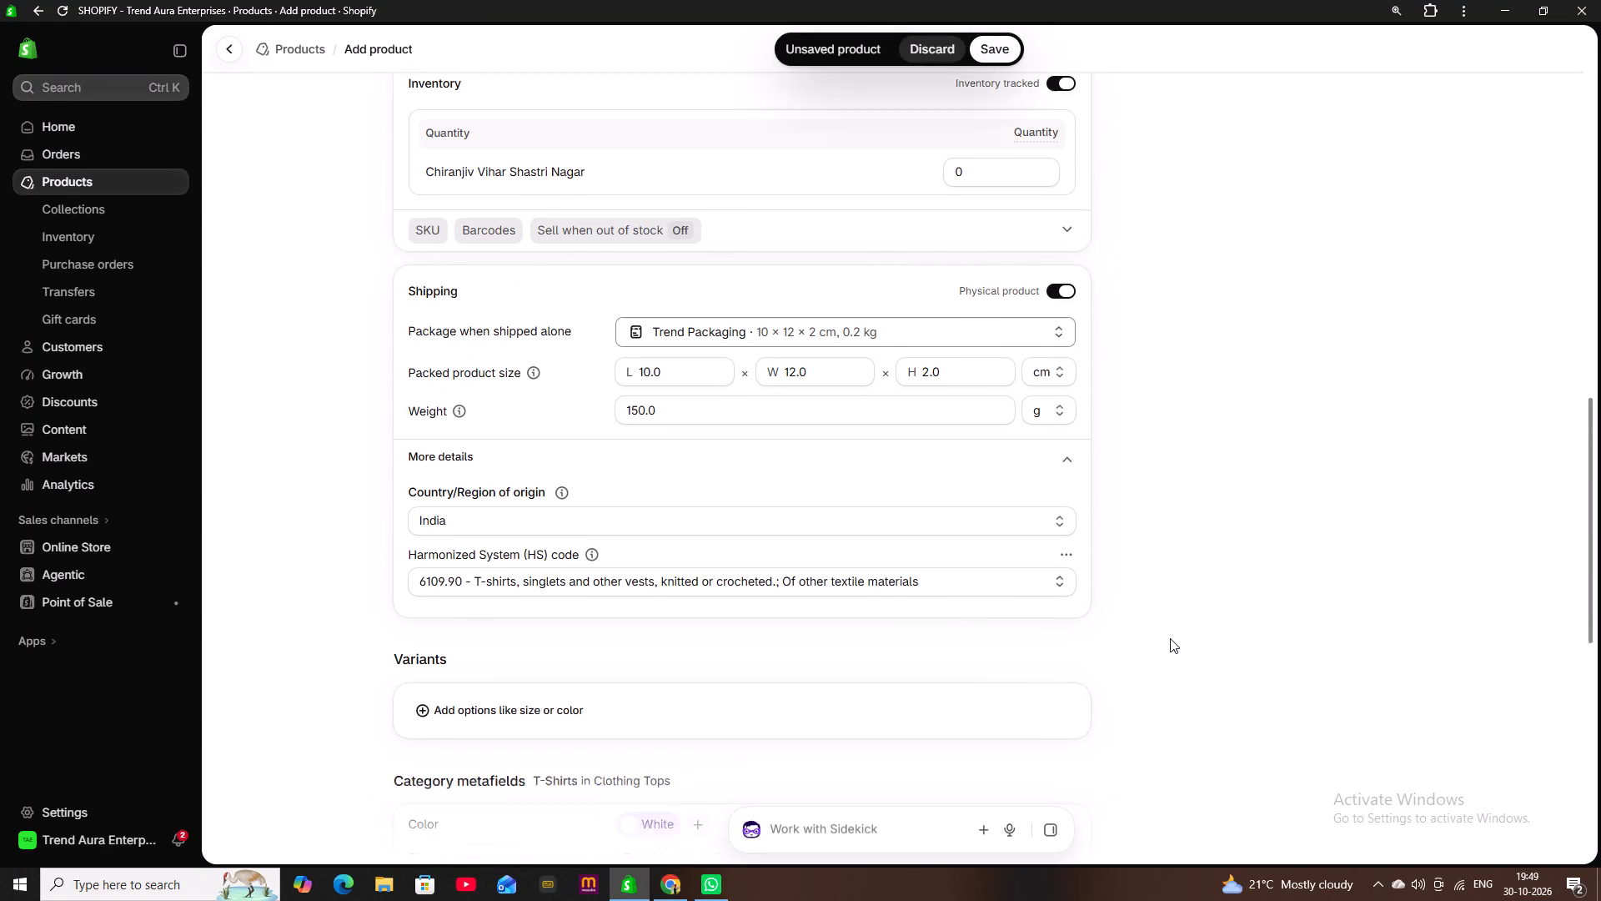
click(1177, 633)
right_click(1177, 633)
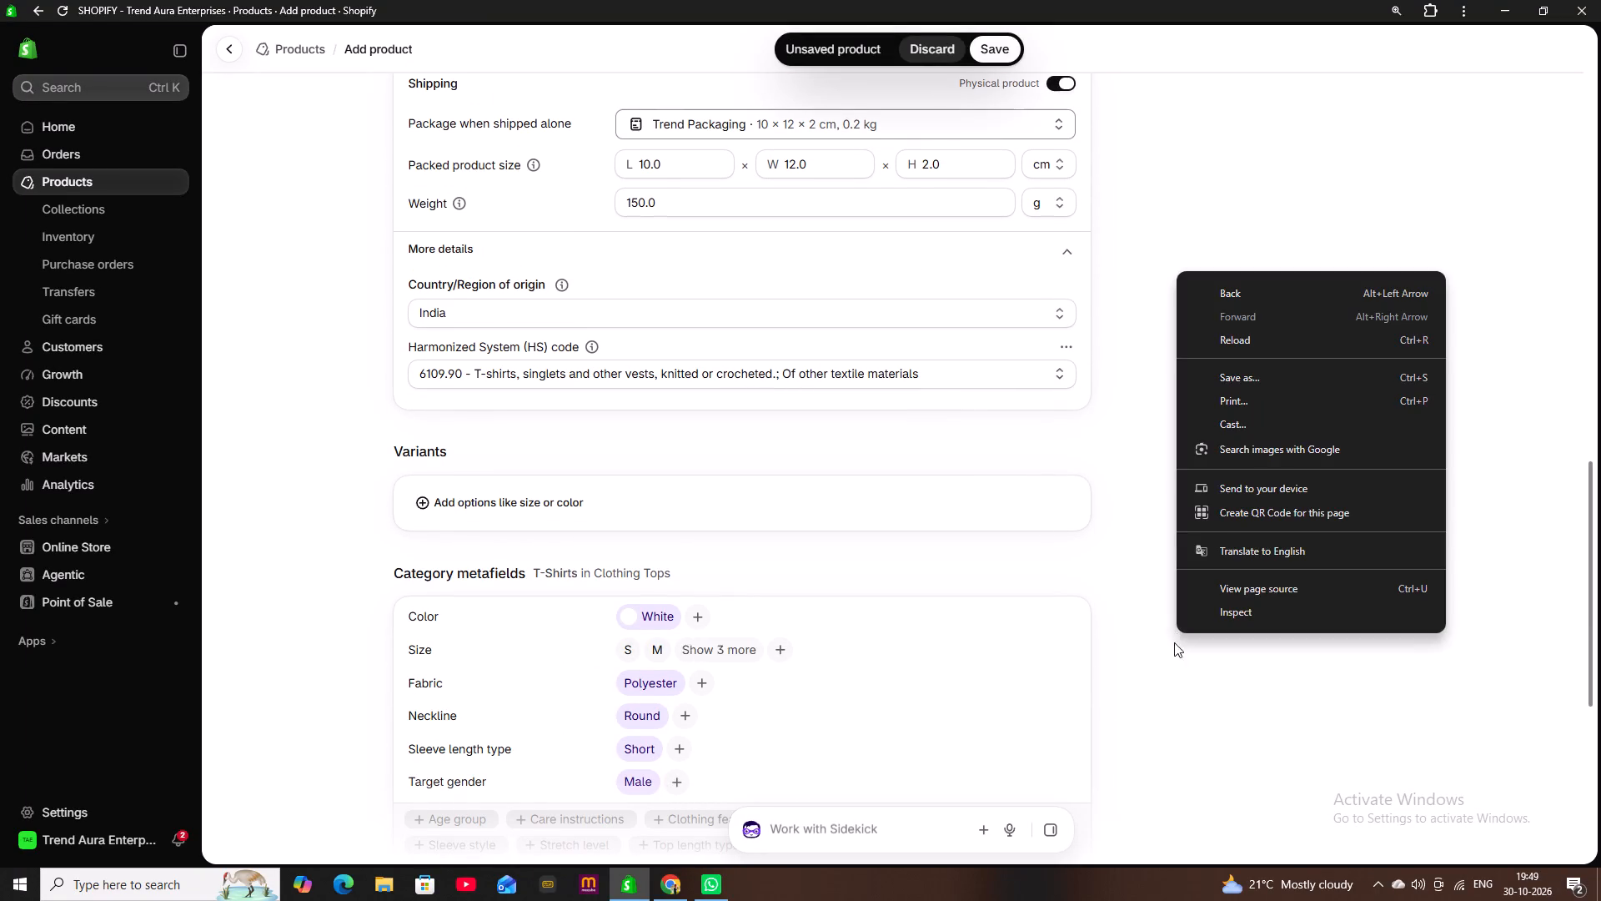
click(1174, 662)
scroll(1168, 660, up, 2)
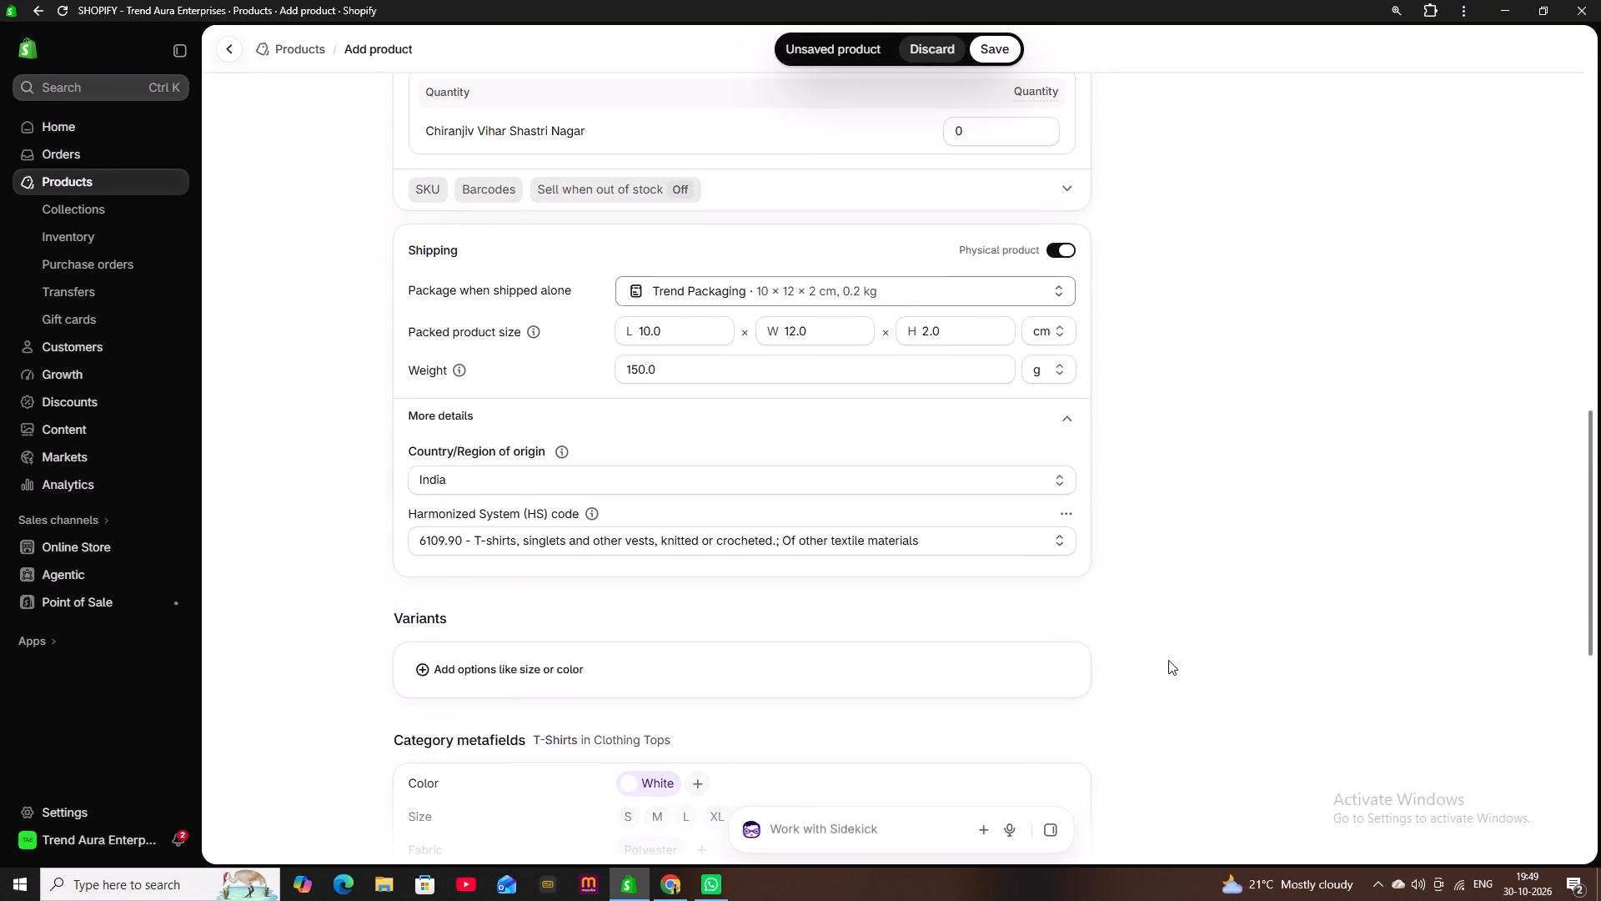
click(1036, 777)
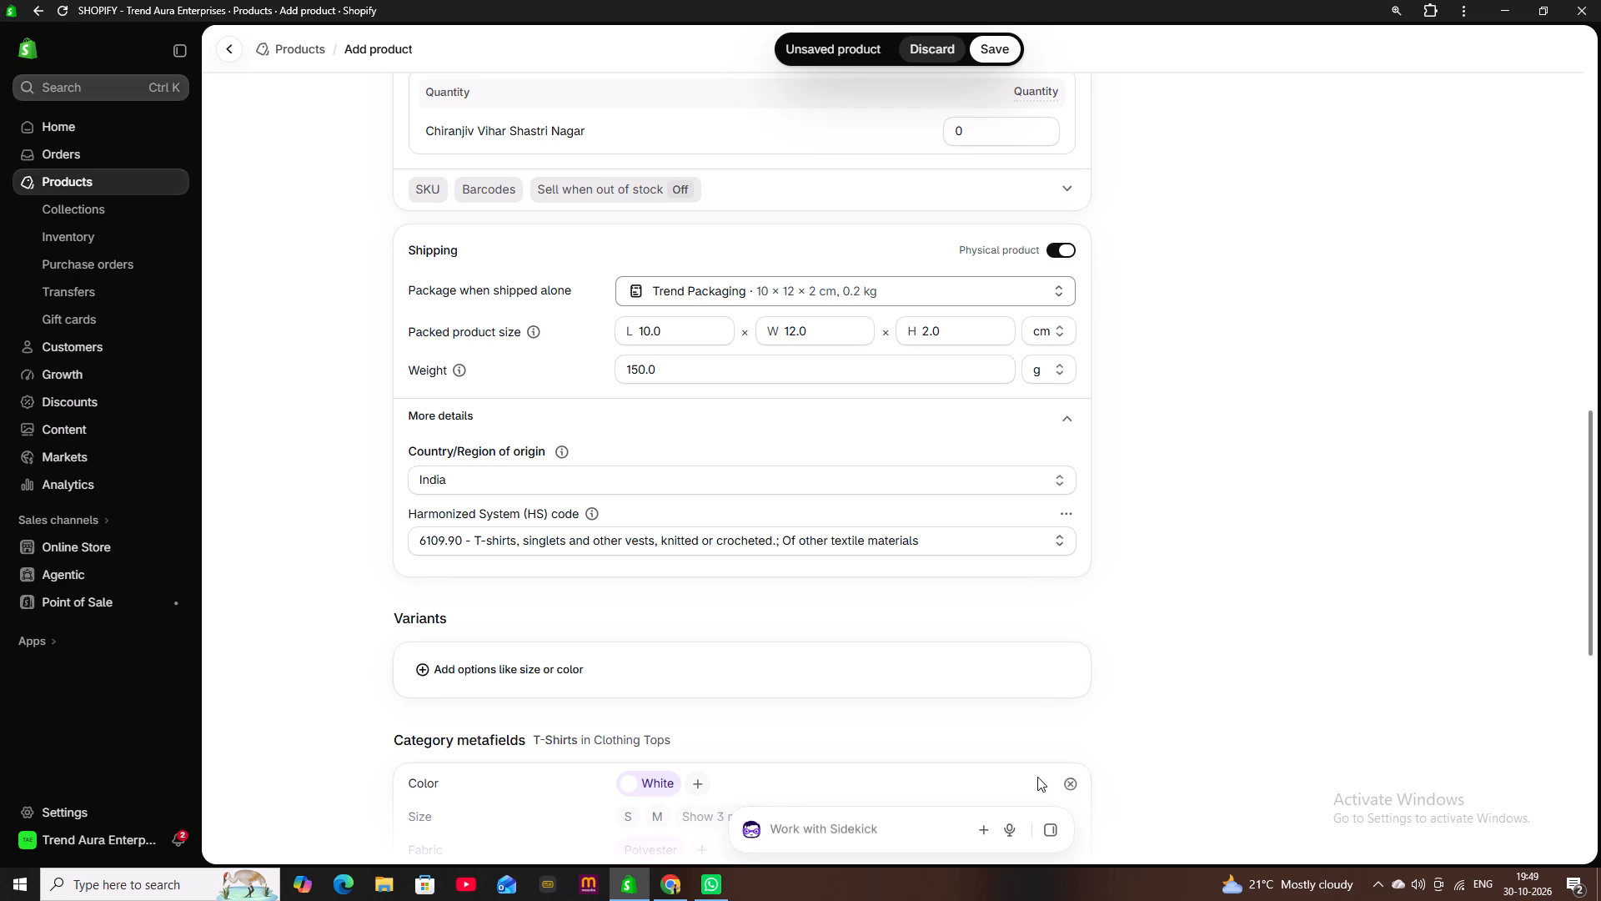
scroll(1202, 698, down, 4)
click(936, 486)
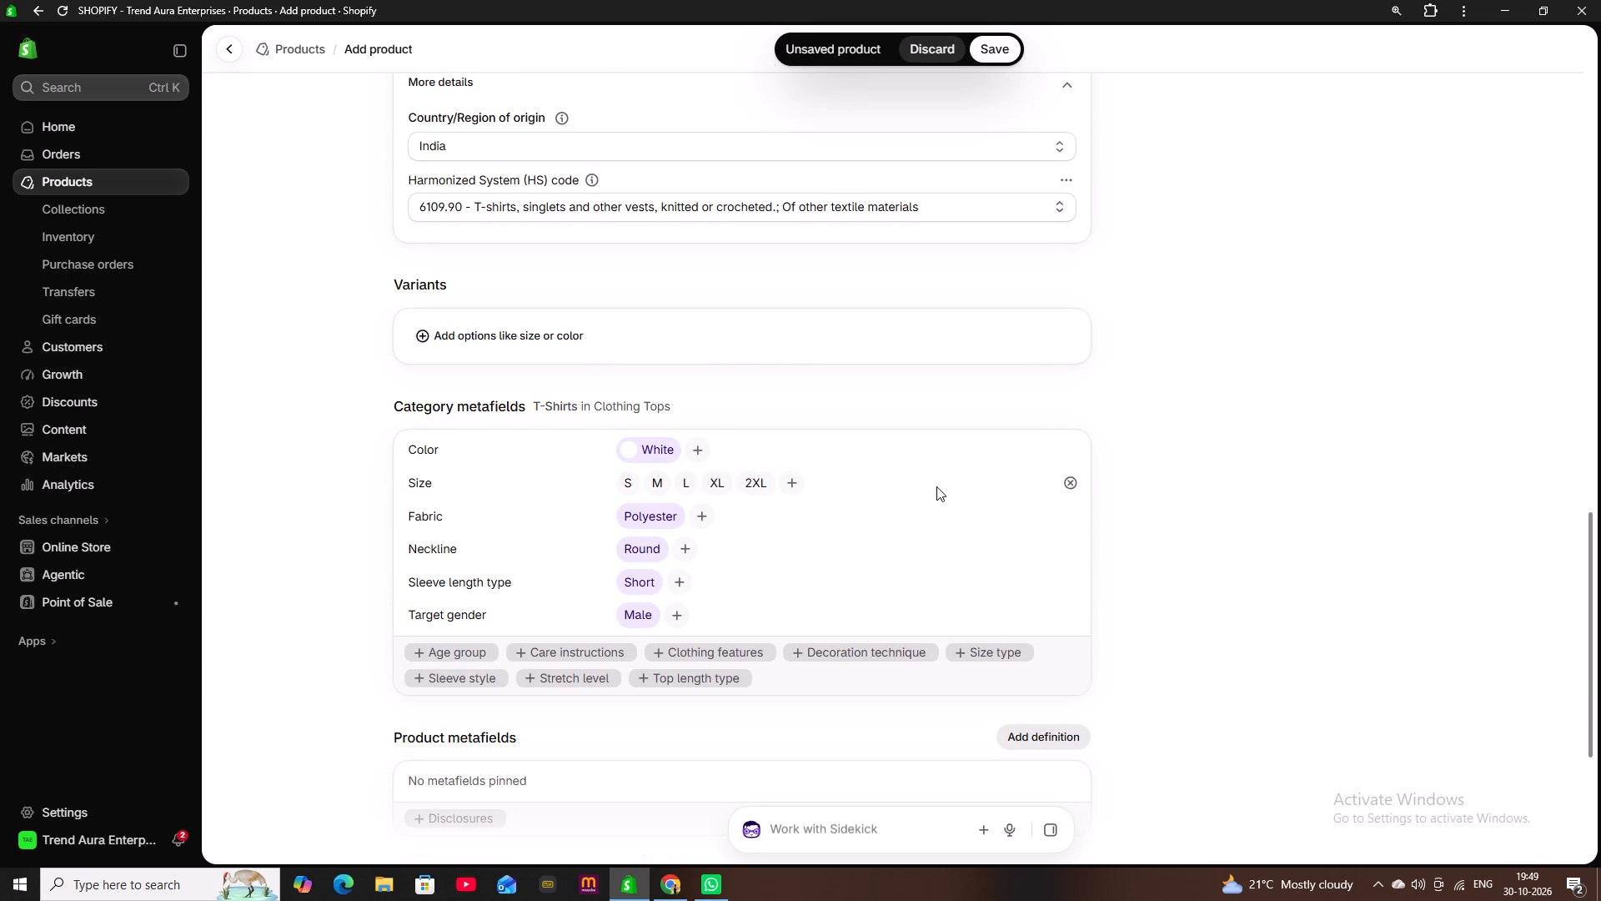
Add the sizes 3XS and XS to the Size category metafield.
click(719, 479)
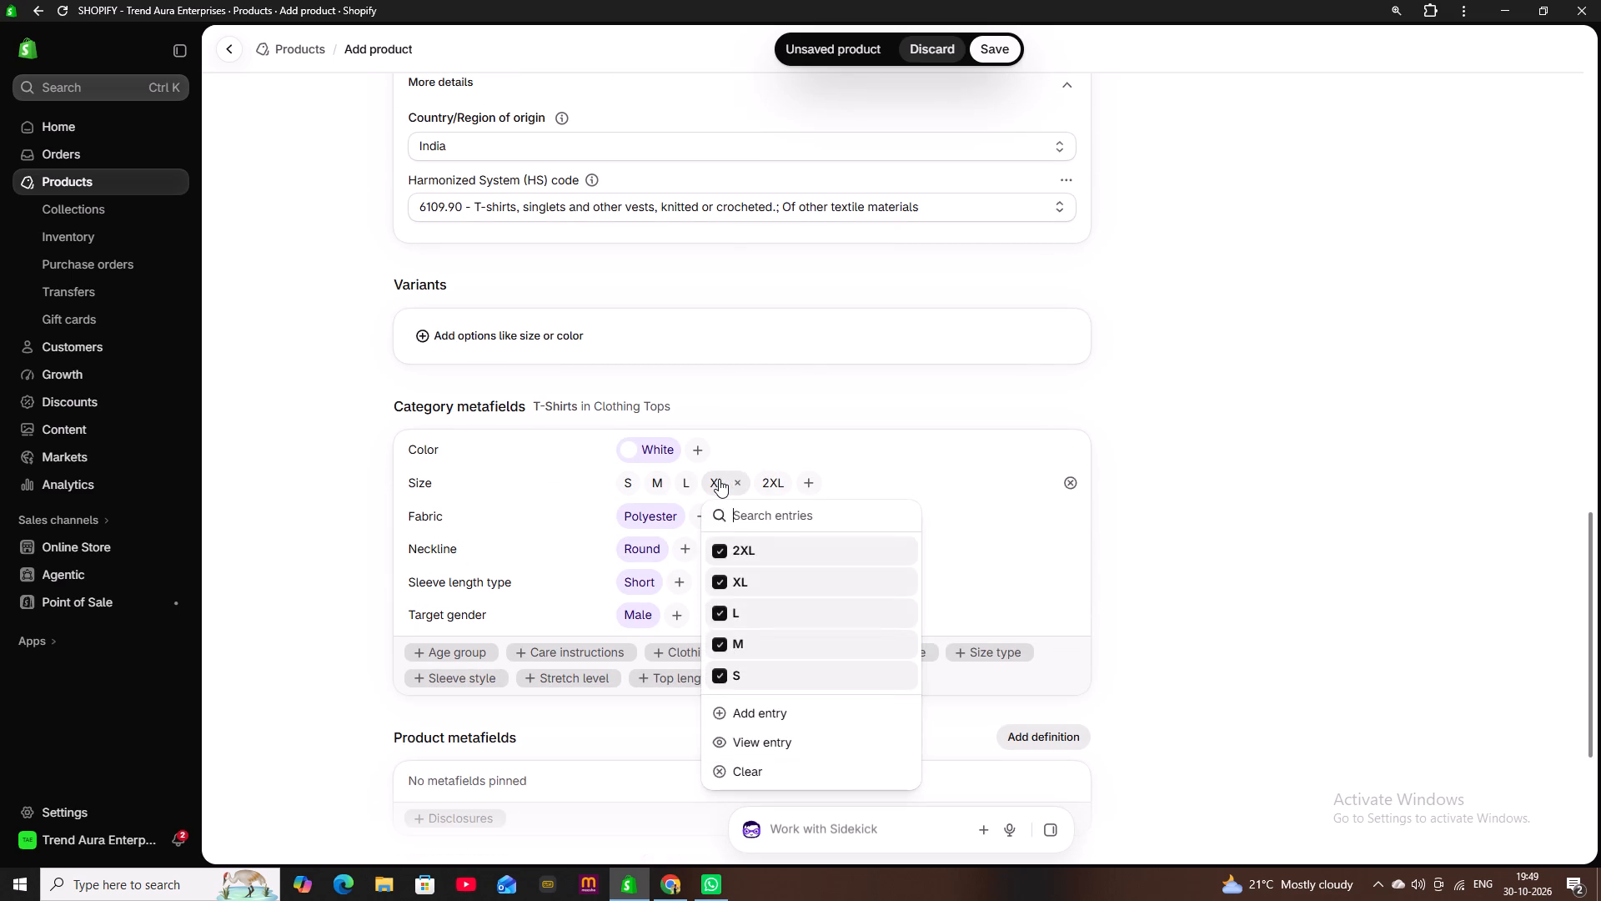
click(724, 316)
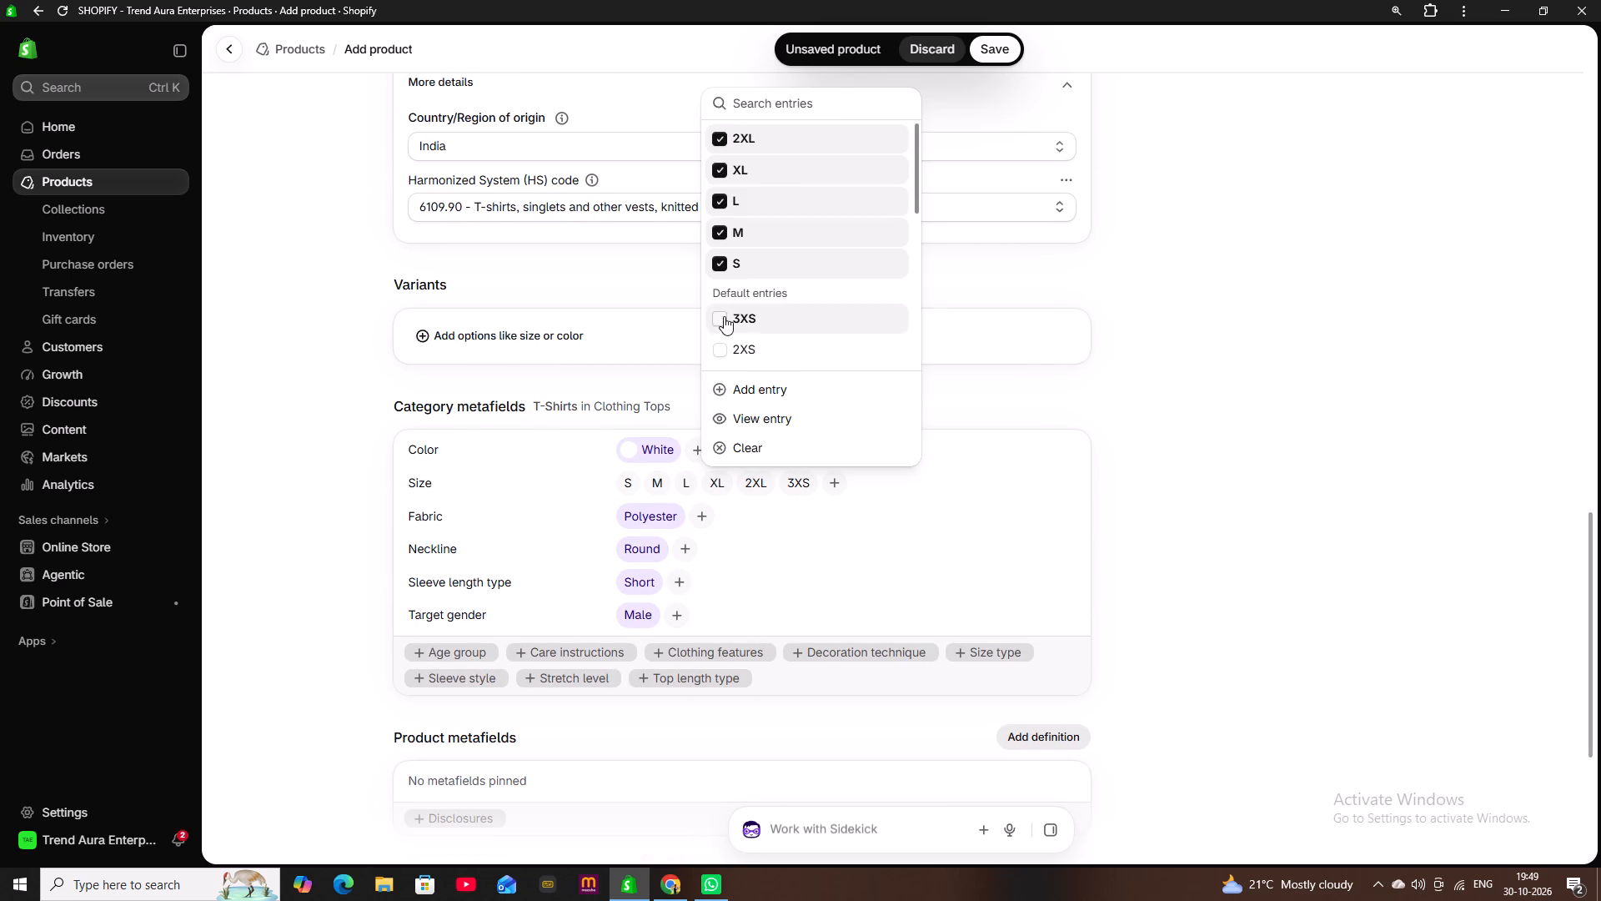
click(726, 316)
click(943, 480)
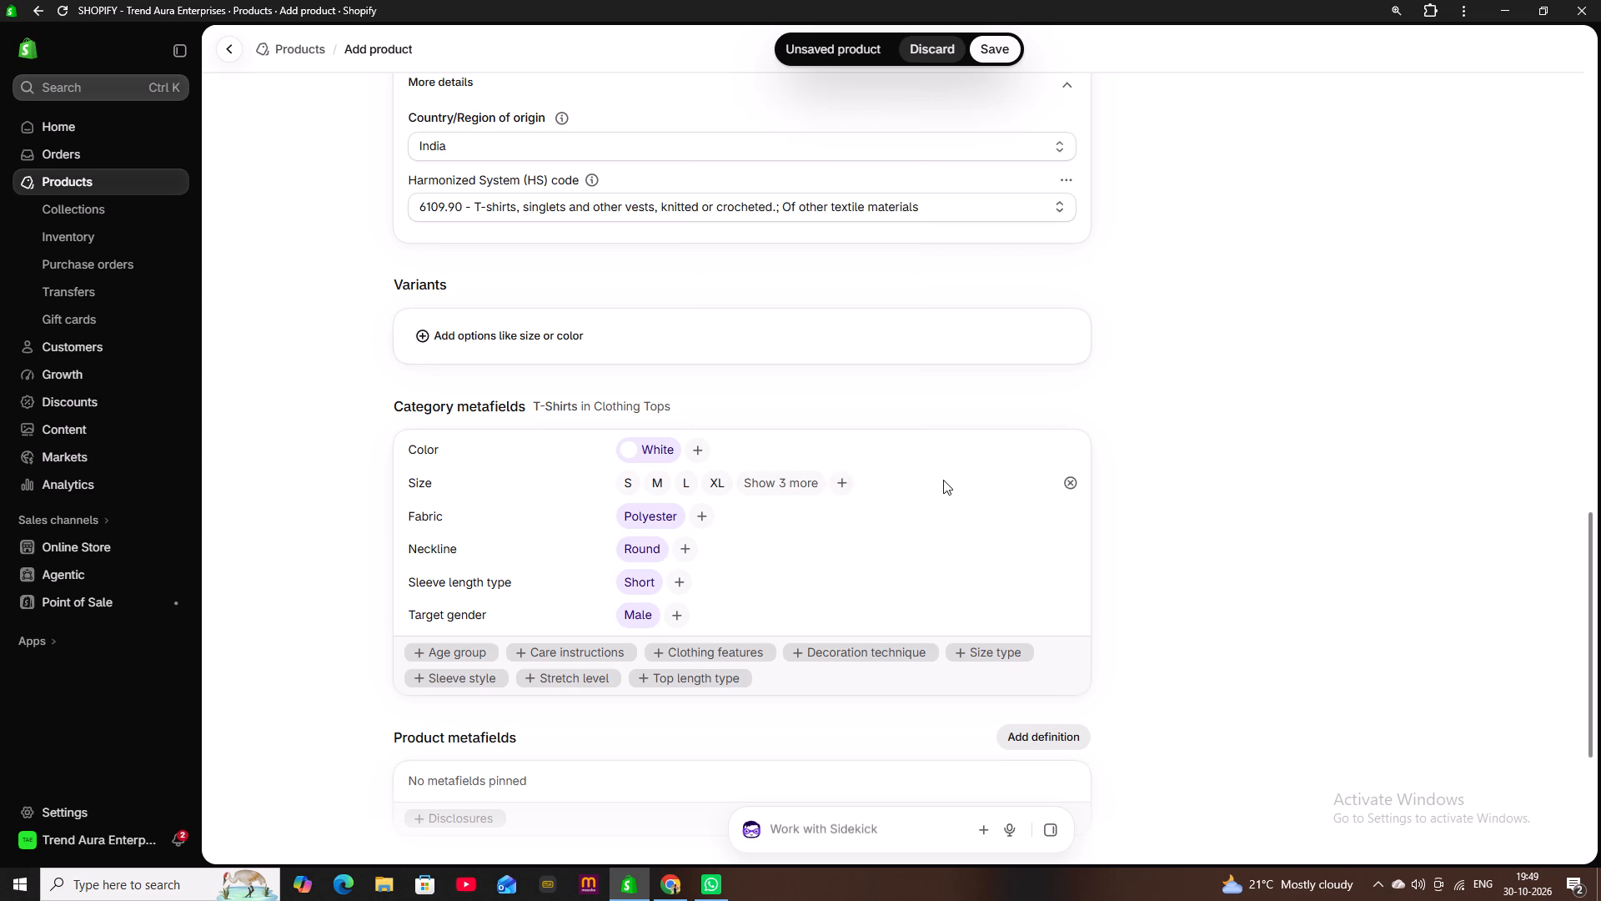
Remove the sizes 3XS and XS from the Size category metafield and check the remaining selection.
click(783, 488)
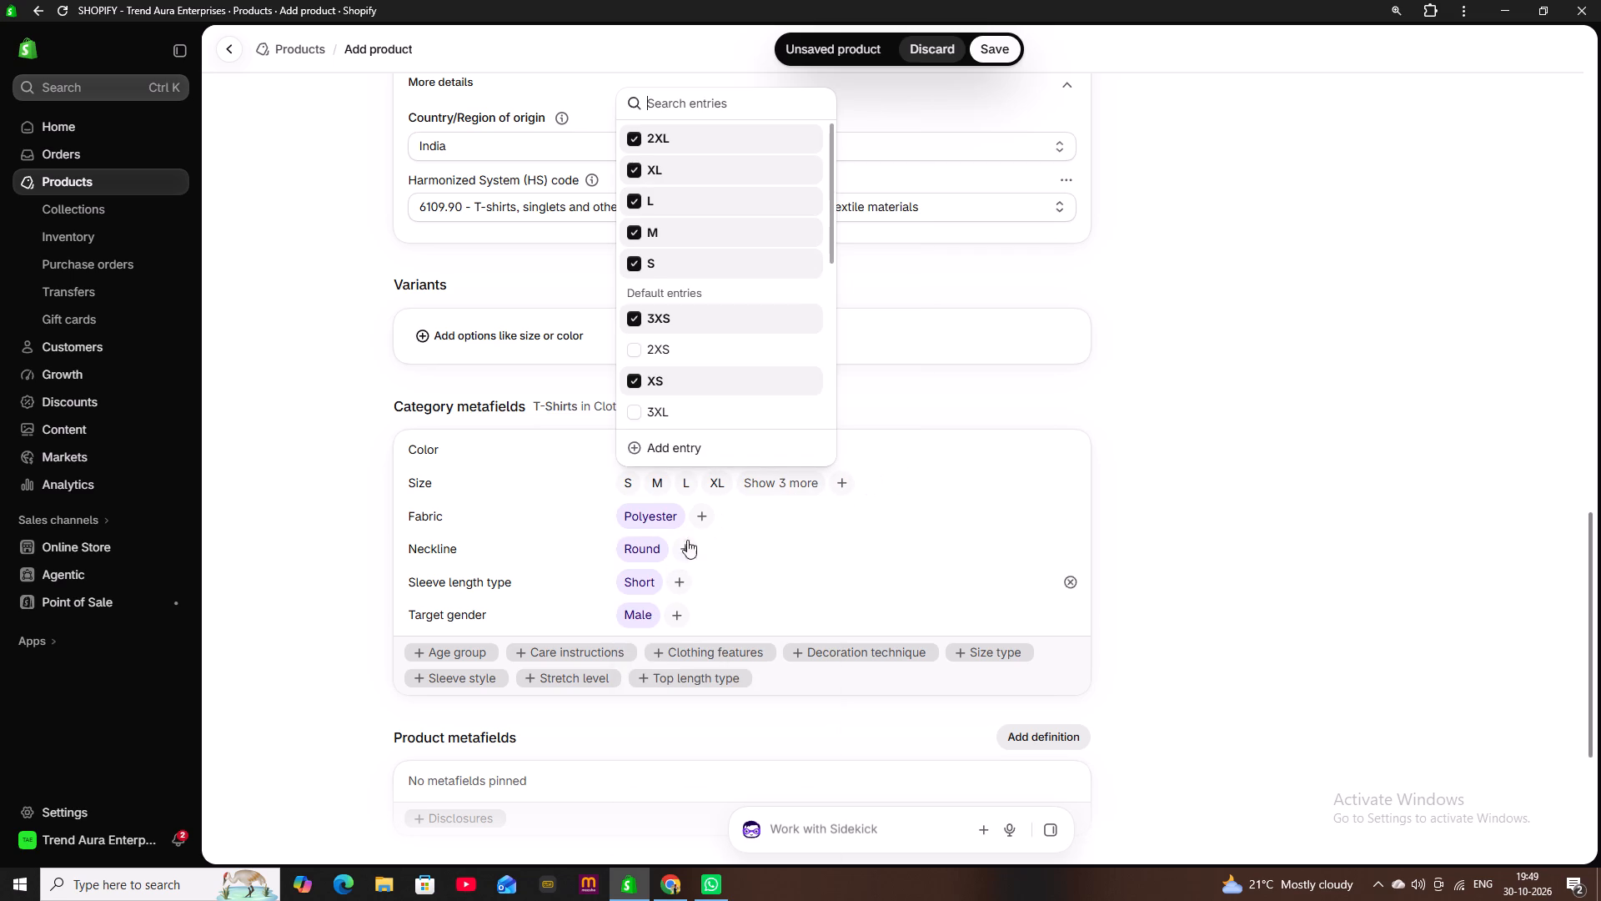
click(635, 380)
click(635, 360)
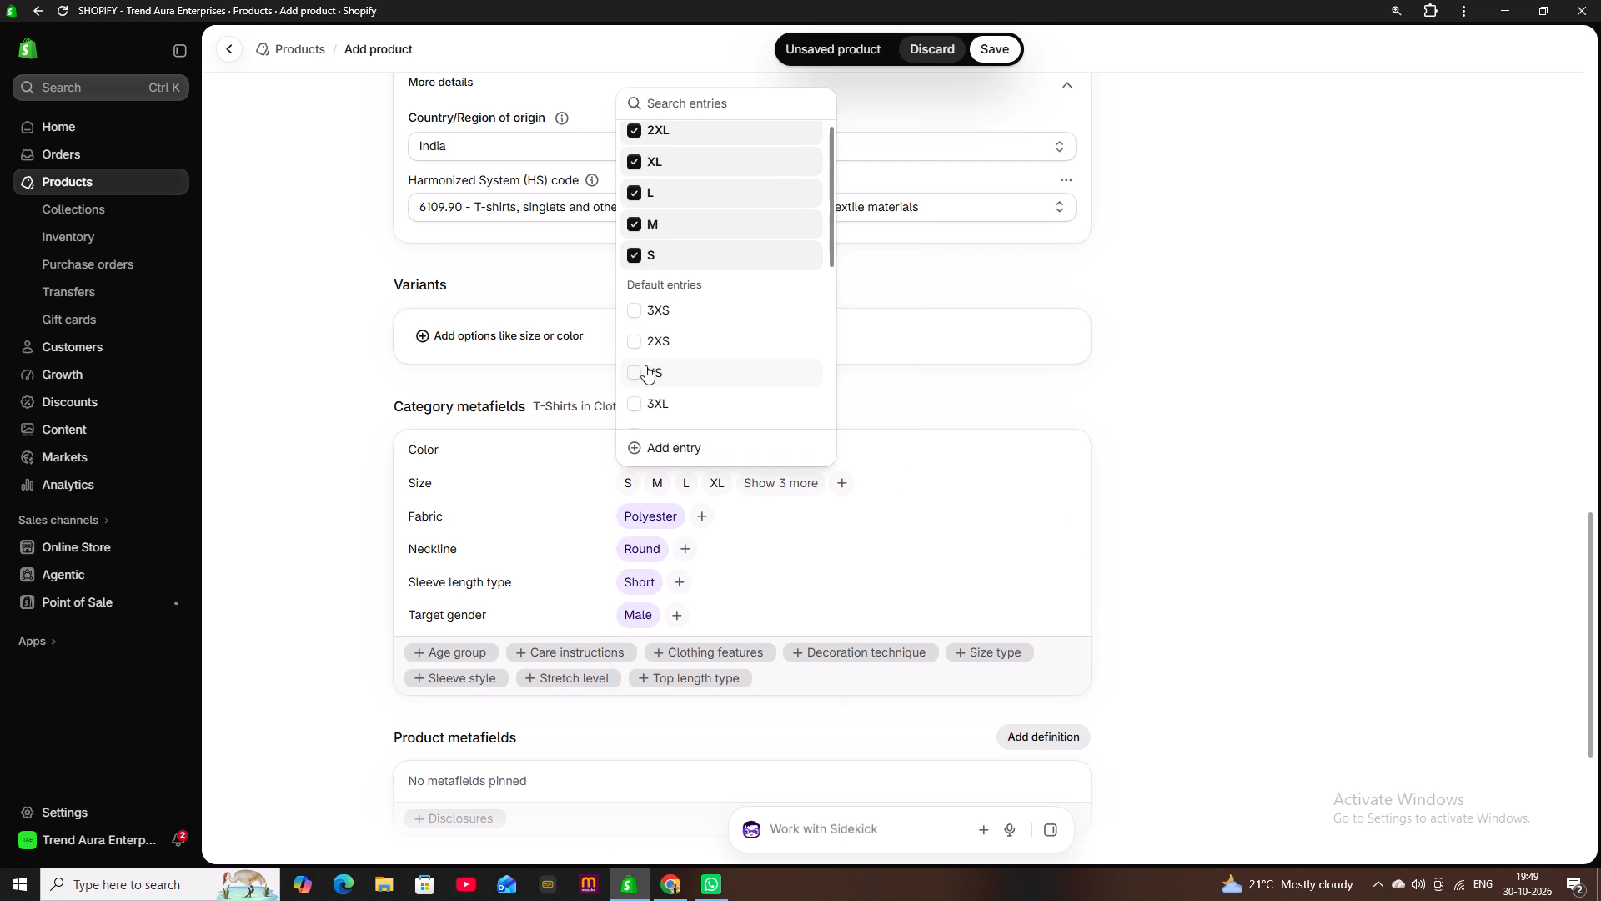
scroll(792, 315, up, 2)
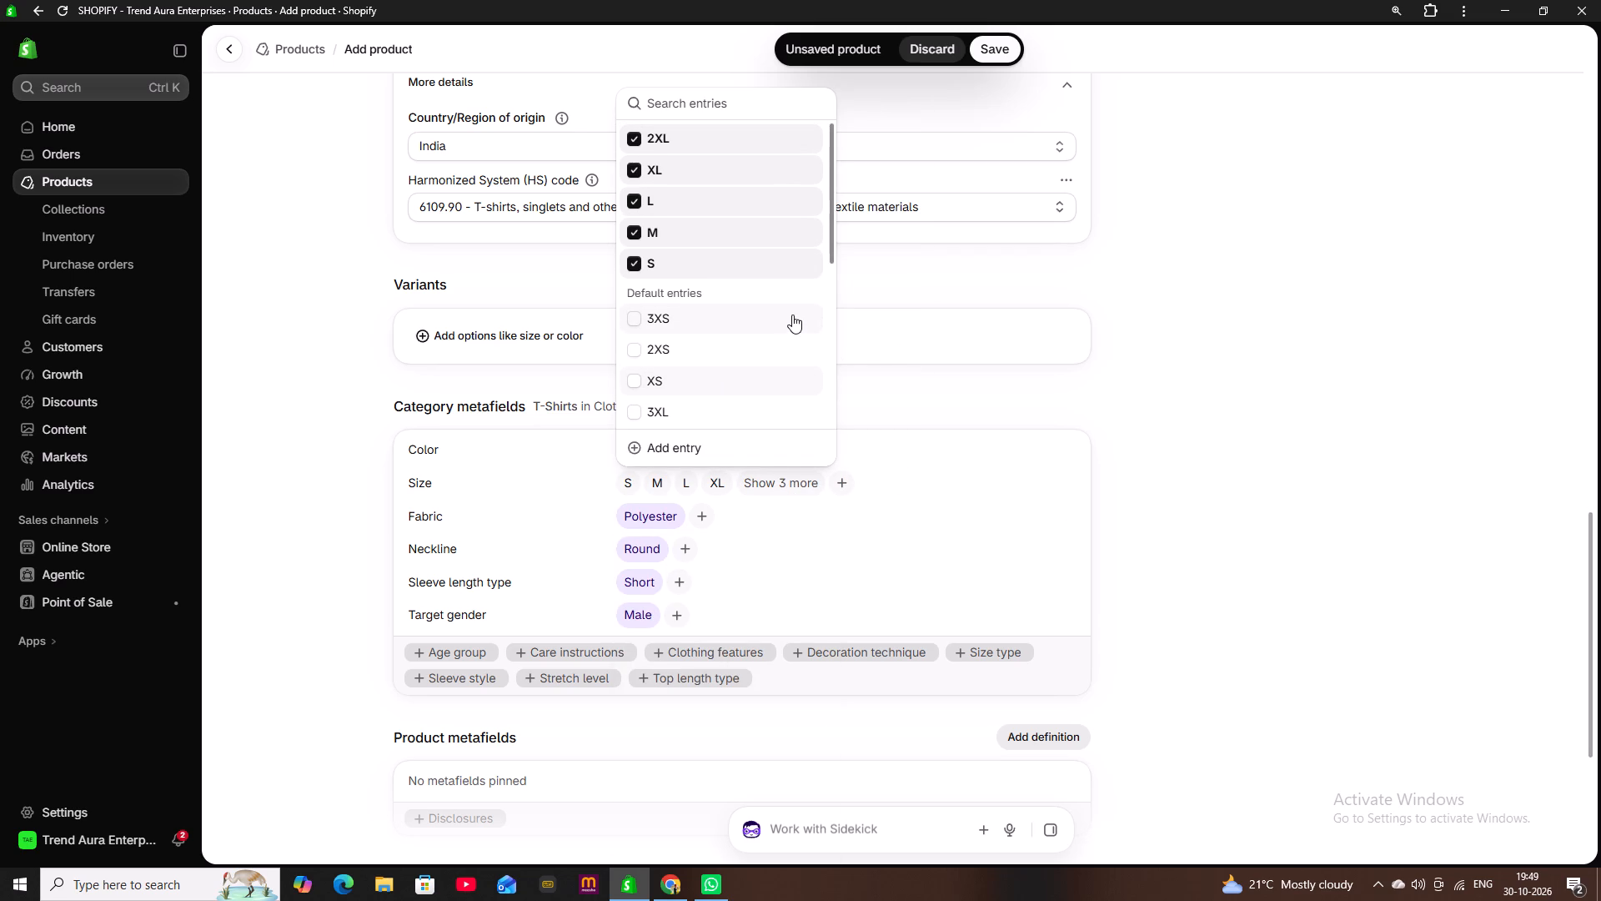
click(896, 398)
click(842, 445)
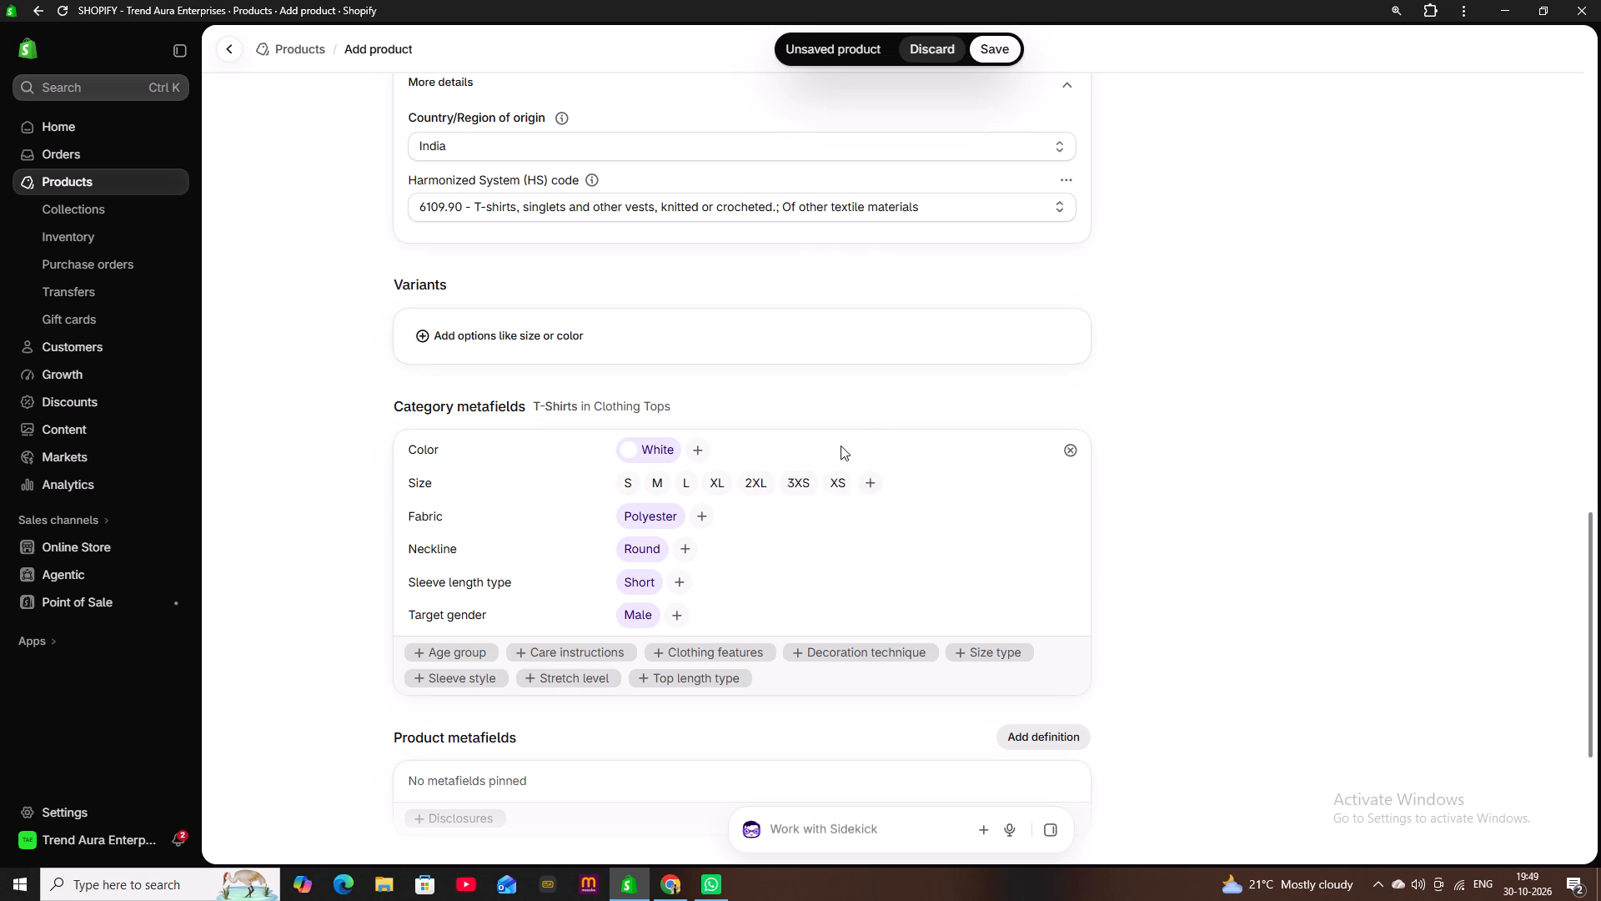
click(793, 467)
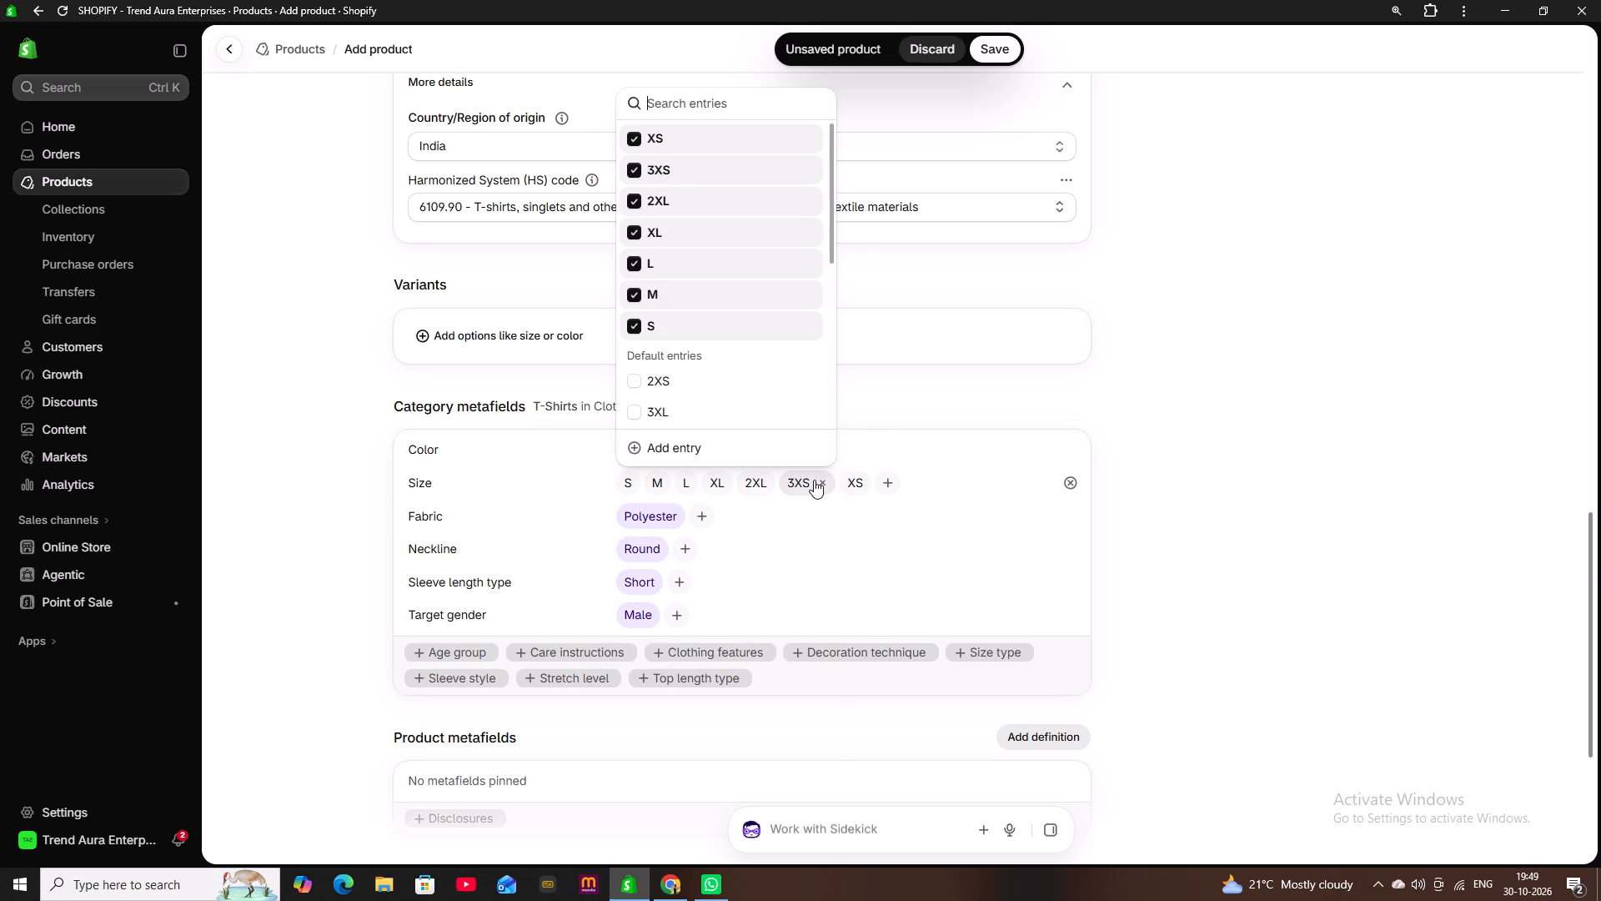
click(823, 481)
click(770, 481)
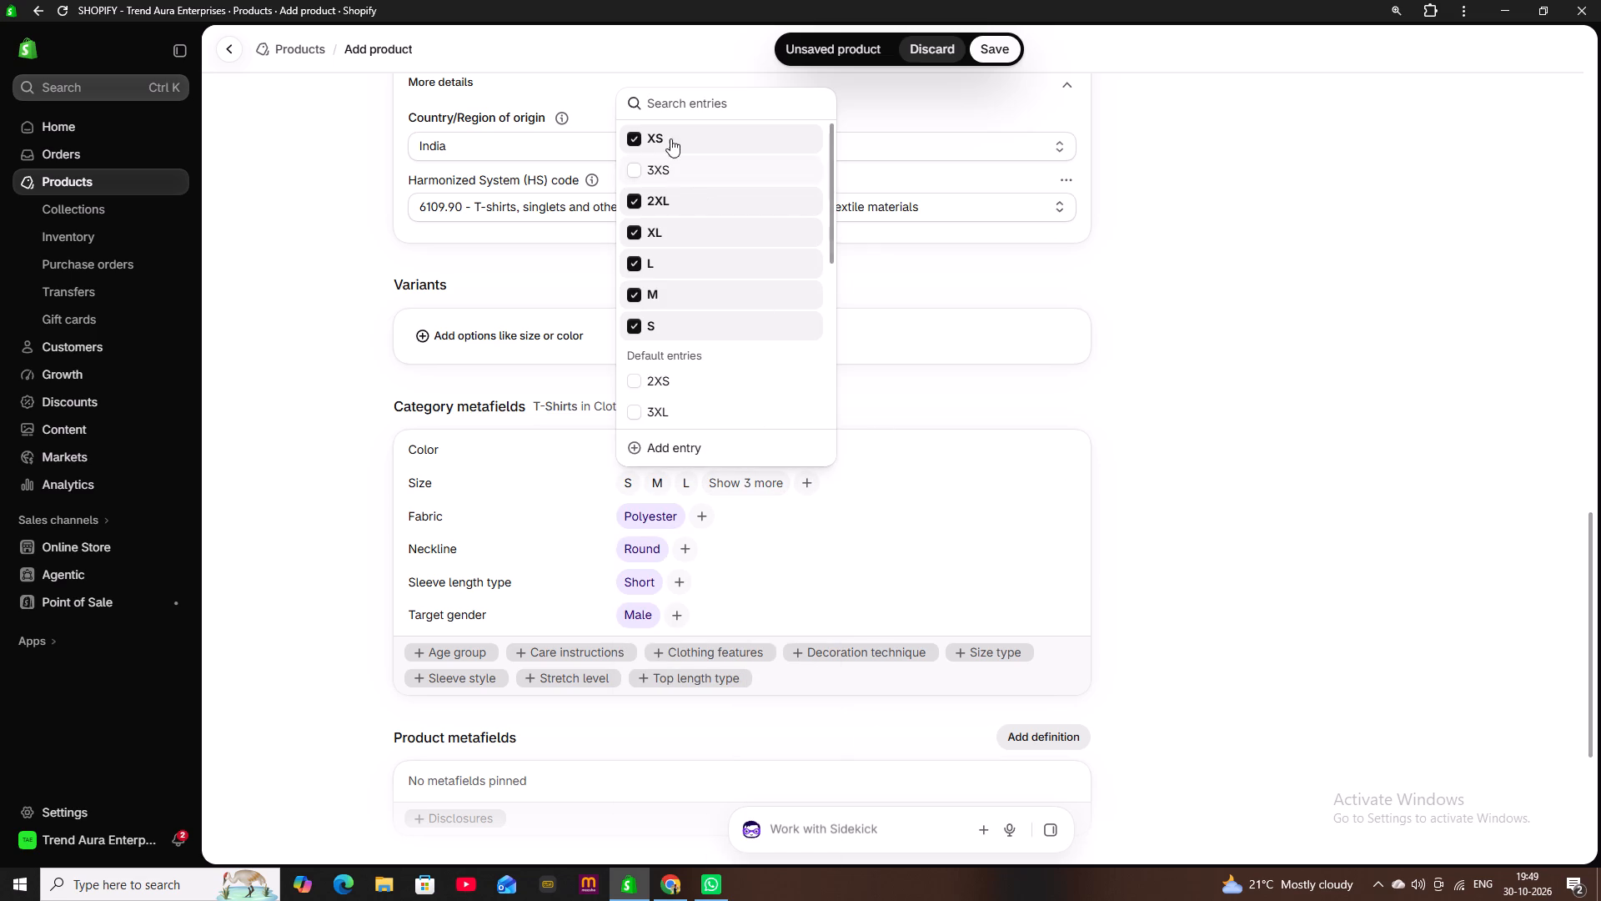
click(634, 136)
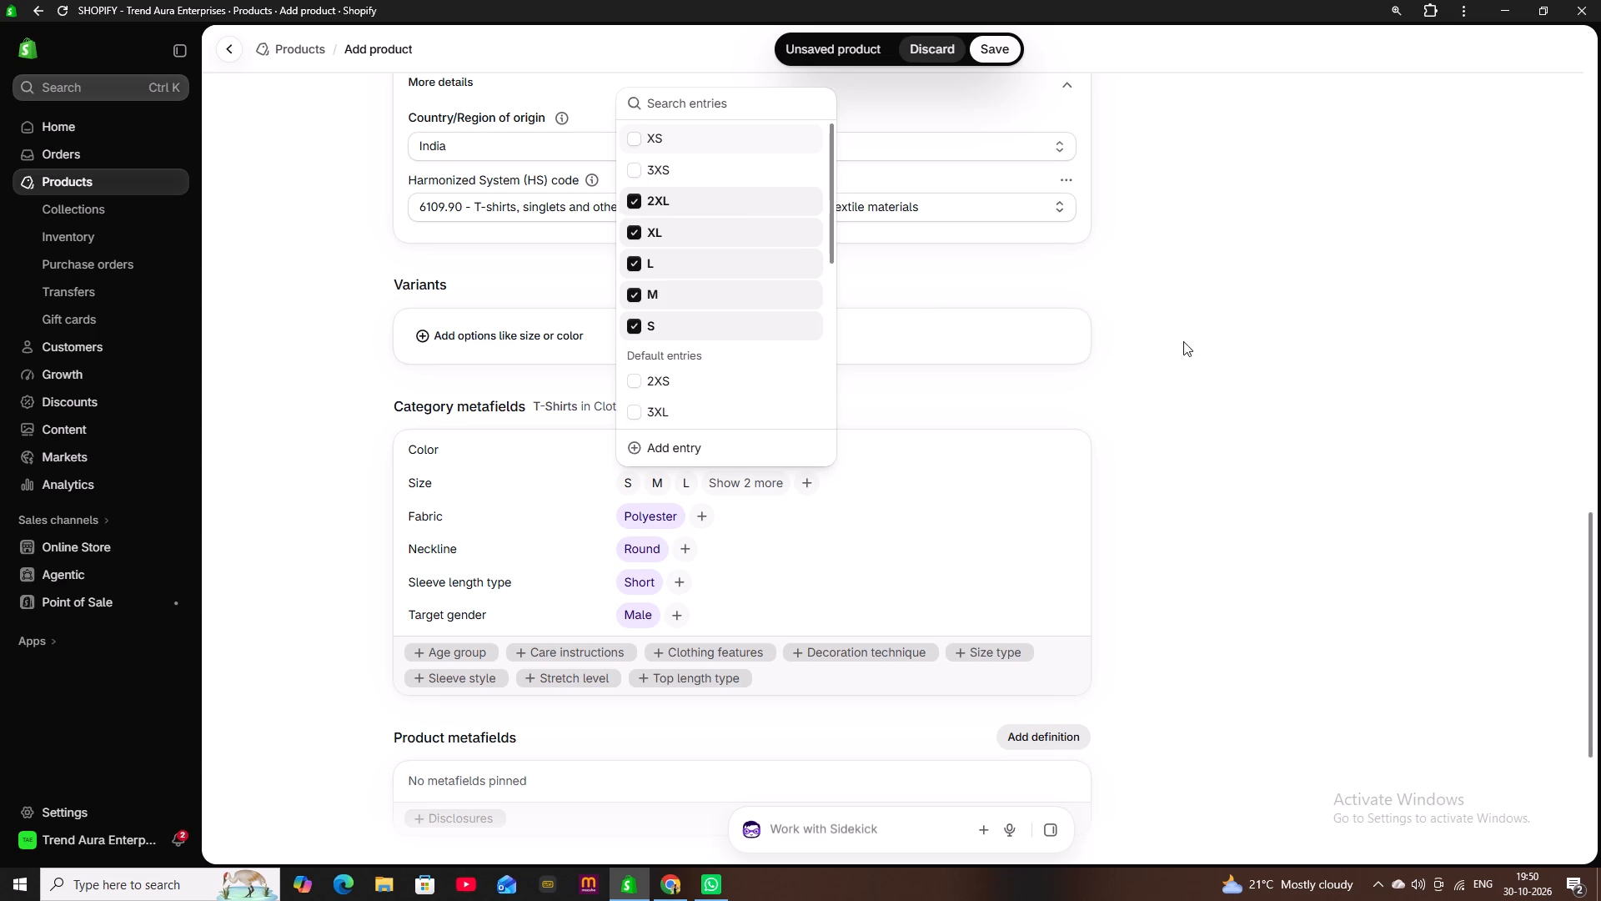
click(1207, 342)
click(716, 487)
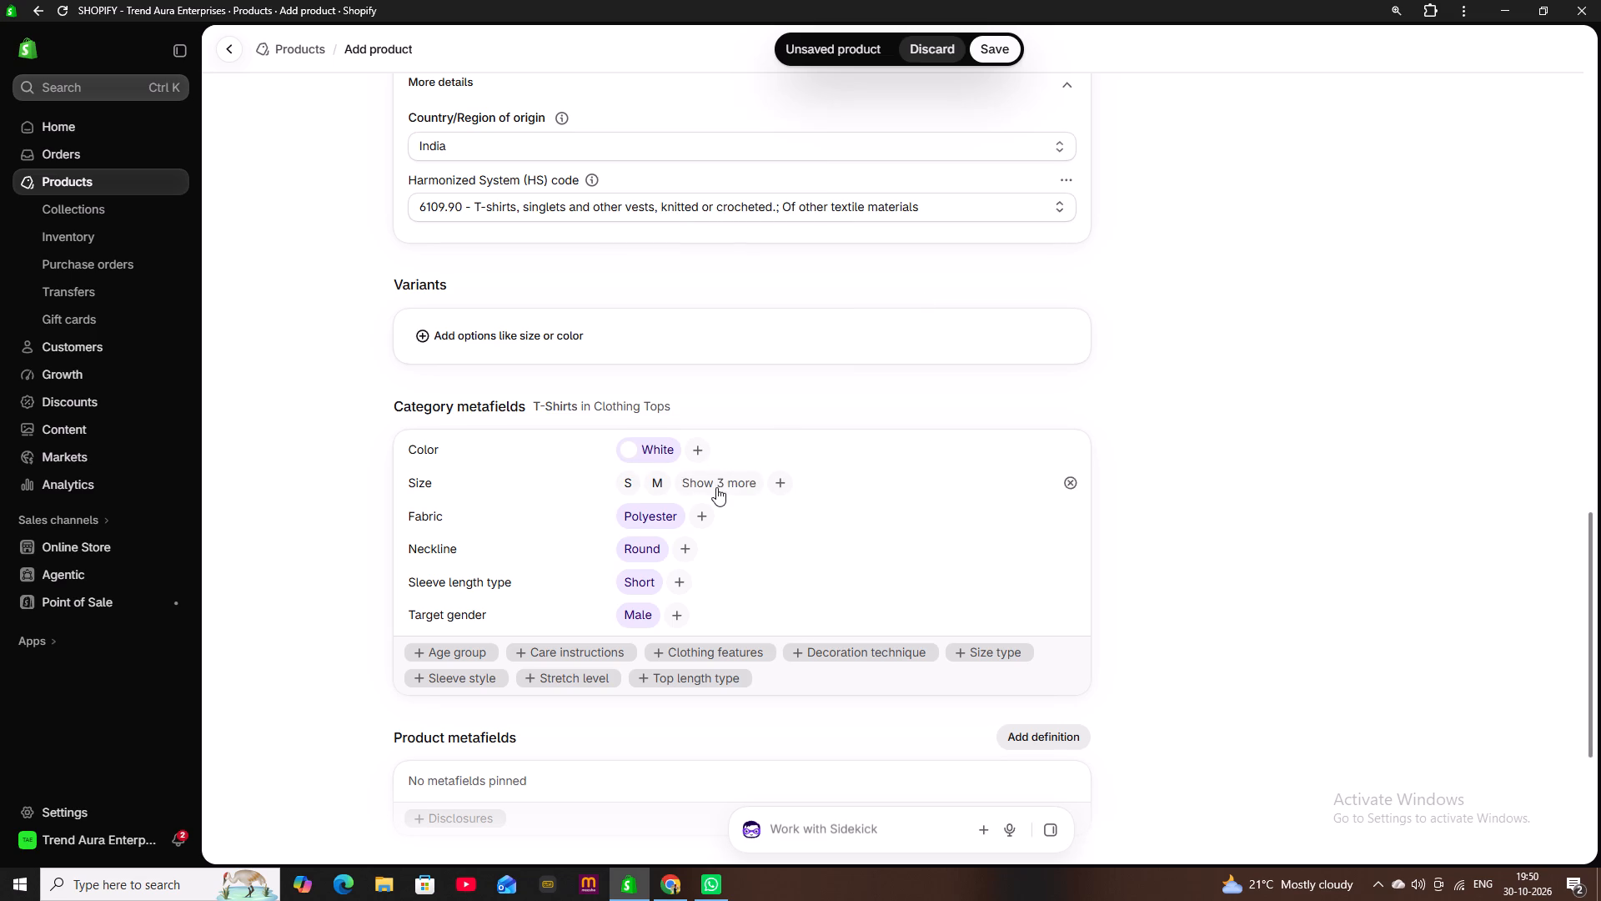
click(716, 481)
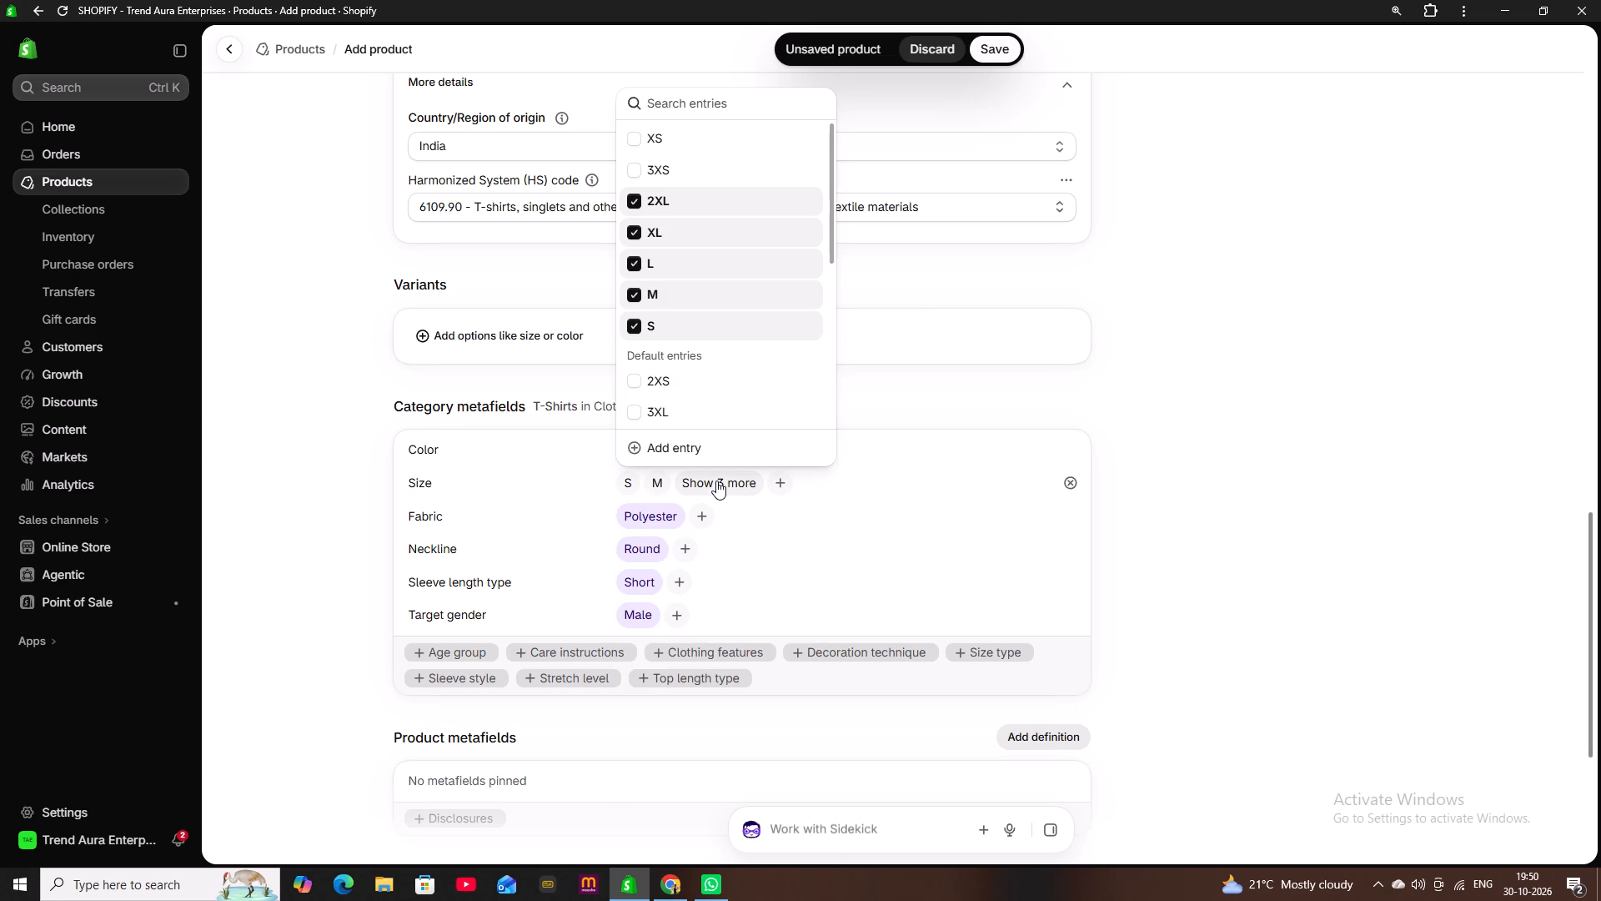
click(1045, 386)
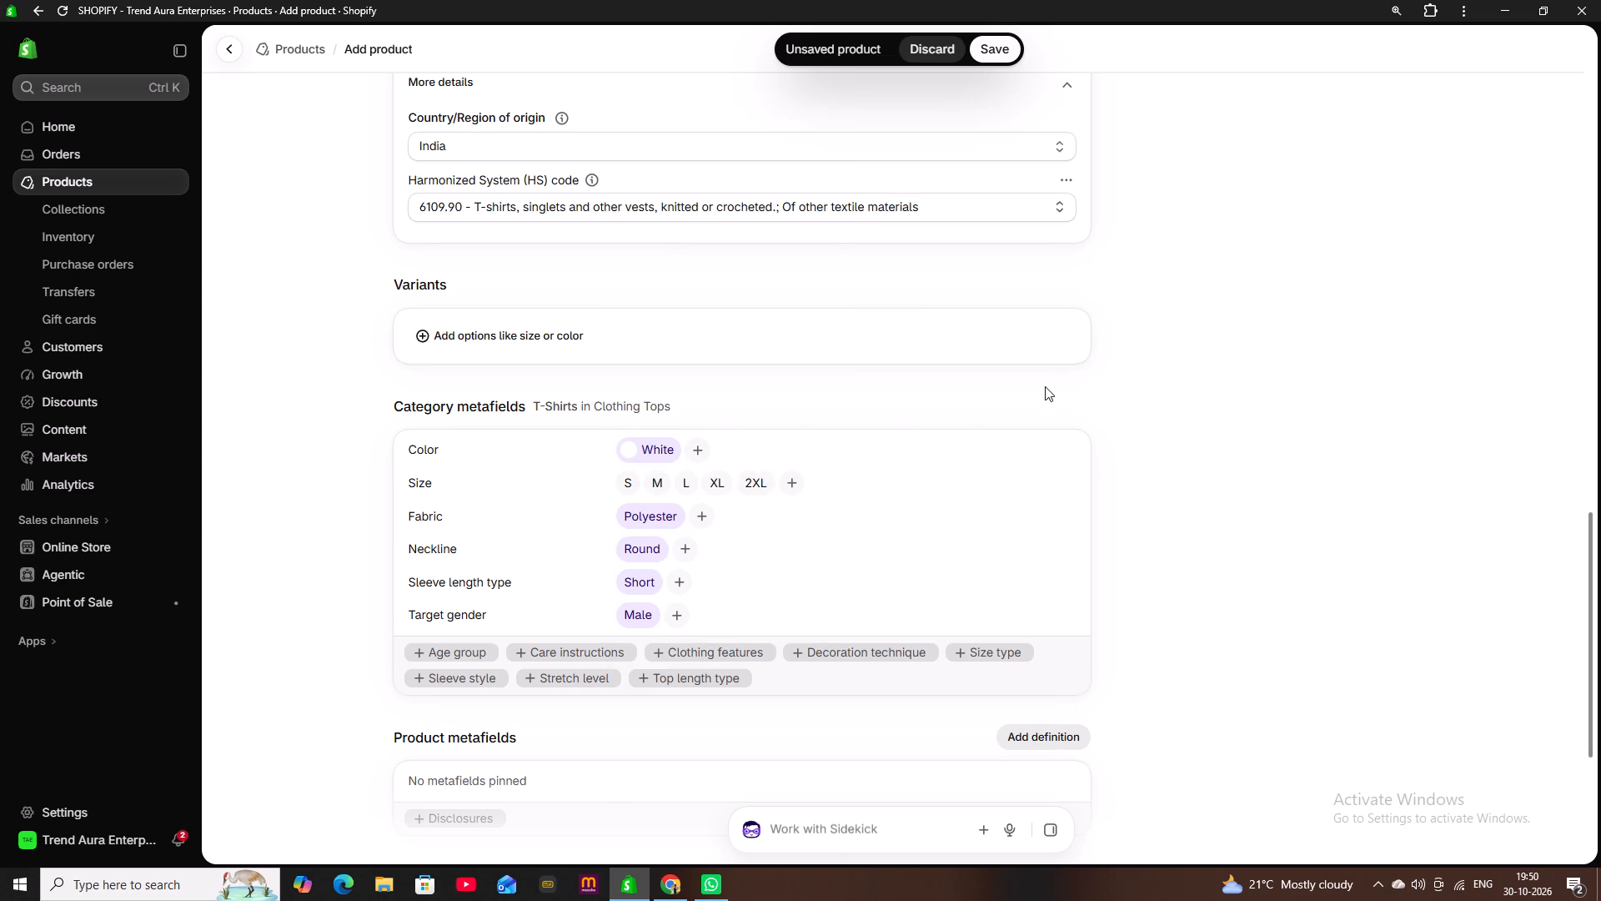
Set the product's inventory quantity at the store location to 100.
scroll(1003, 411, up, 2)
scroll(1124, 411, up, 3)
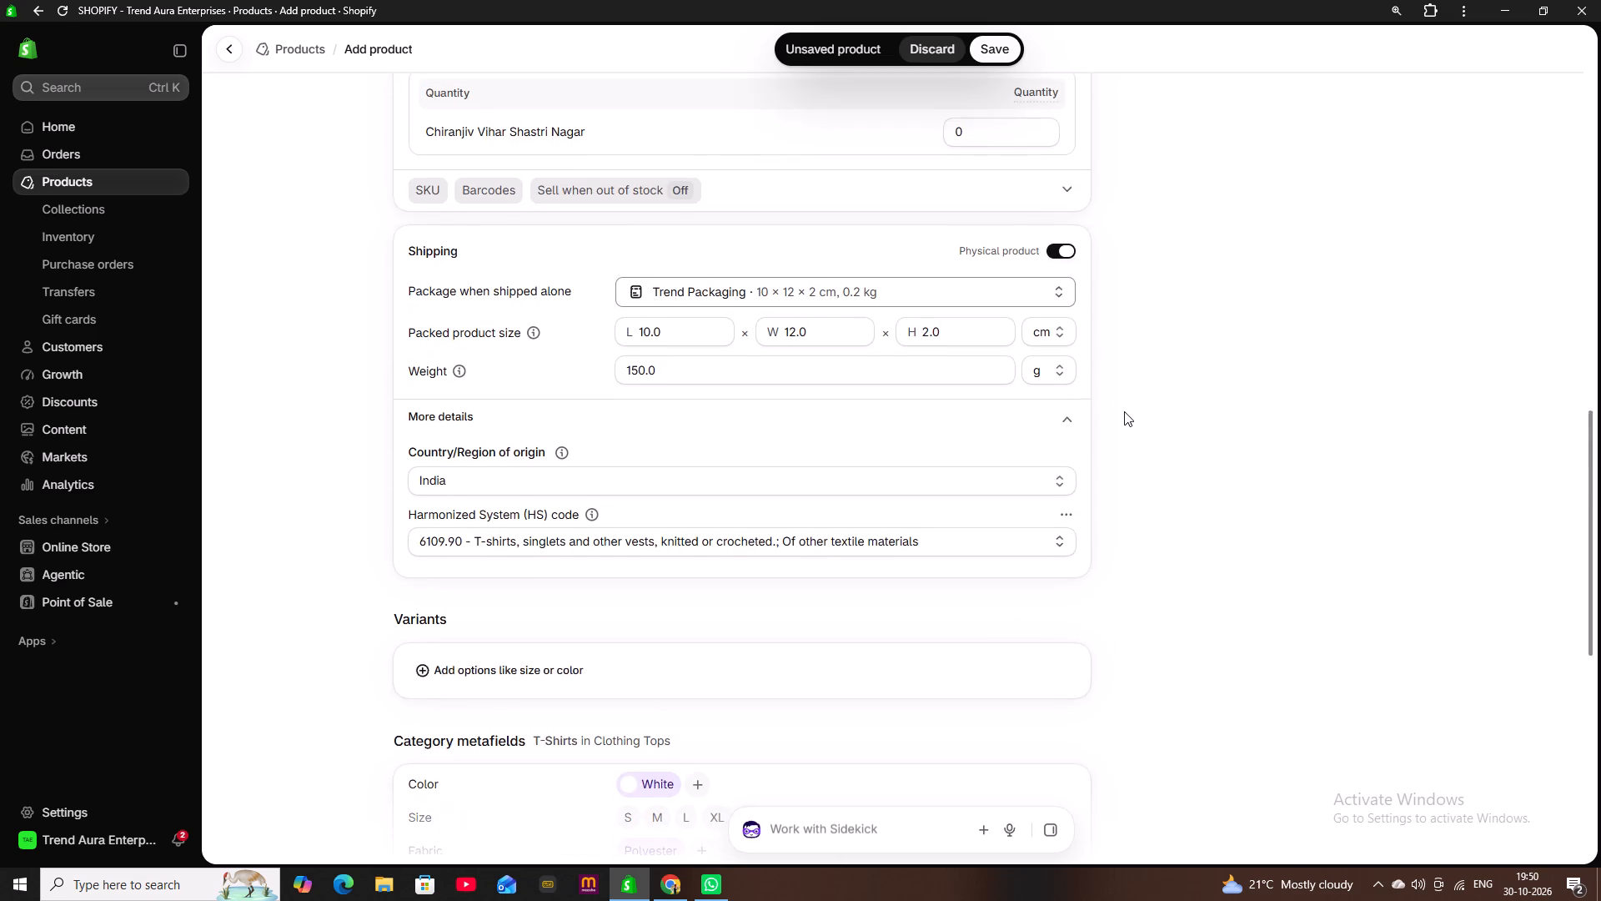
scroll(1124, 411, up, 3)
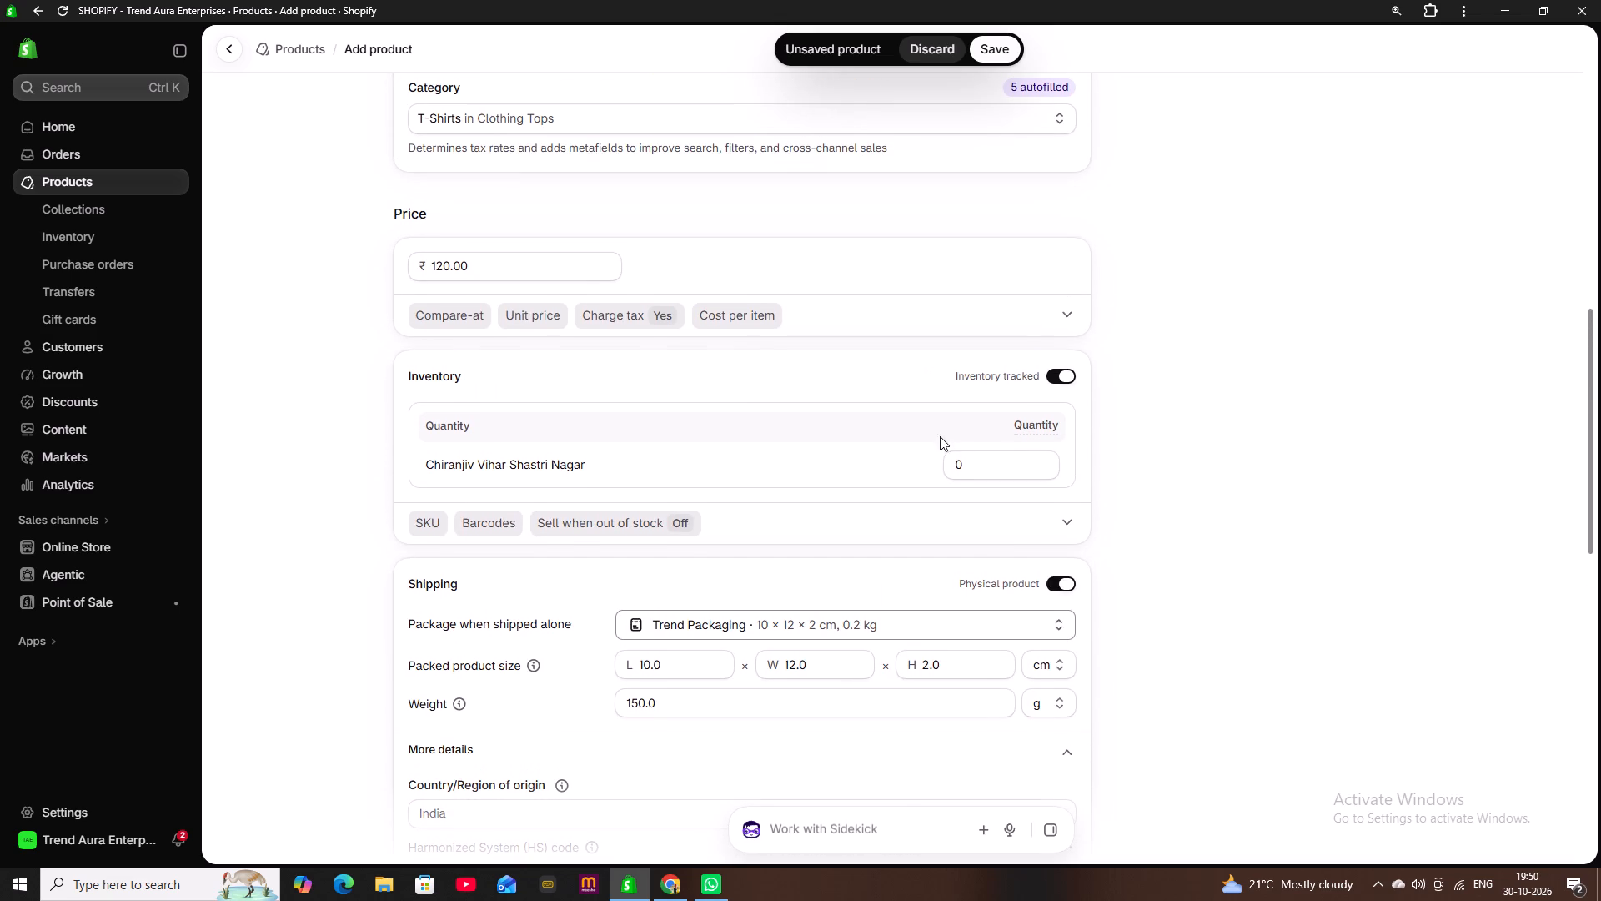
click(970, 460)
text(100)
click(1169, 412)
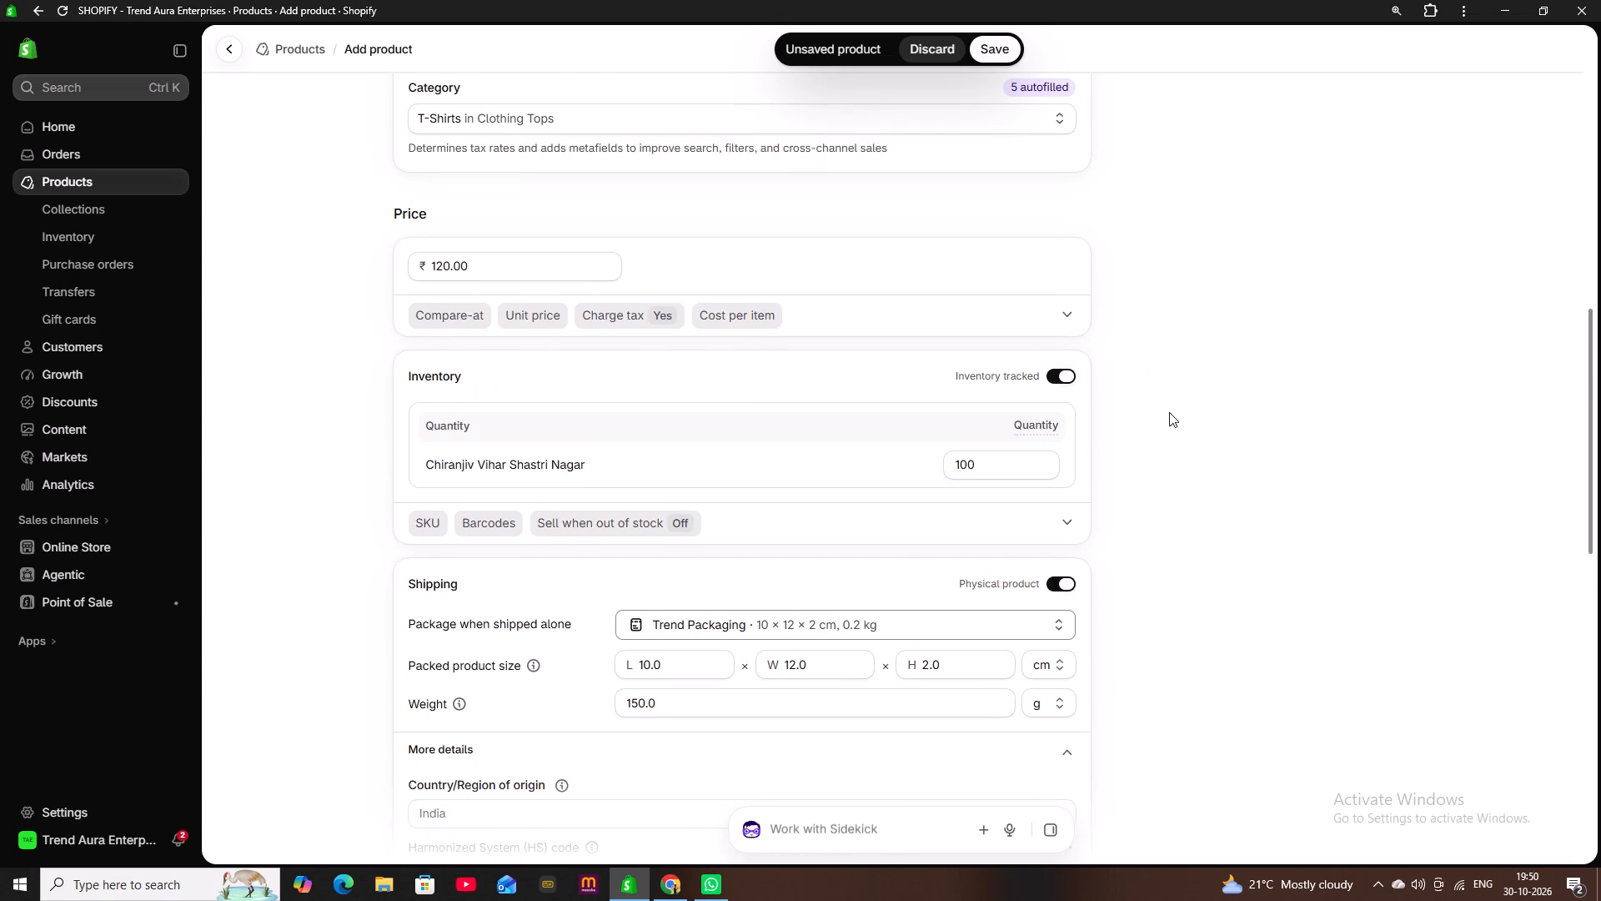
Choose Default product as the product's theme template.
scroll(1169, 412, up, 7)
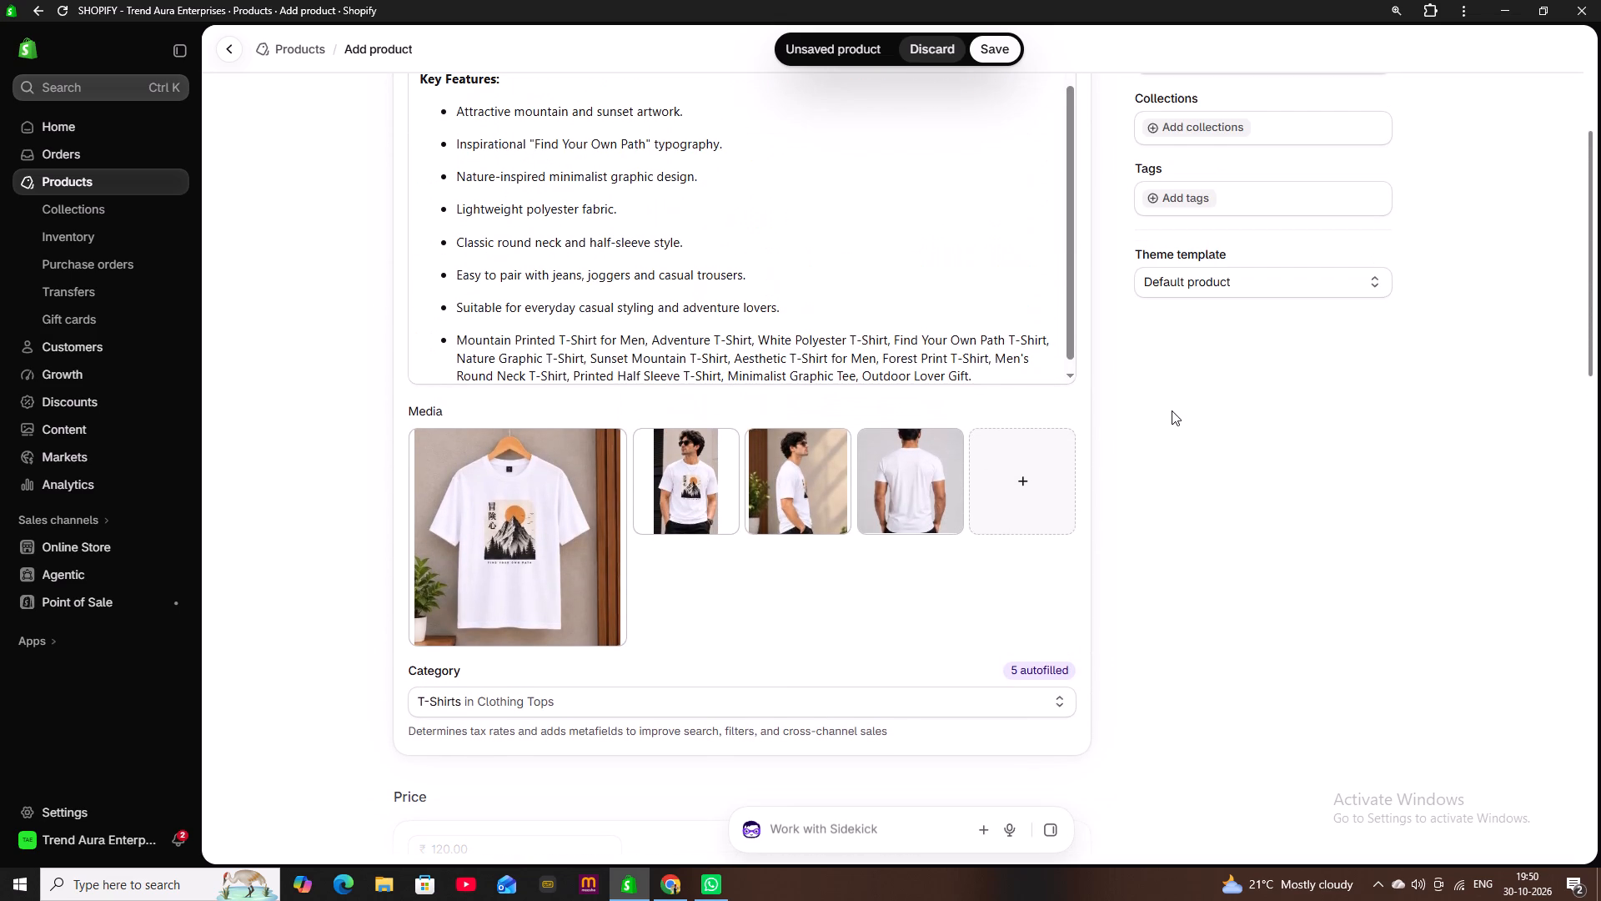
scroll(1172, 410, up, 4)
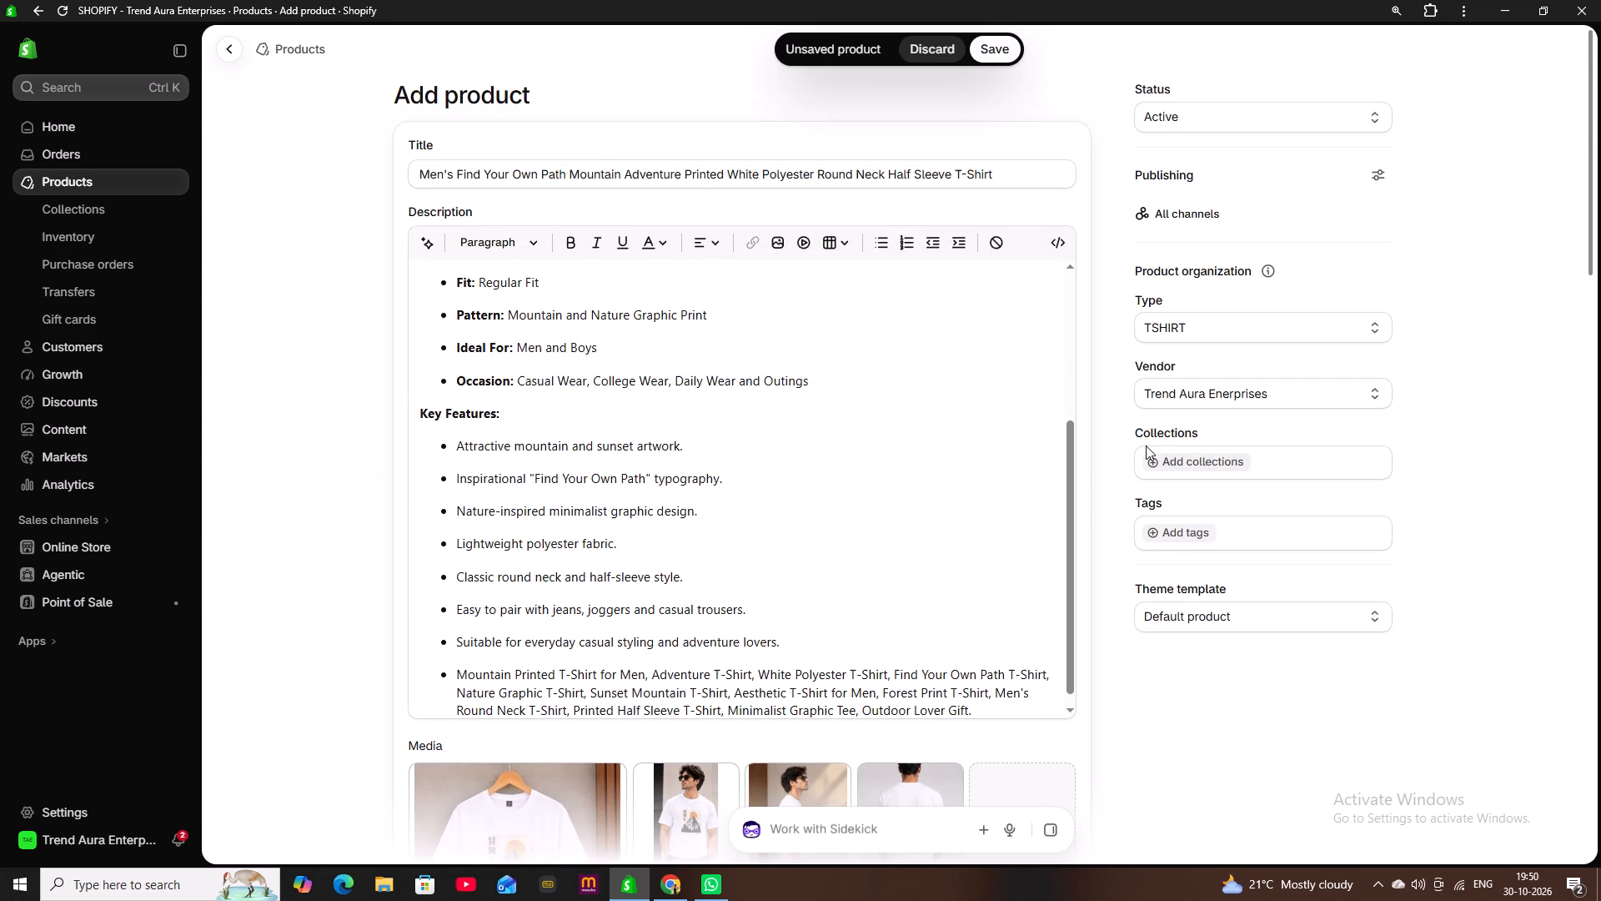
click(1172, 625)
click(1172, 631)
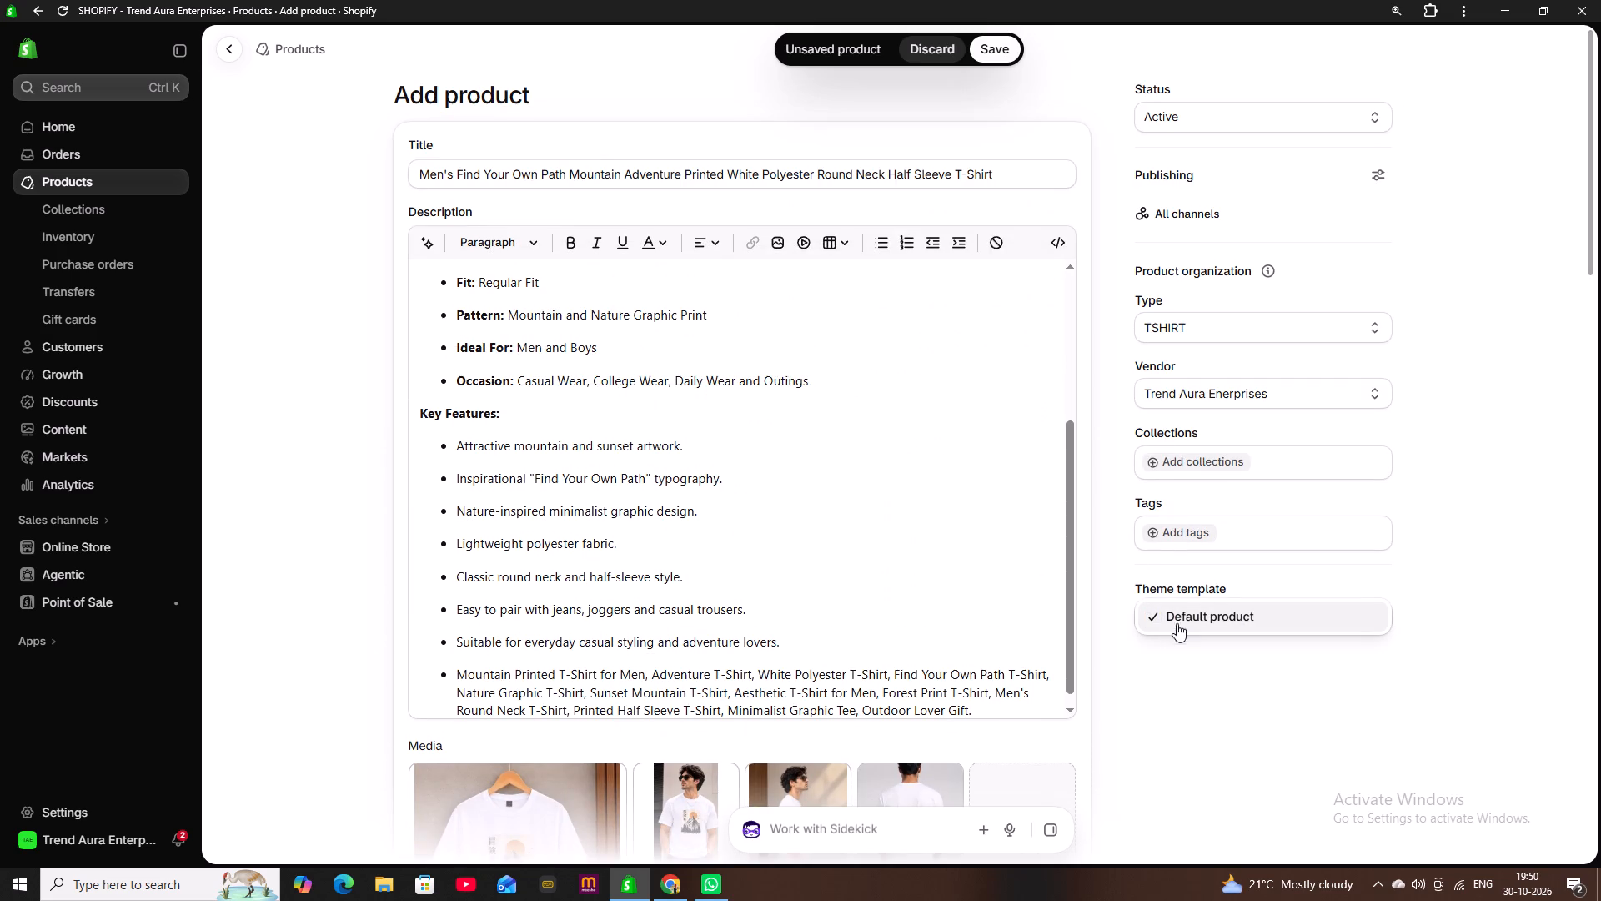
click(1178, 614)
Save the new T-shirt product.
scroll(1122, 632, up, 2)
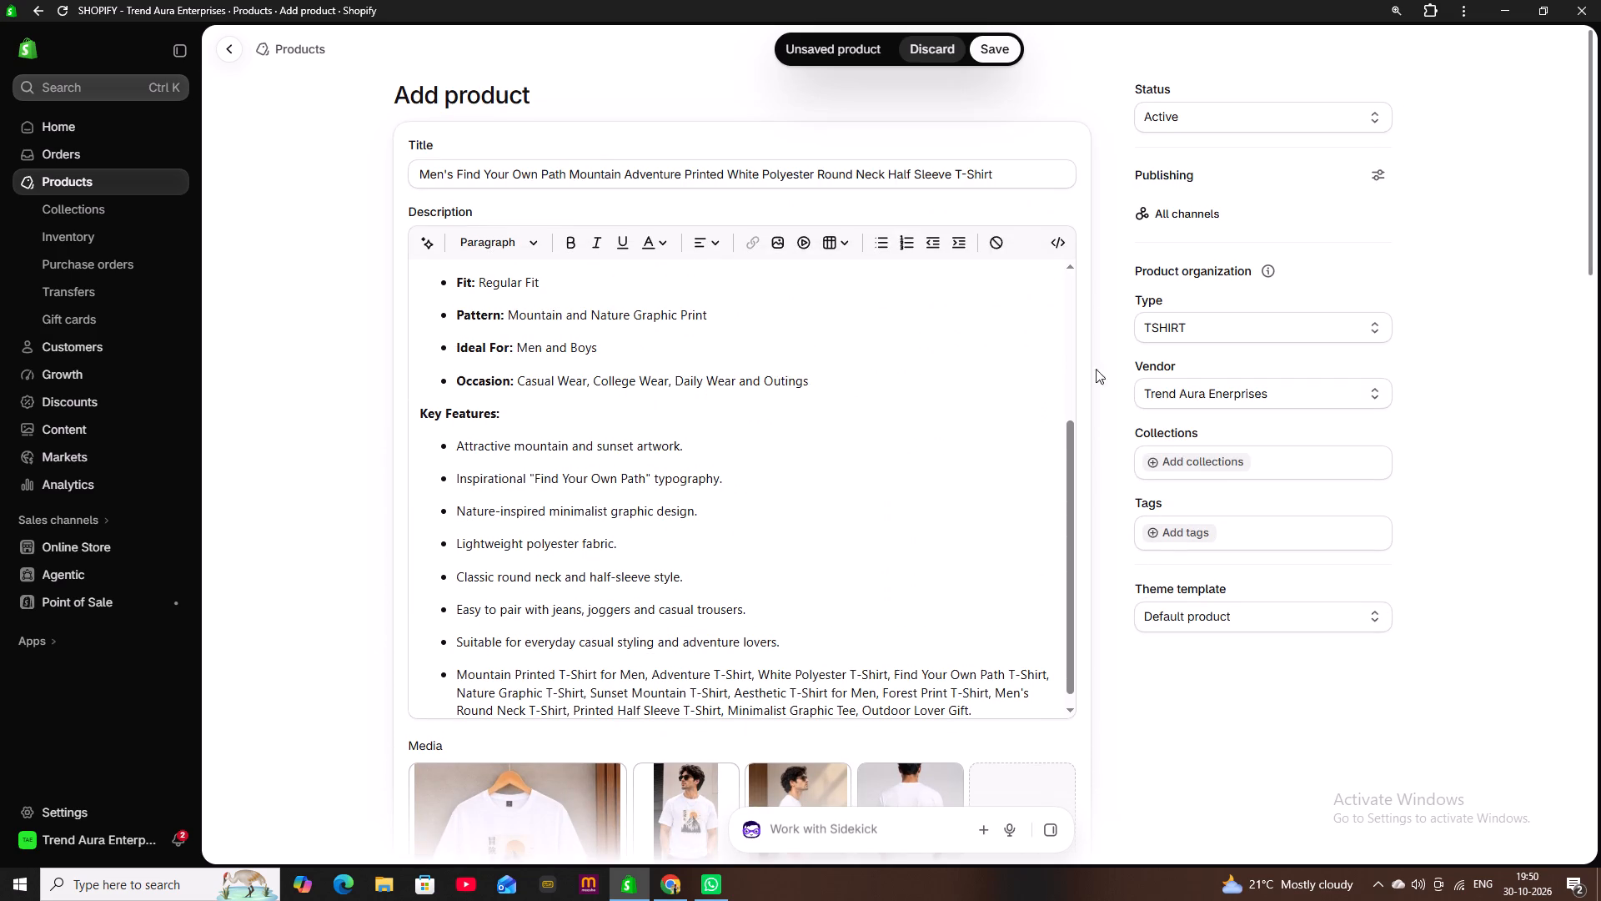
click(1008, 58)
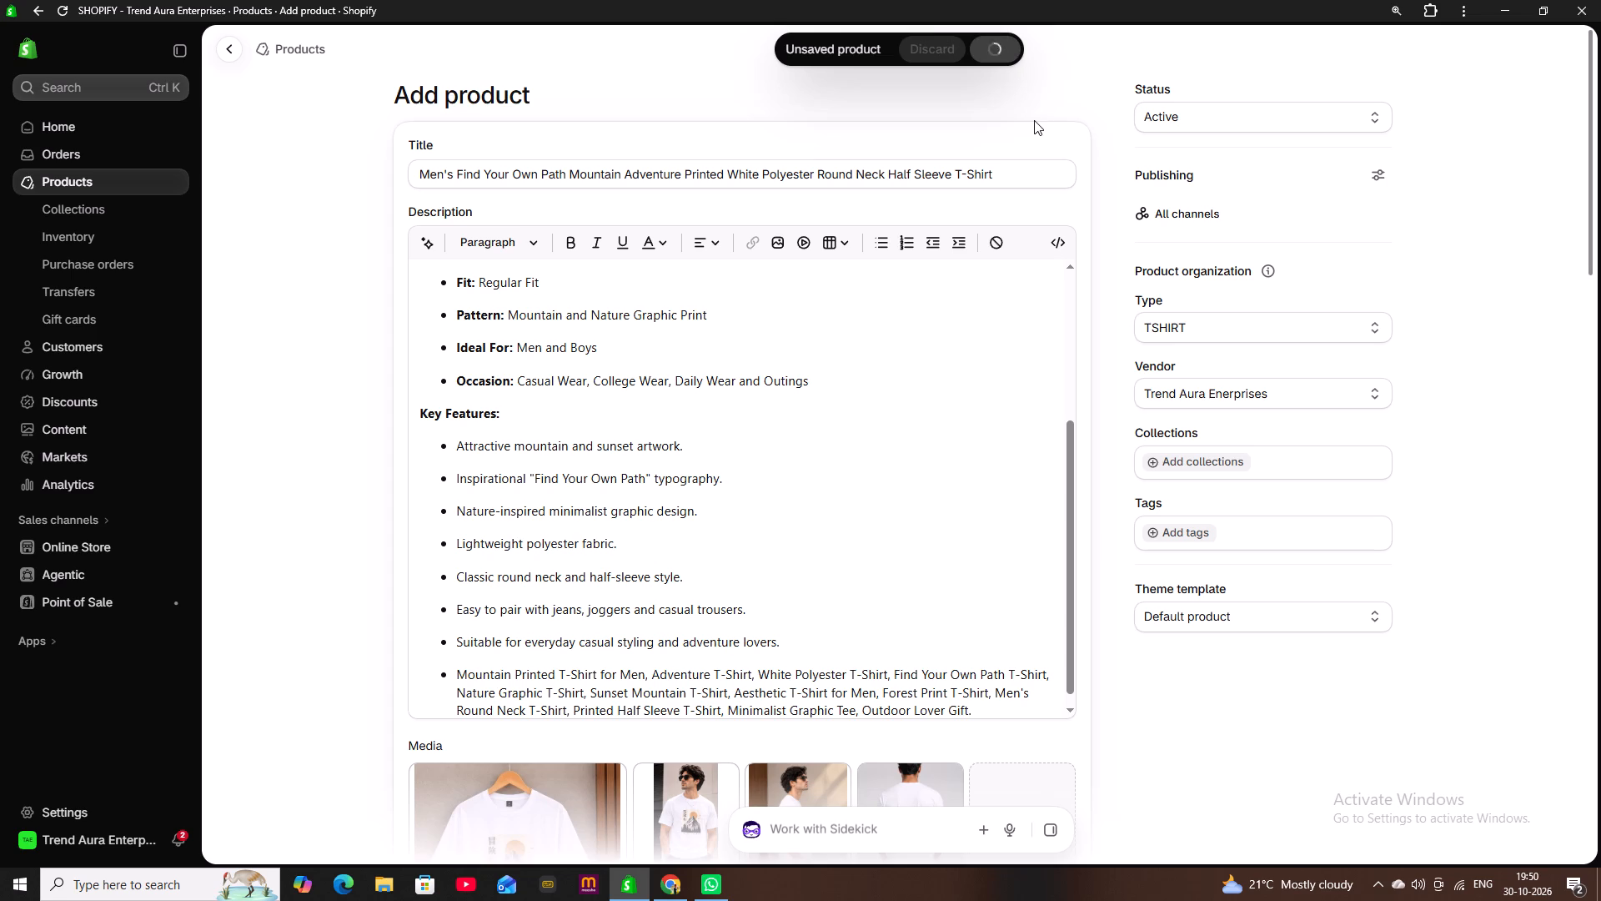
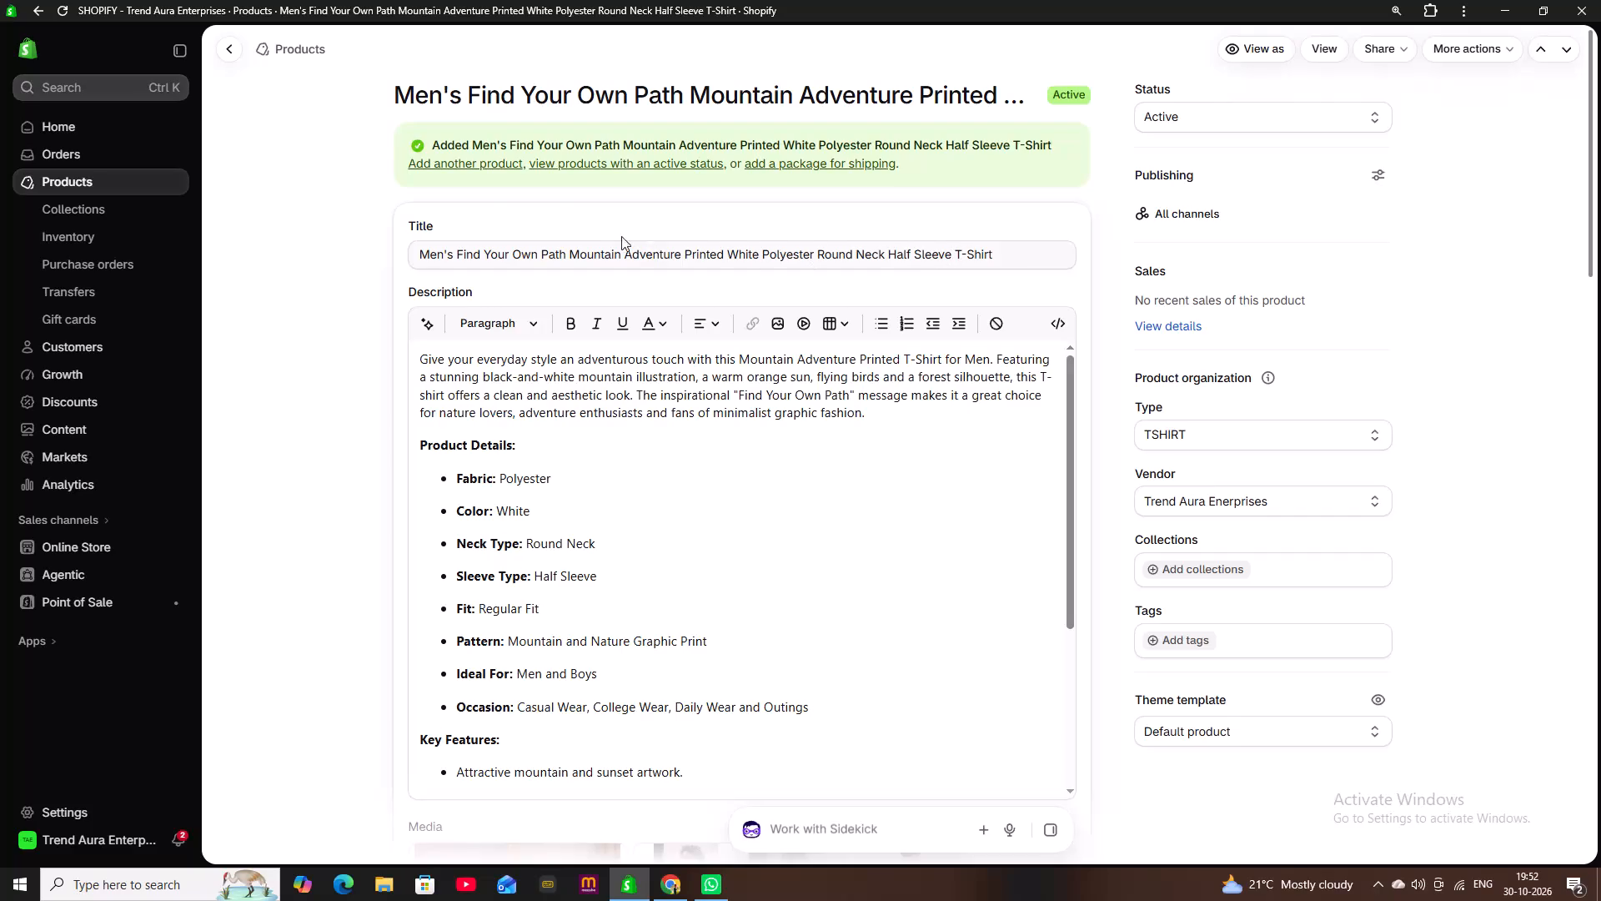
Return to the store's full product list.
click(137, 185)
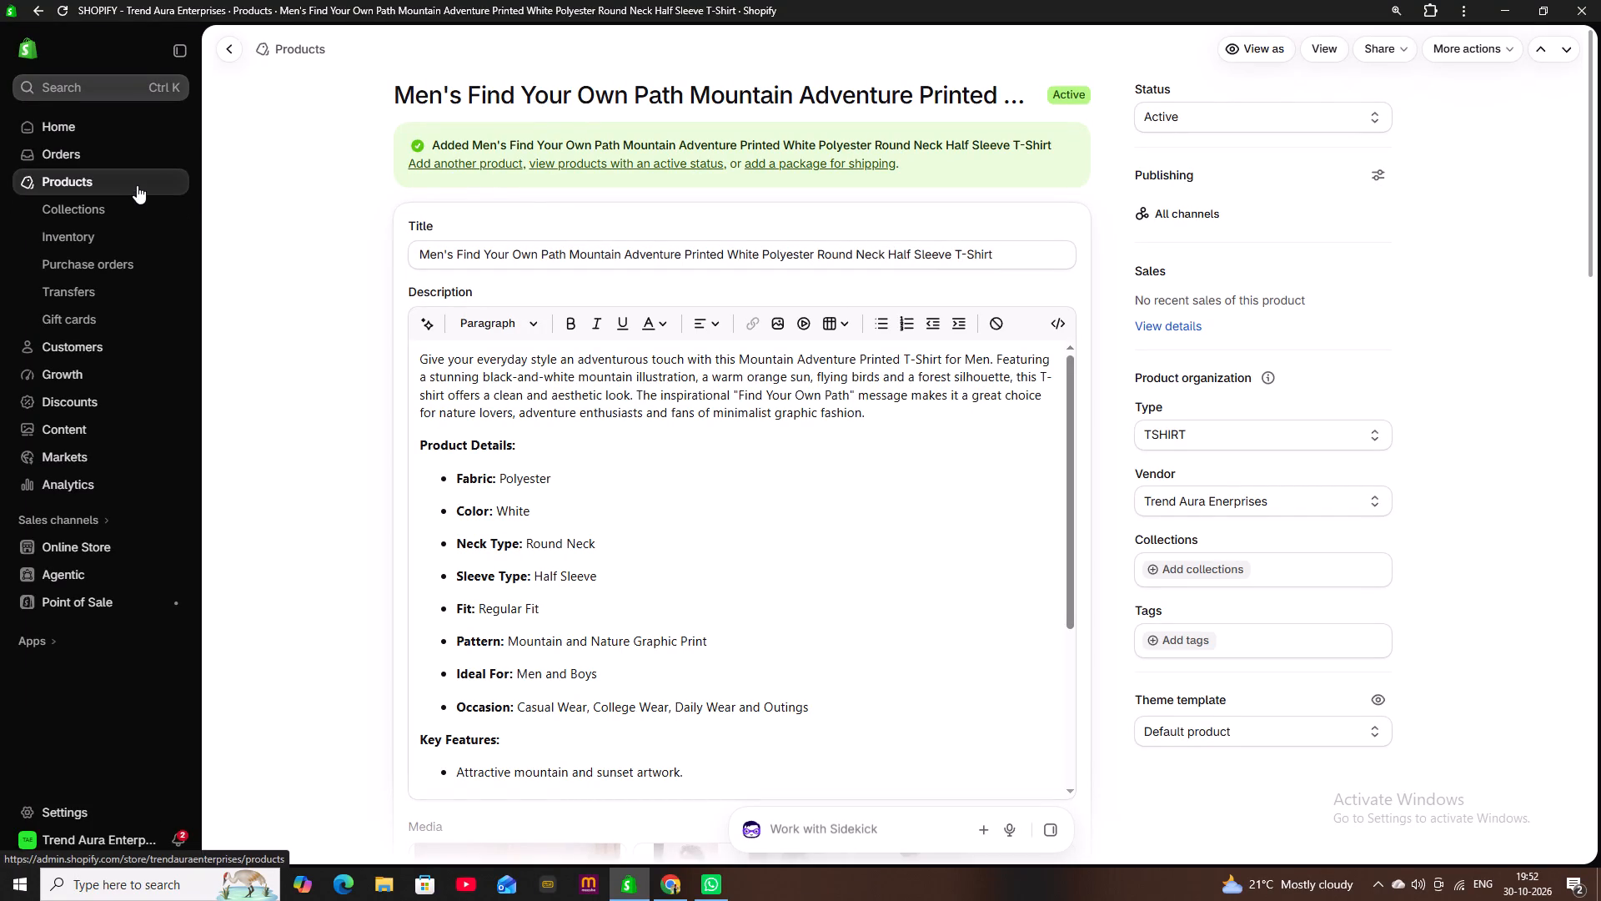
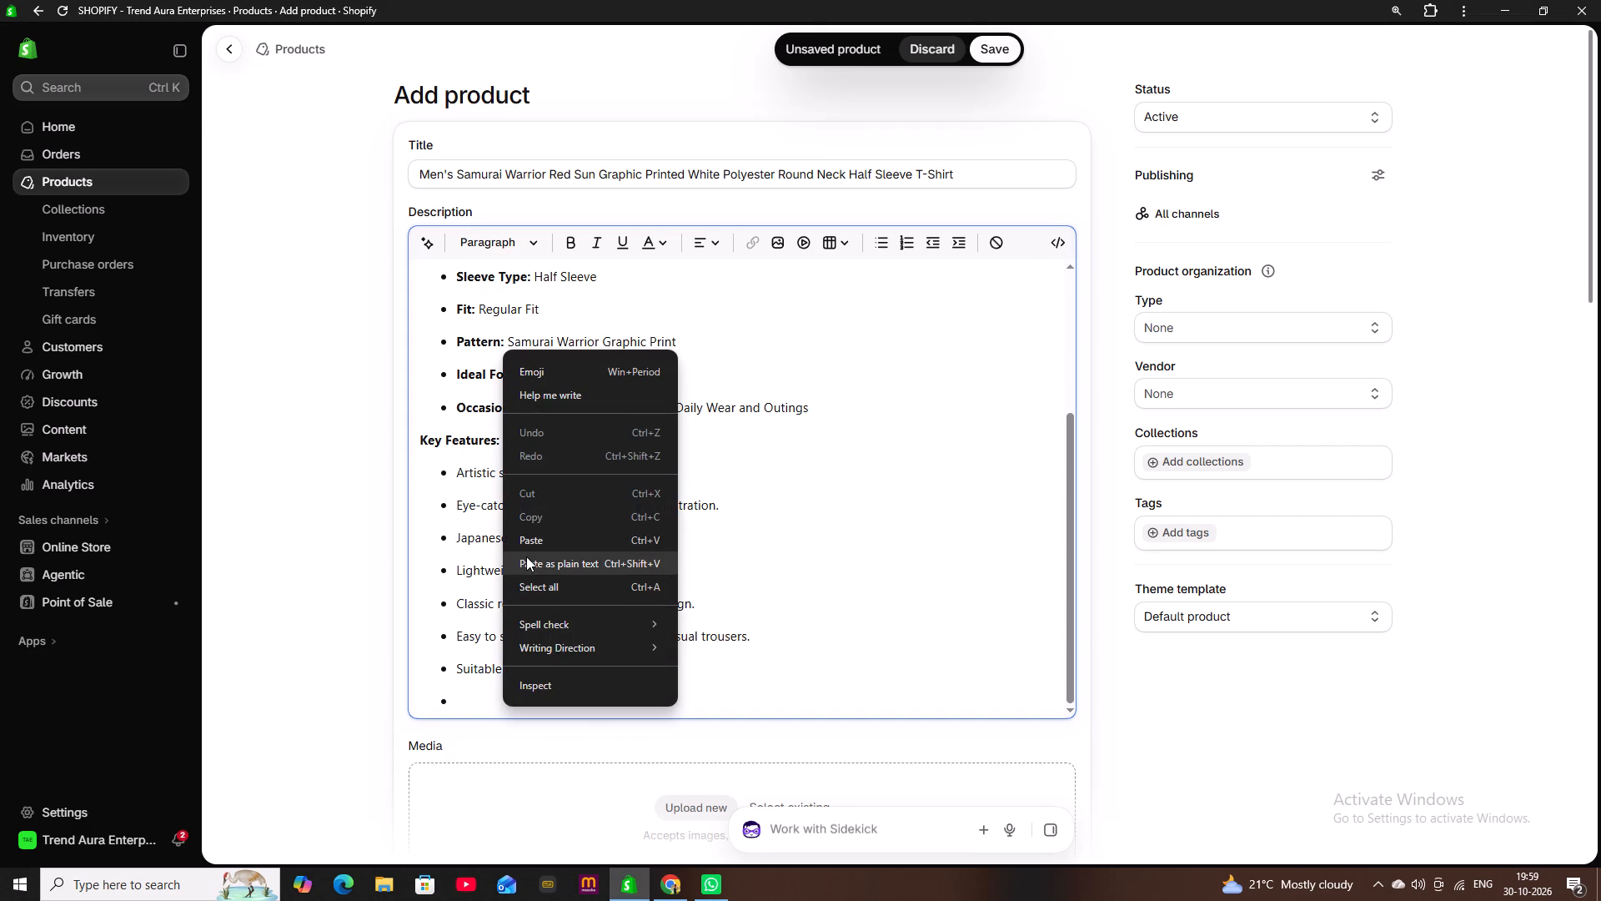
click(534, 546)
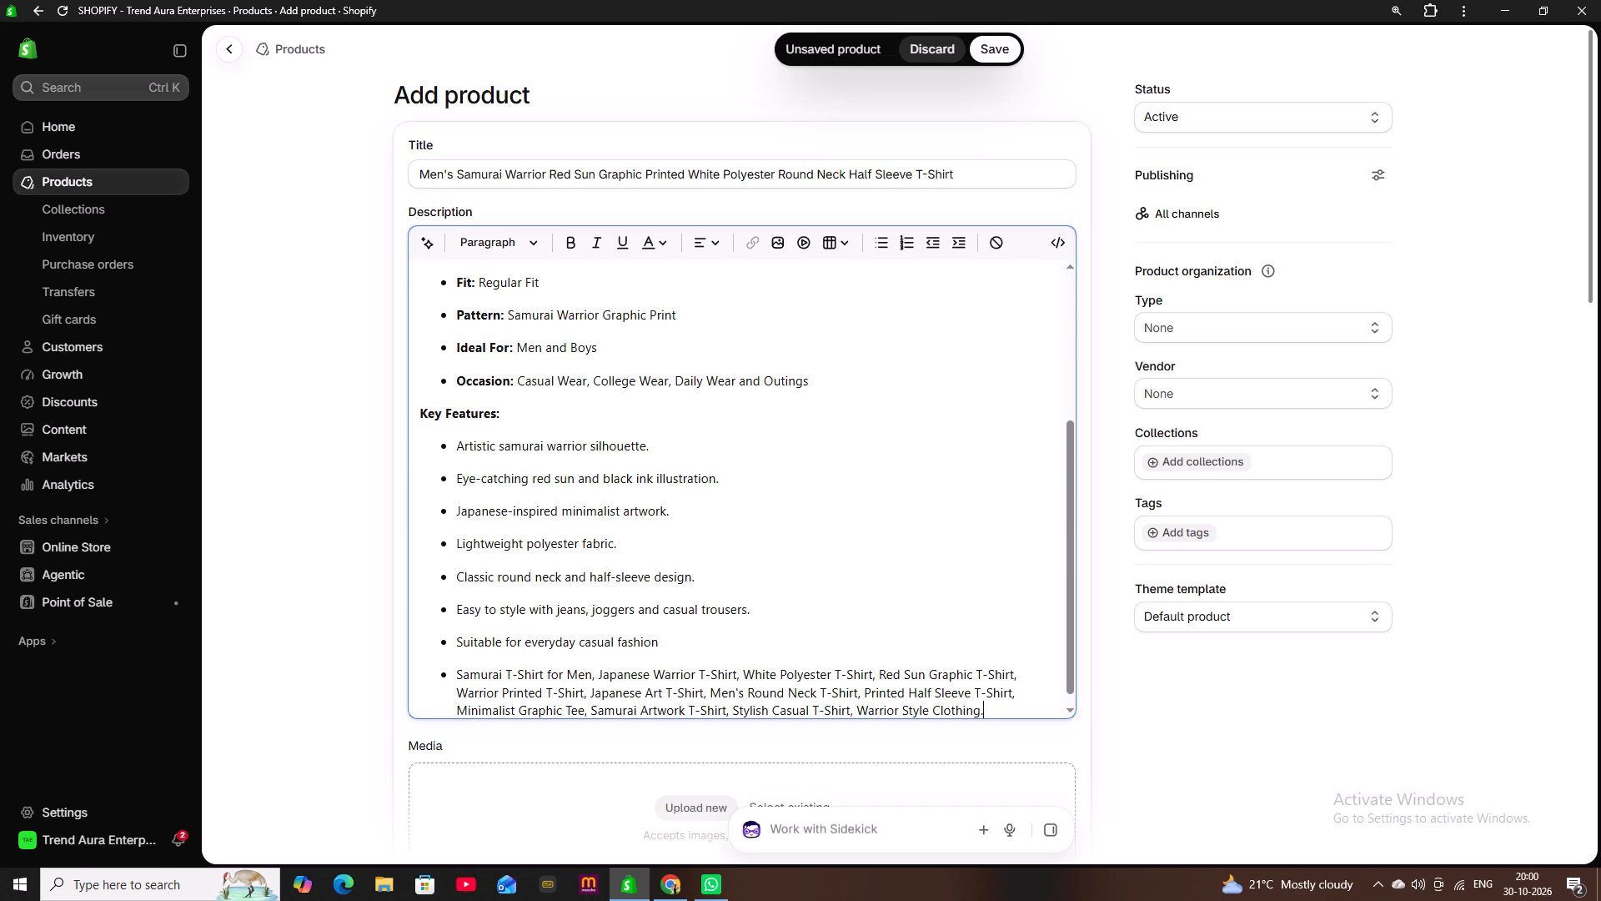
drag(1071, 528, 1064, 604)
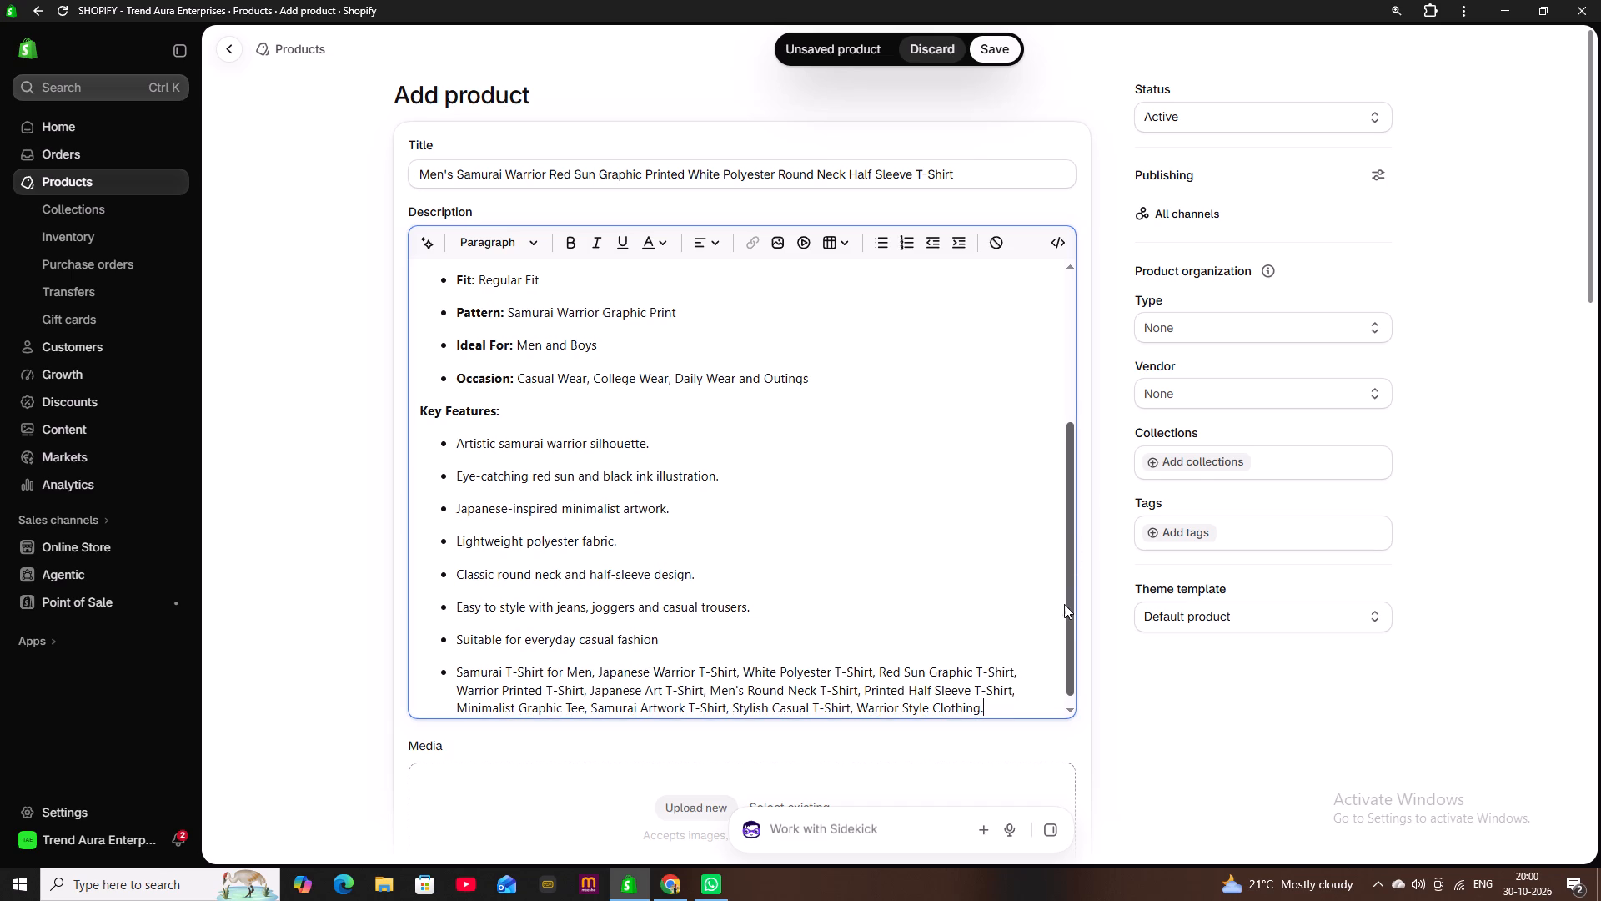
drag(1064, 604, 1061, 623)
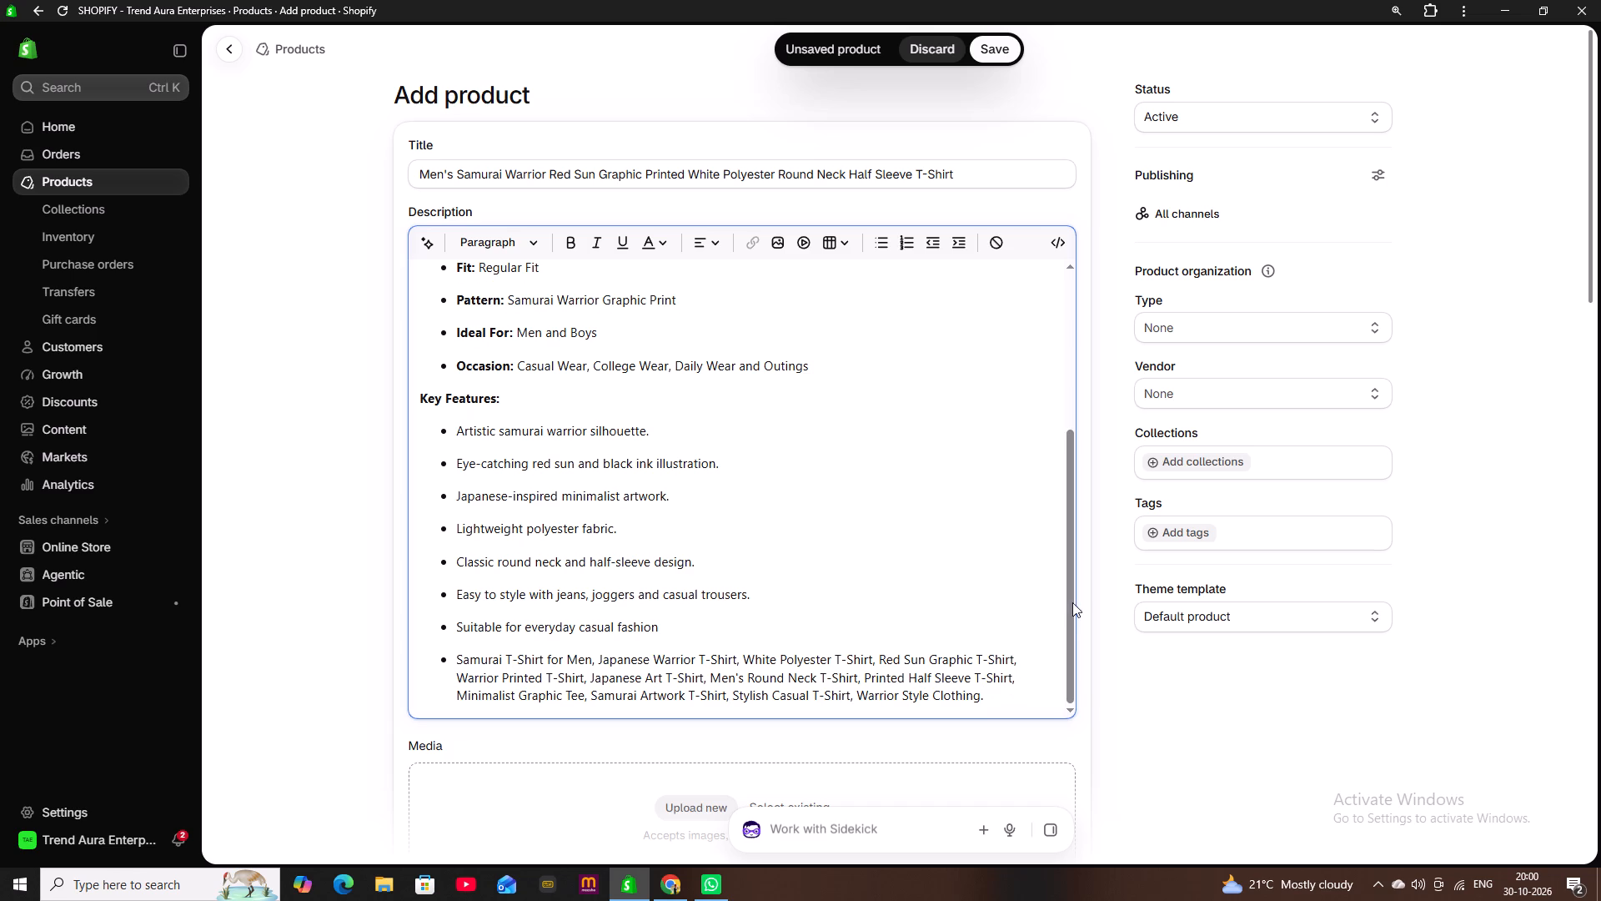
drag(1067, 603, 1117, 662)
Set the product type to TSHIRT and the vendor to Trend Aura Enerprises.
scroll(1136, 685, down, 4)
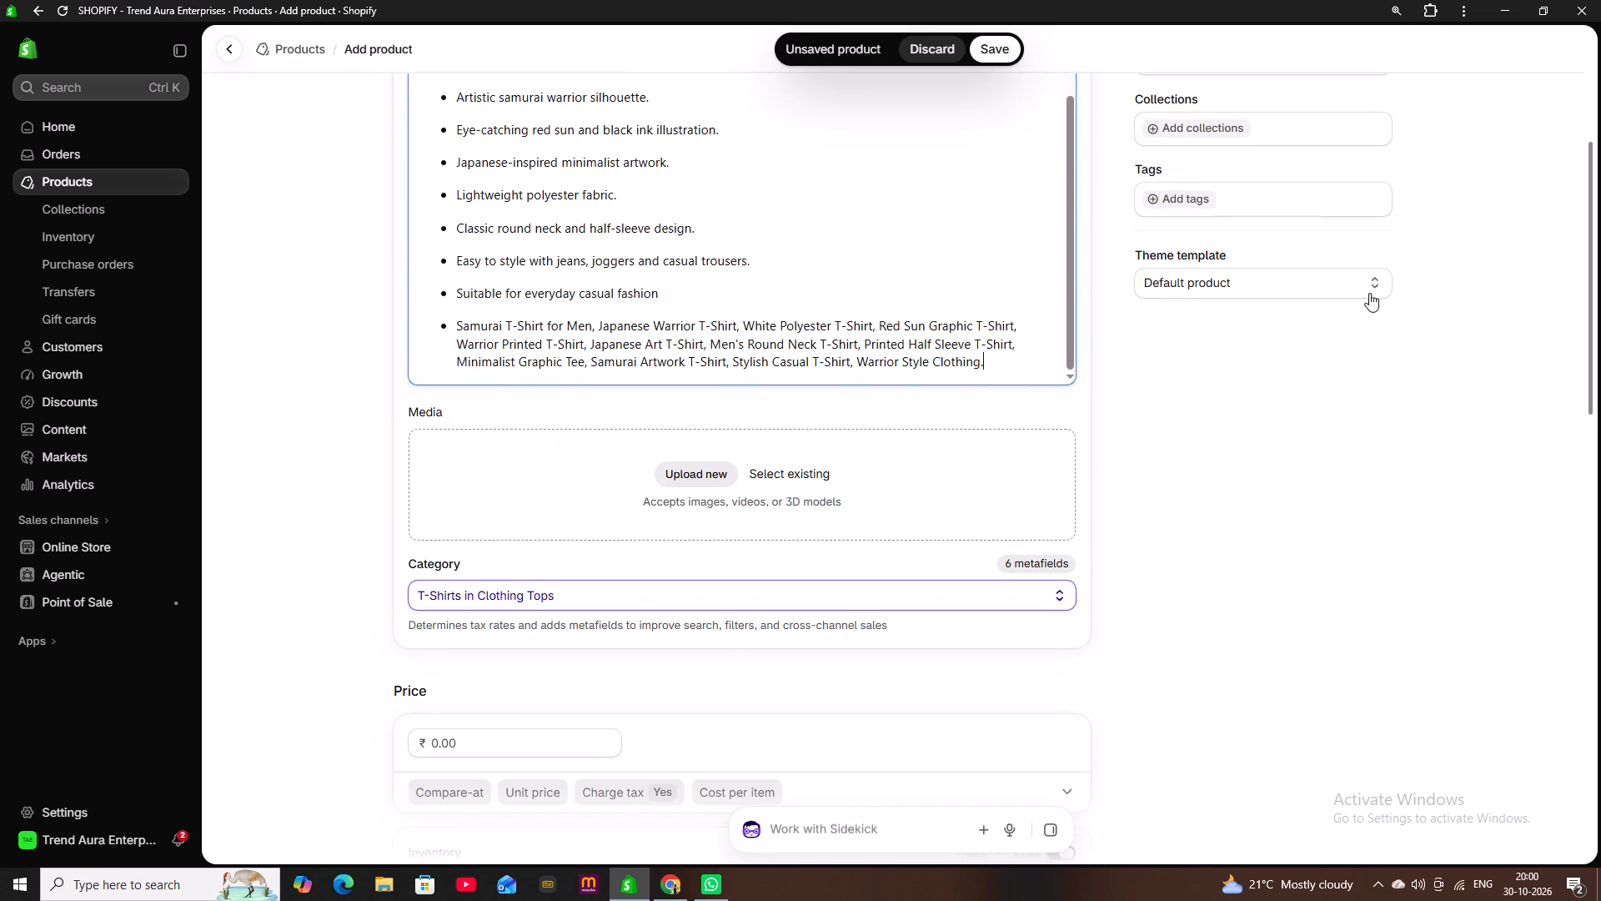
scroll(1377, 326, up, 3)
click(1299, 249)
click(1308, 310)
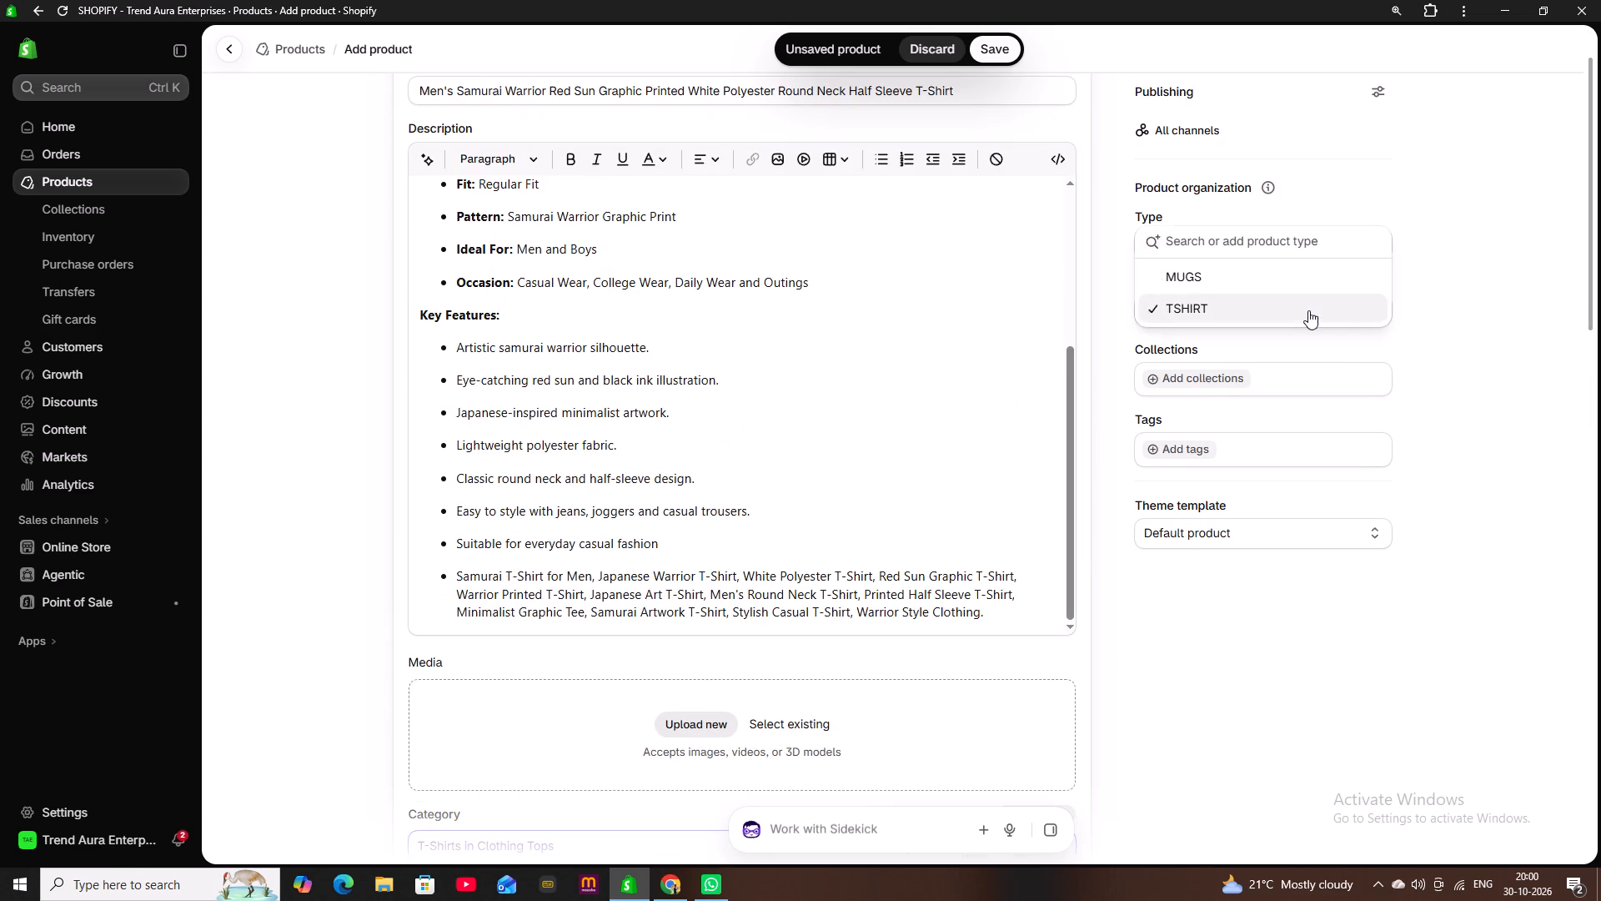
click(1286, 302)
click(1263, 350)
click(1127, 400)
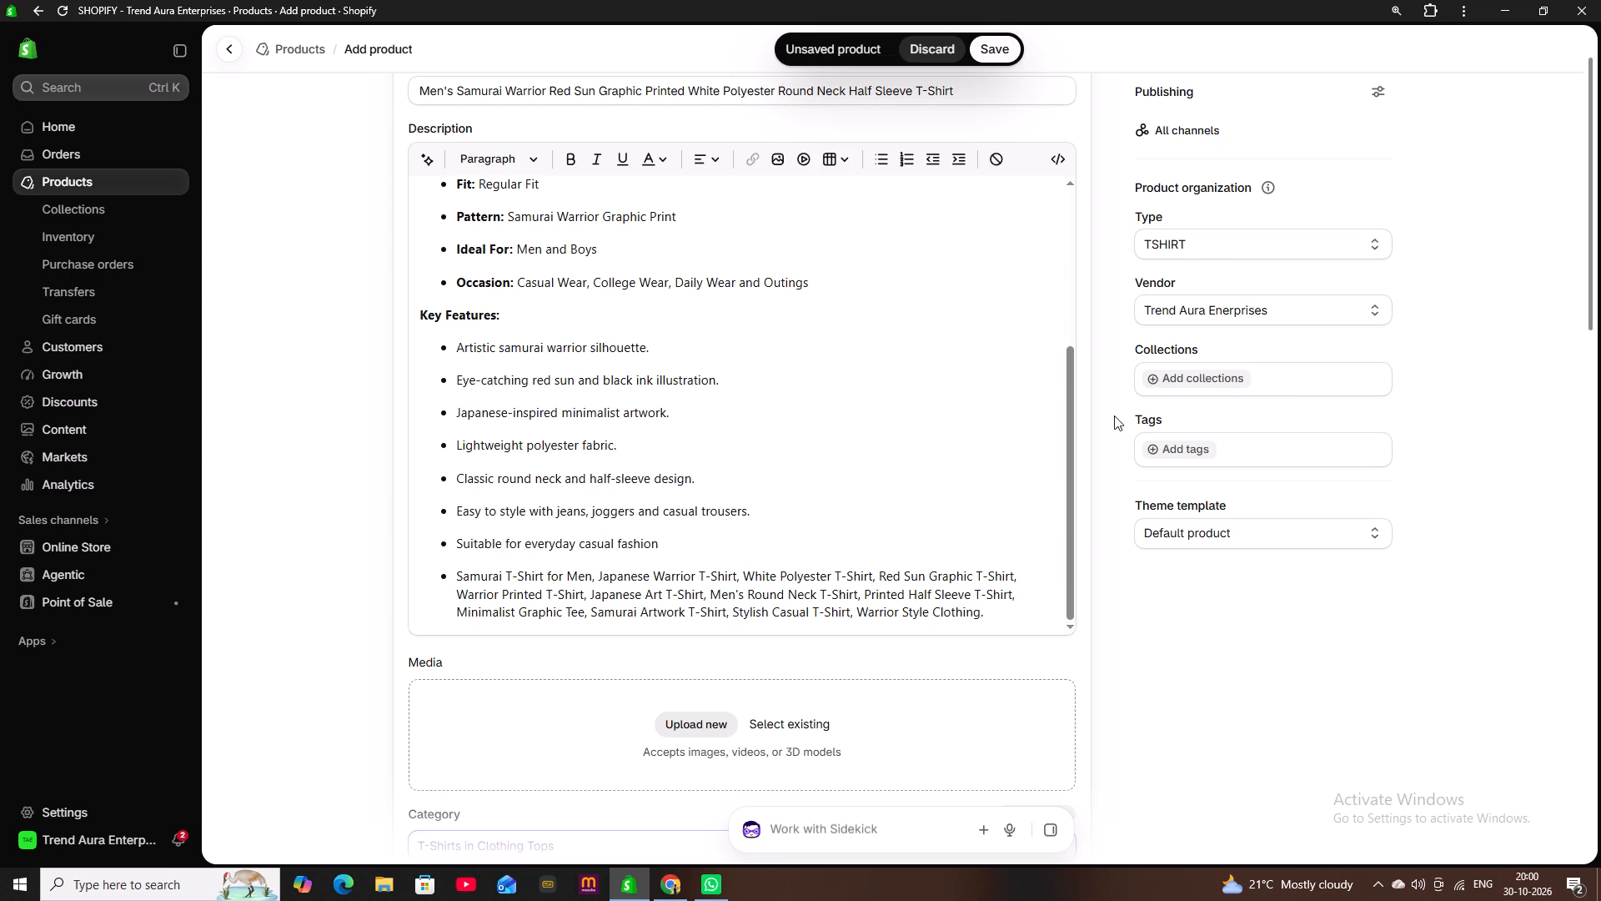
Upload mock-up image 1314, the model wearing the samurai T-shirt, from the MOCK UPS folder to the product's media.
scroll(1081, 493, down, 4)
click(769, 406)
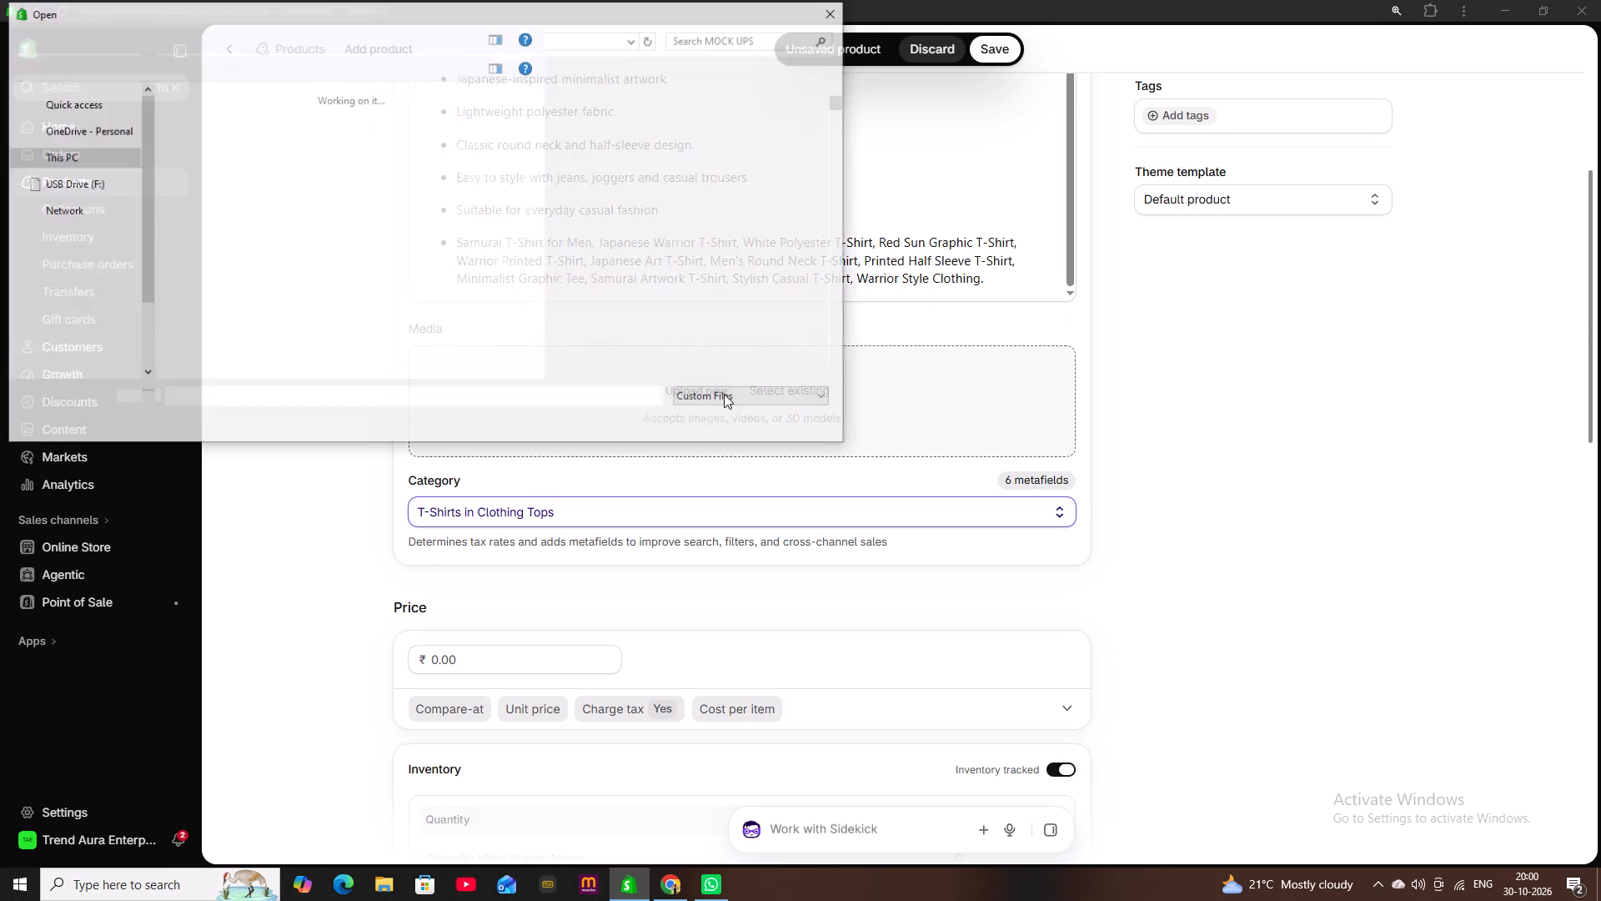
drag(837, 104, 856, 395)
scroll(753, 349, up, 3)
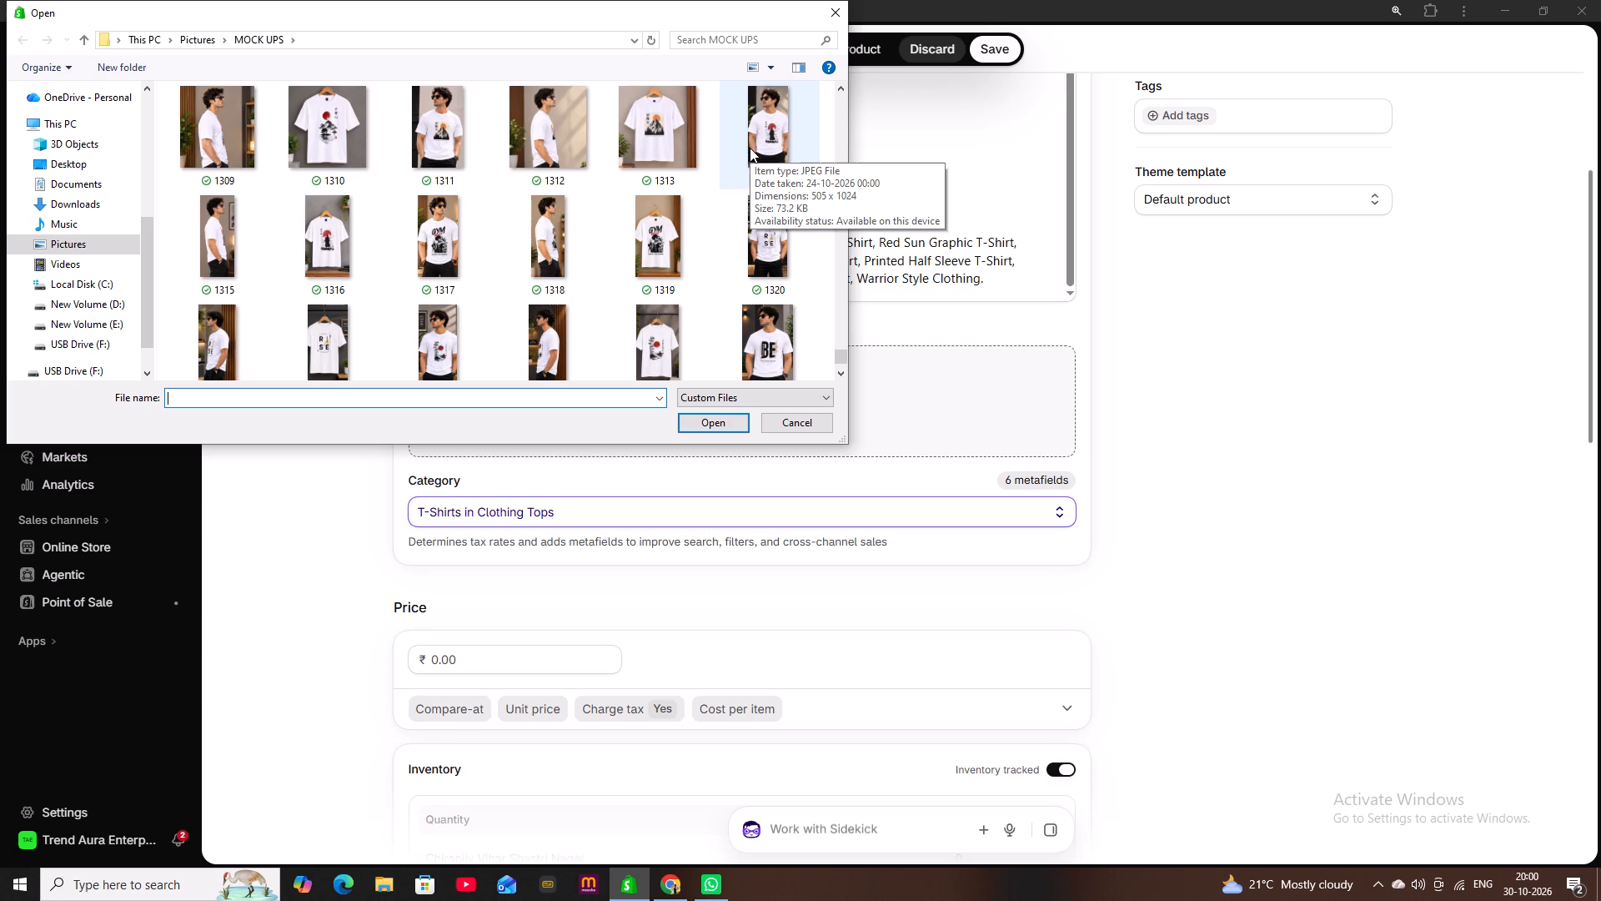
click(737, 170)
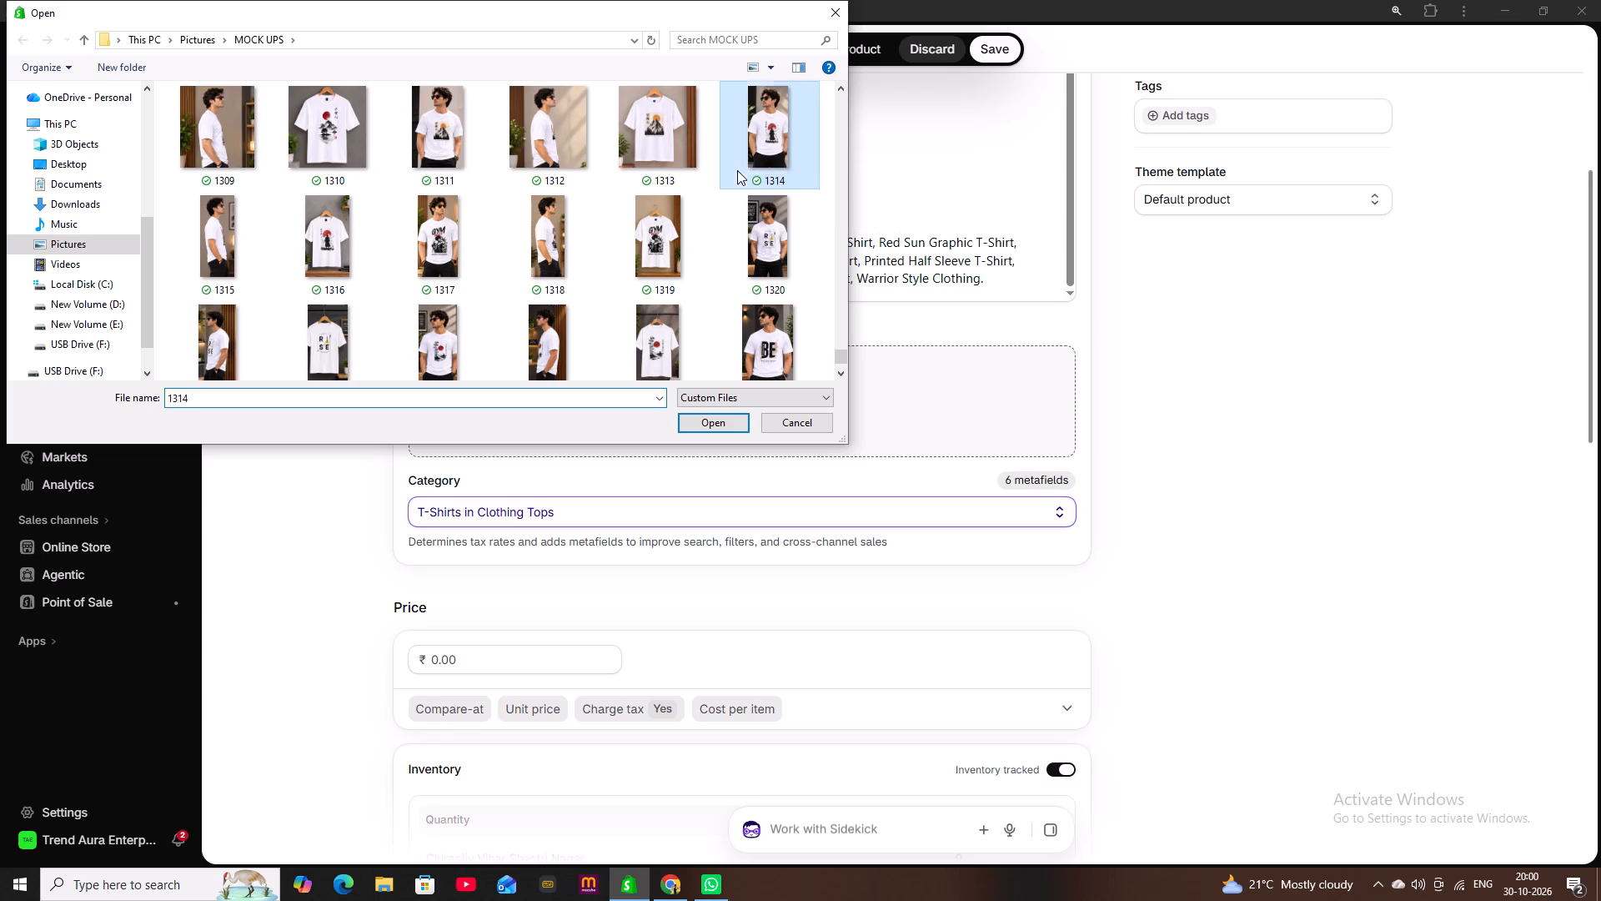
drag(210, 294, 236, 296)
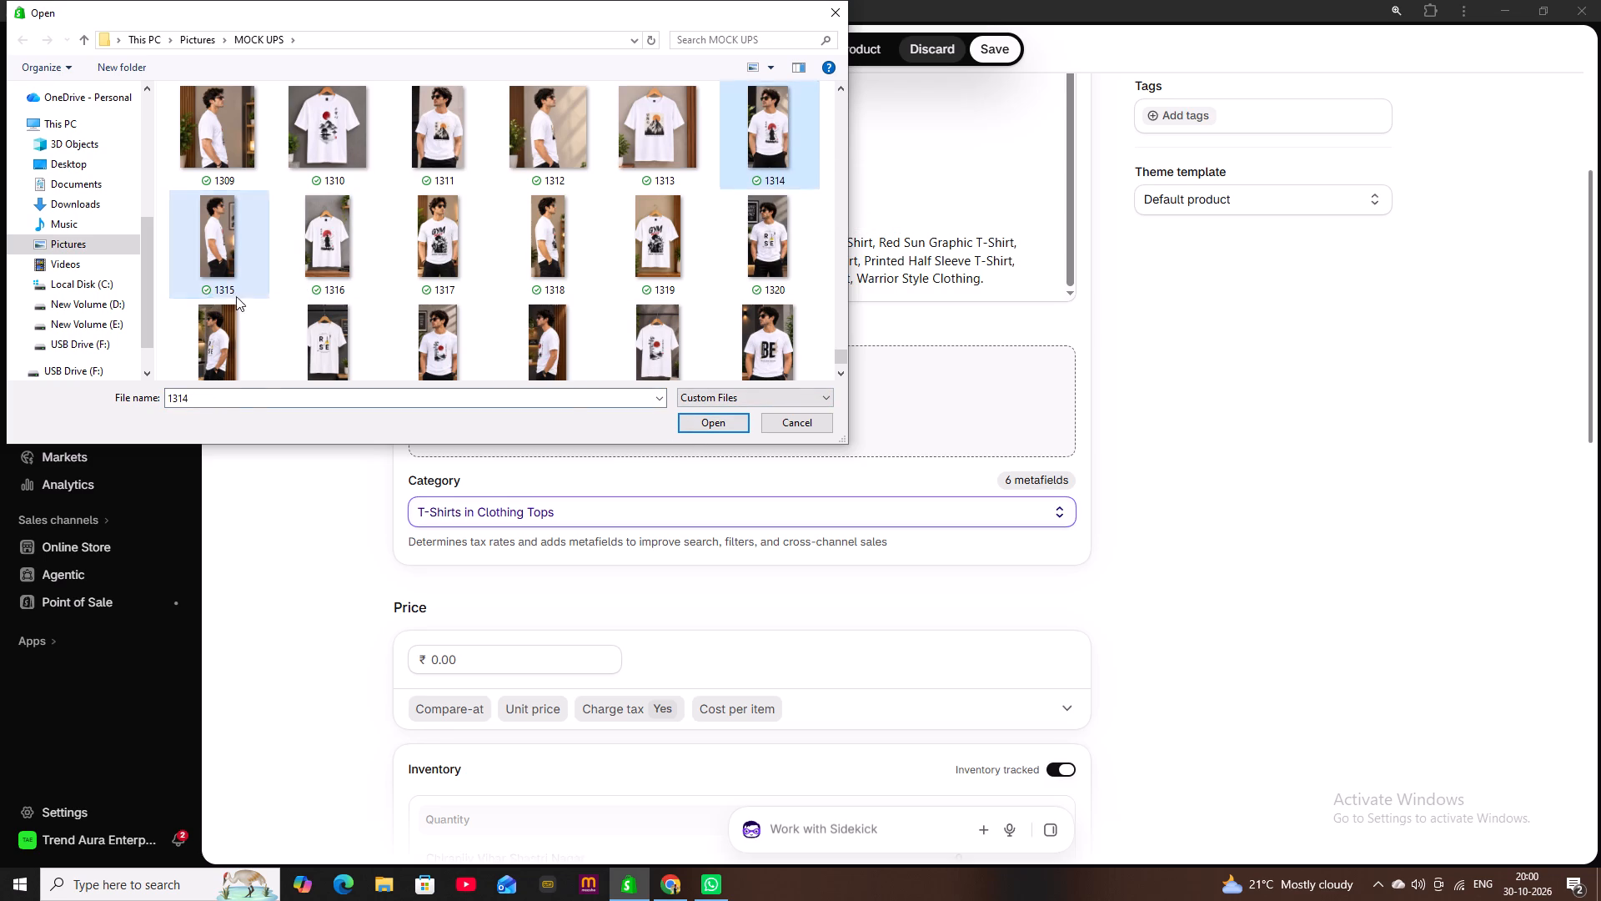
drag(236, 296, 359, 277)
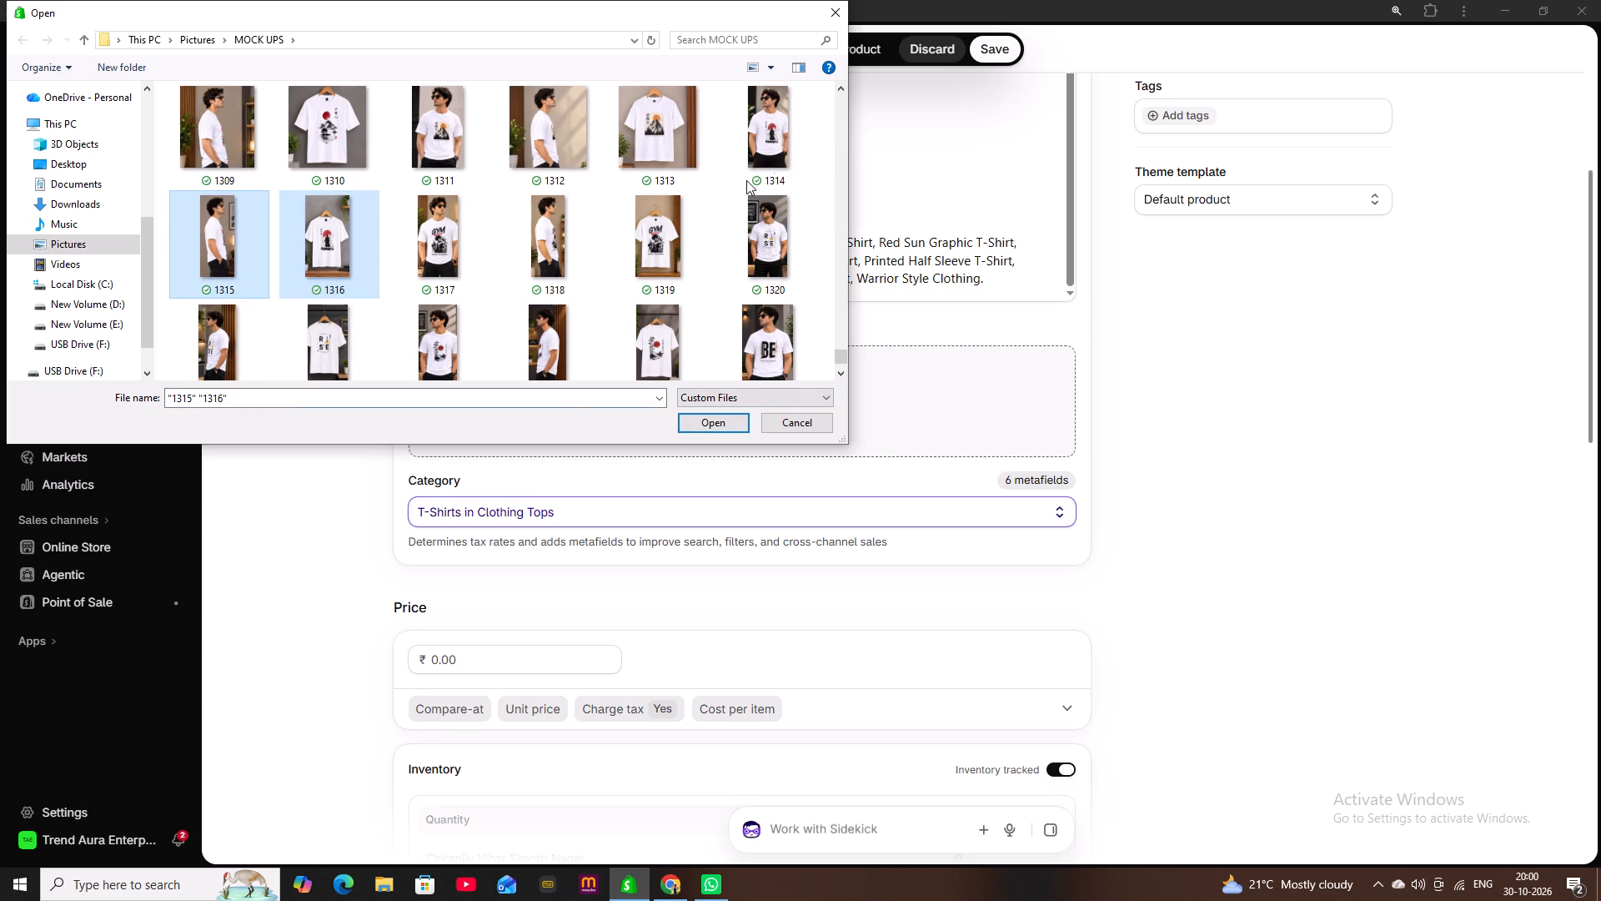
click(795, 157)
click(698, 416)
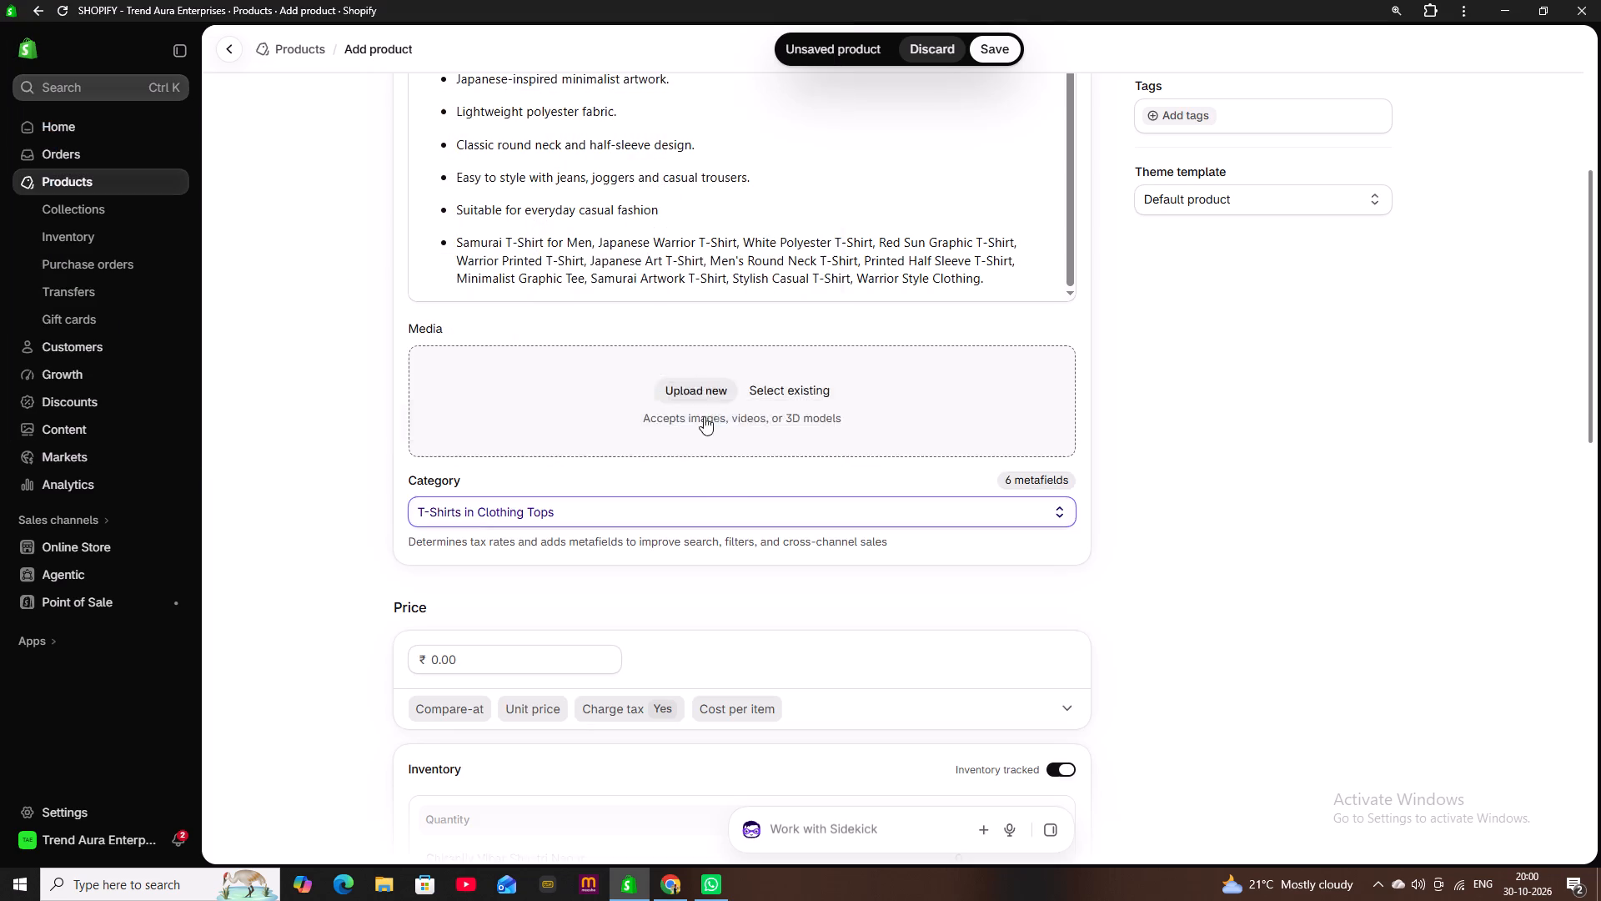
click(718, 410)
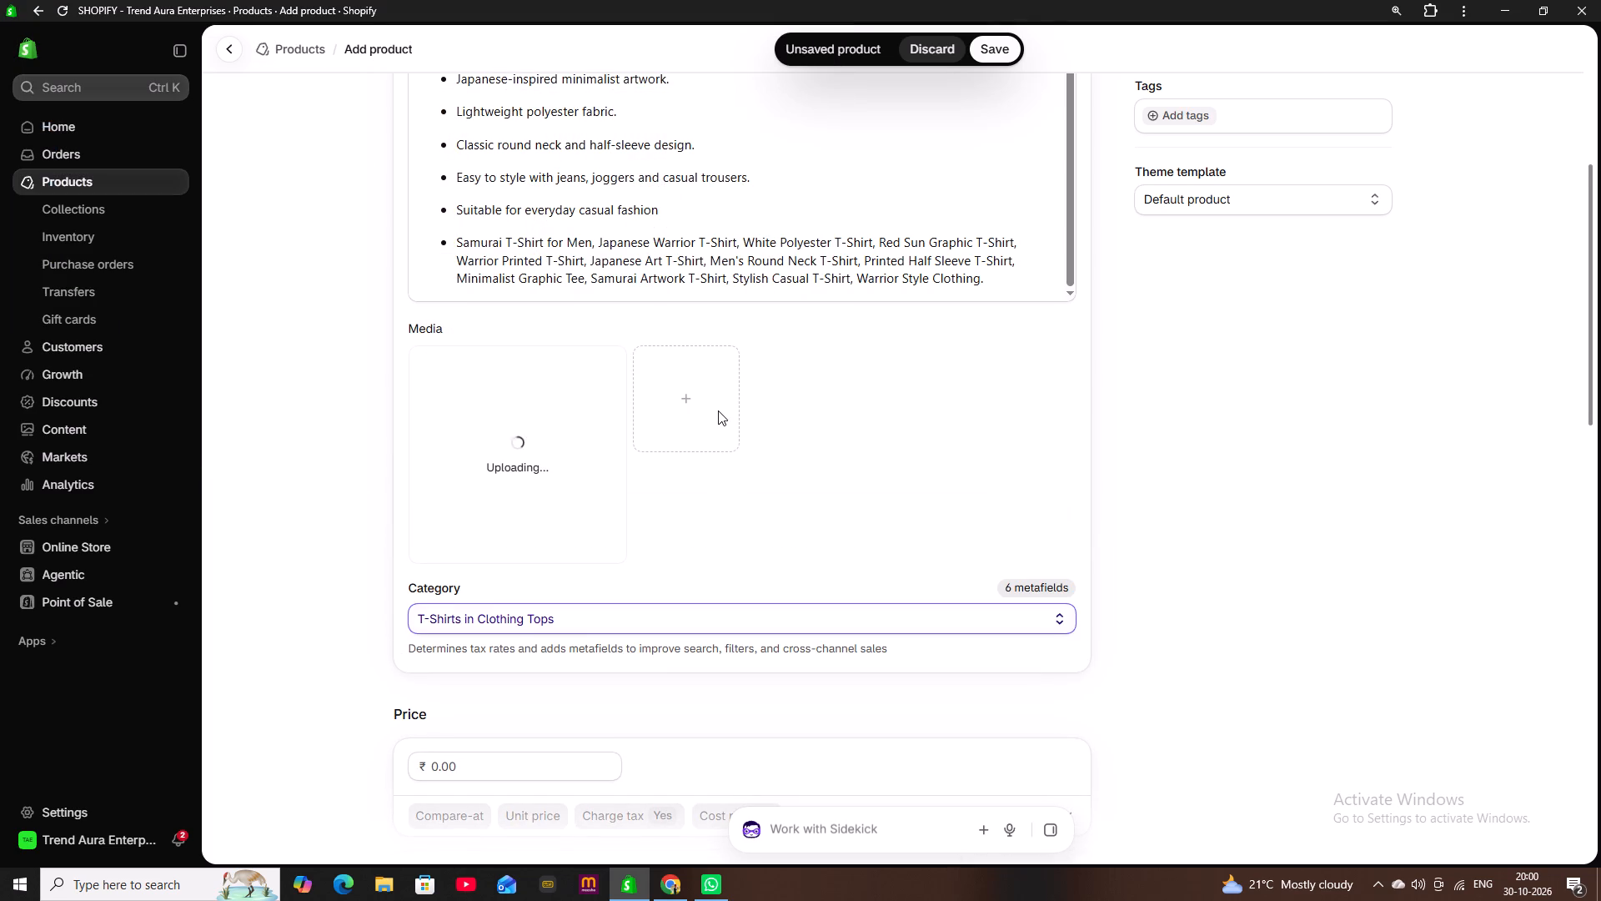
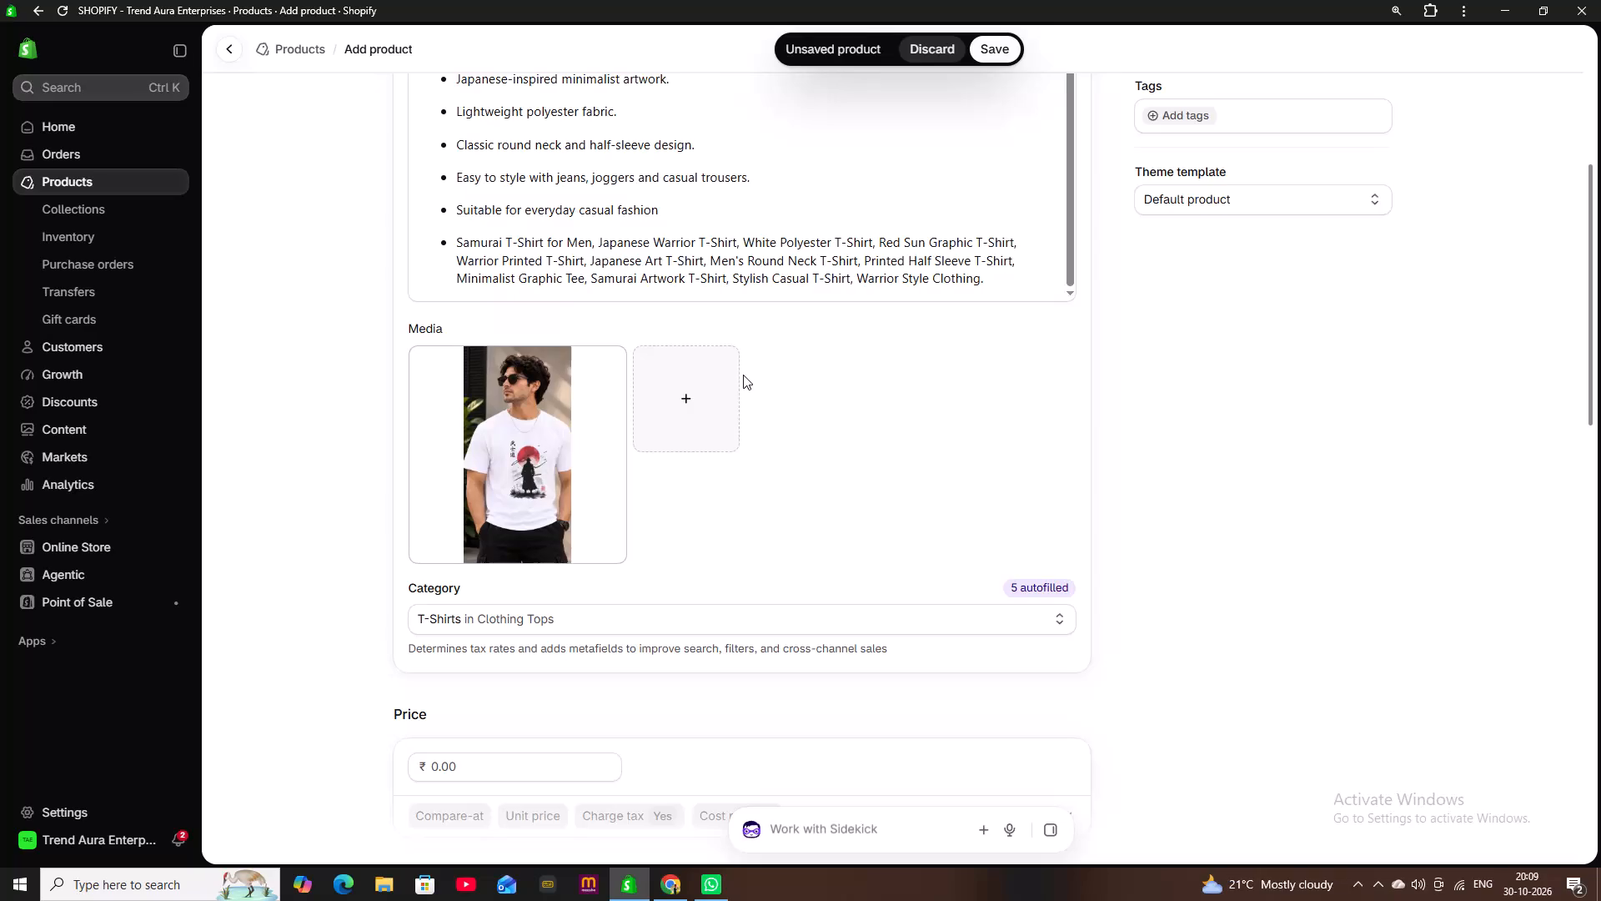
Upload mock-up images 1315 and 1316, the side view and the hanging samurai T-shirt, from the MOCK UPS folder to the media library.
click(643, 396)
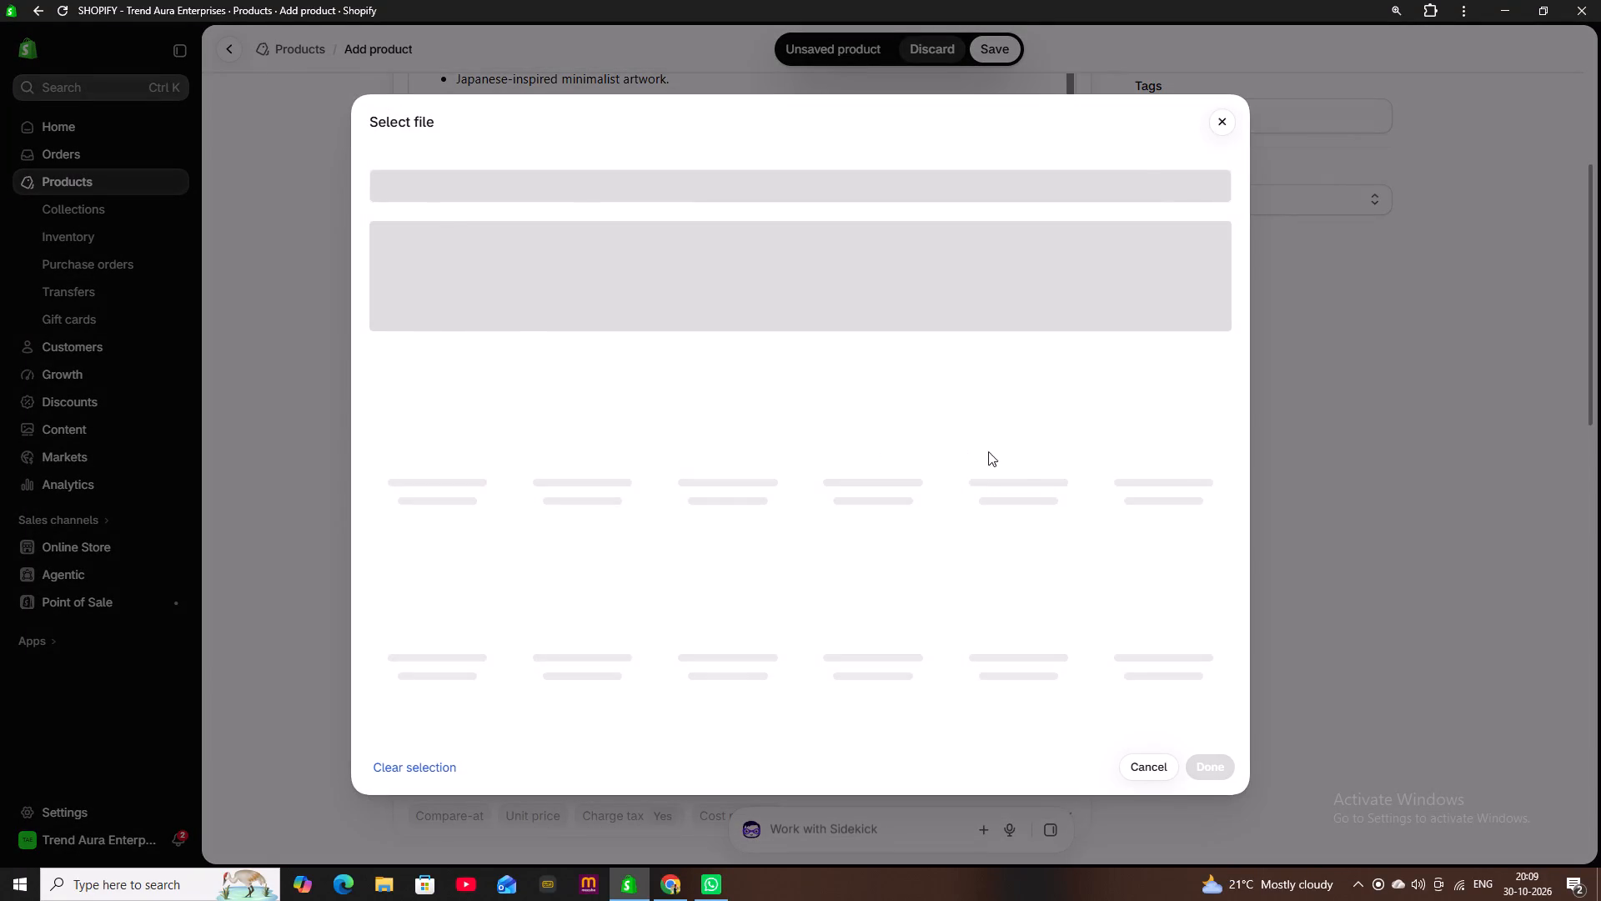
click(605, 295)
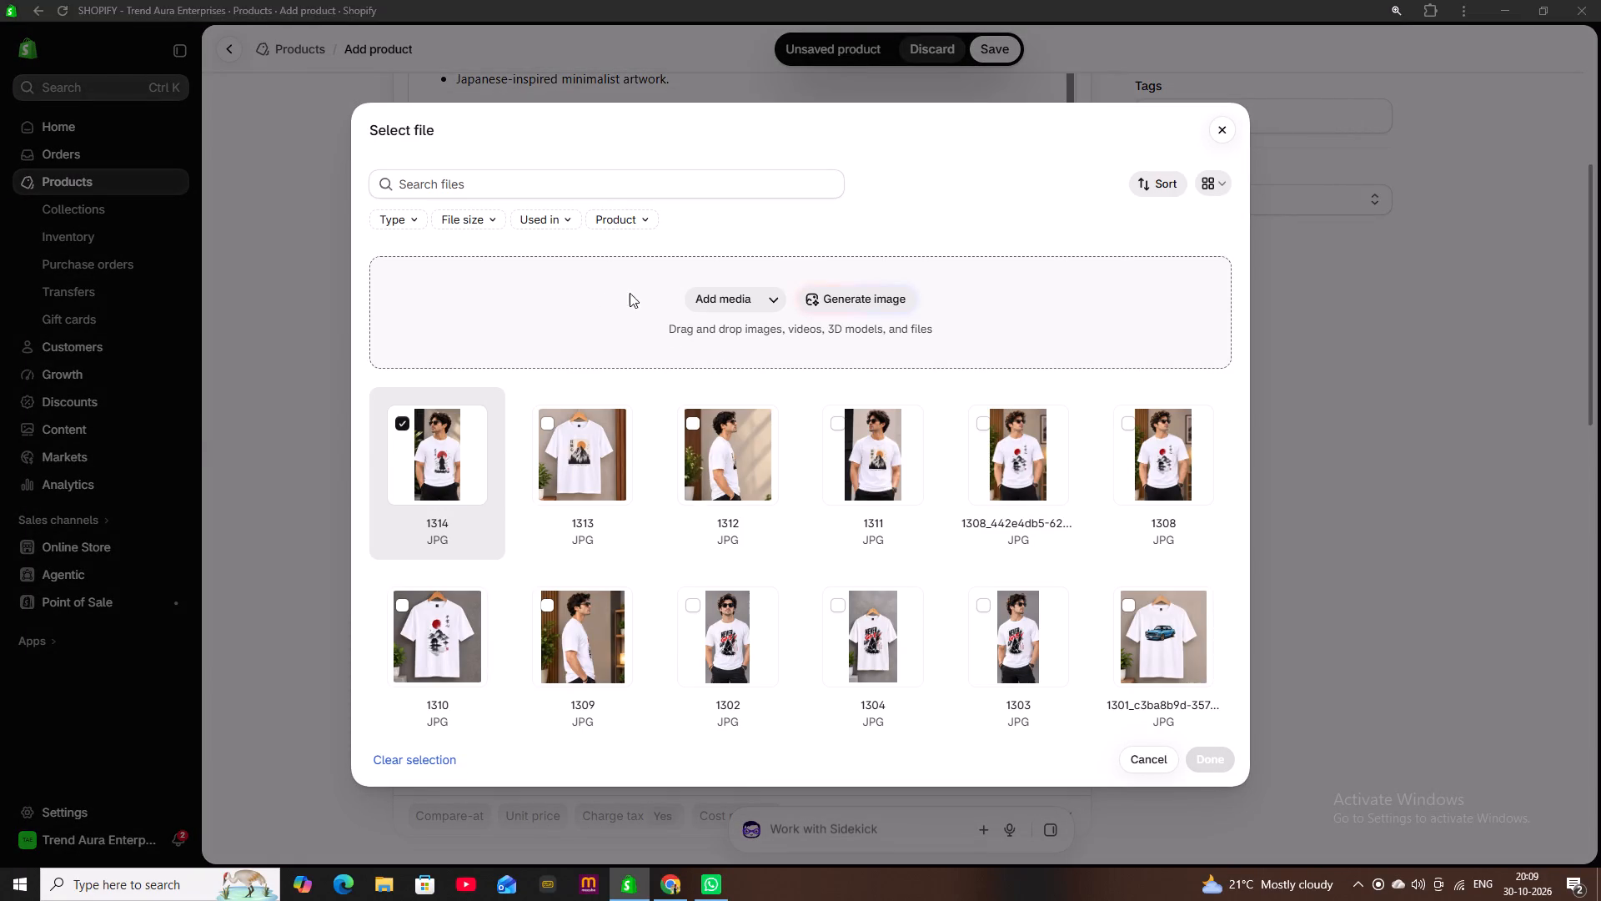
drag(836, 103, 837, 134)
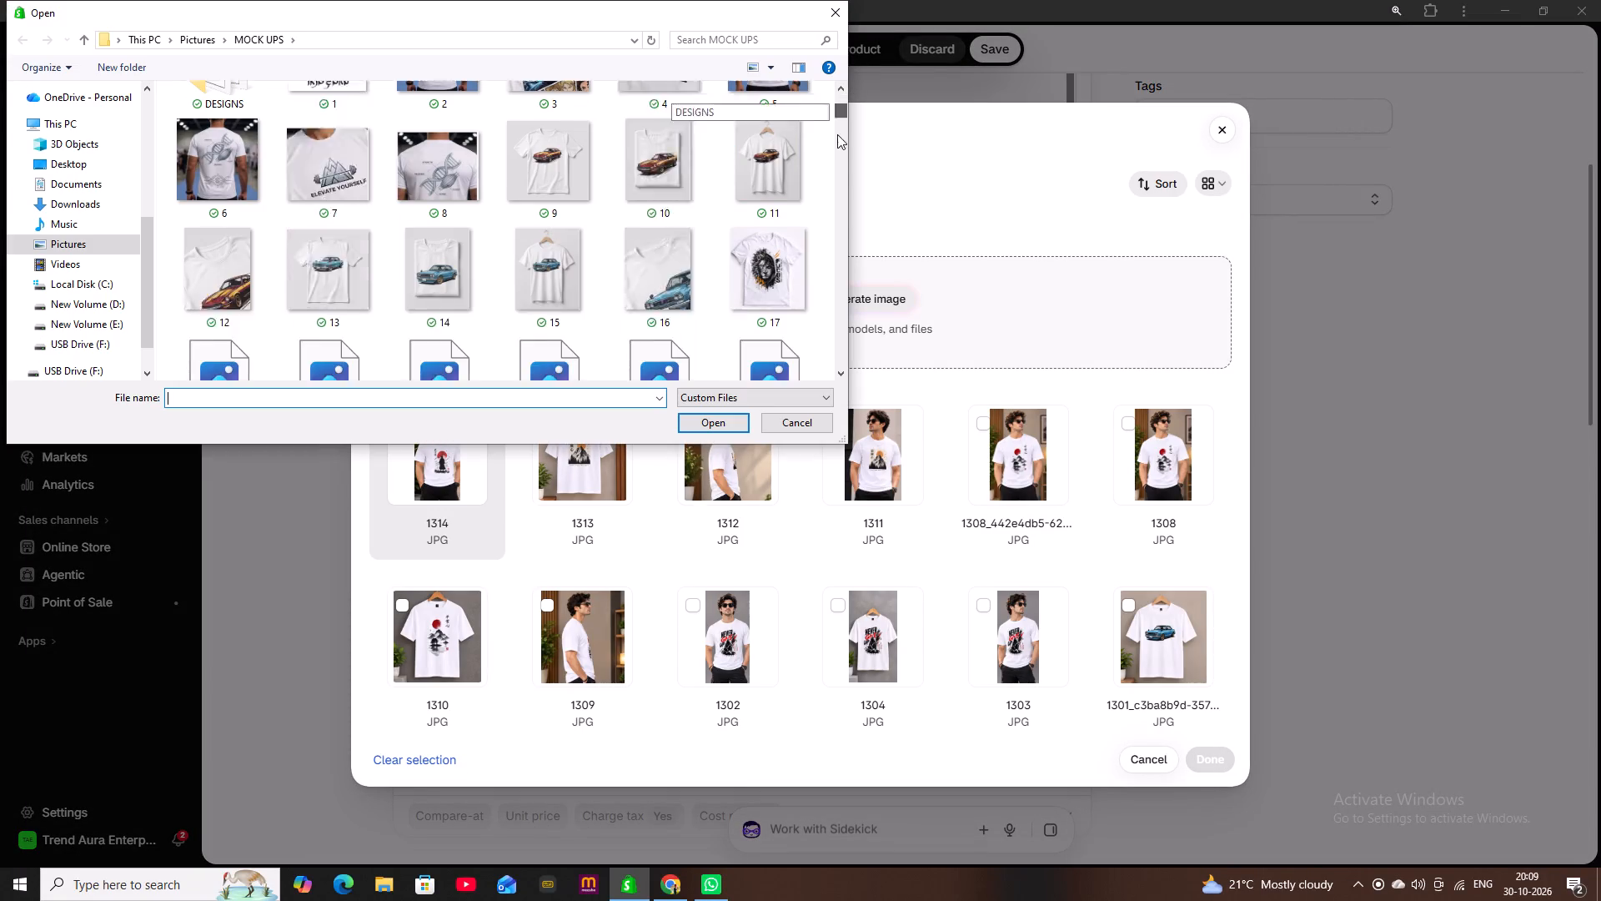
drag(837, 134, 870, 386)
scroll(804, 336, up, 3)
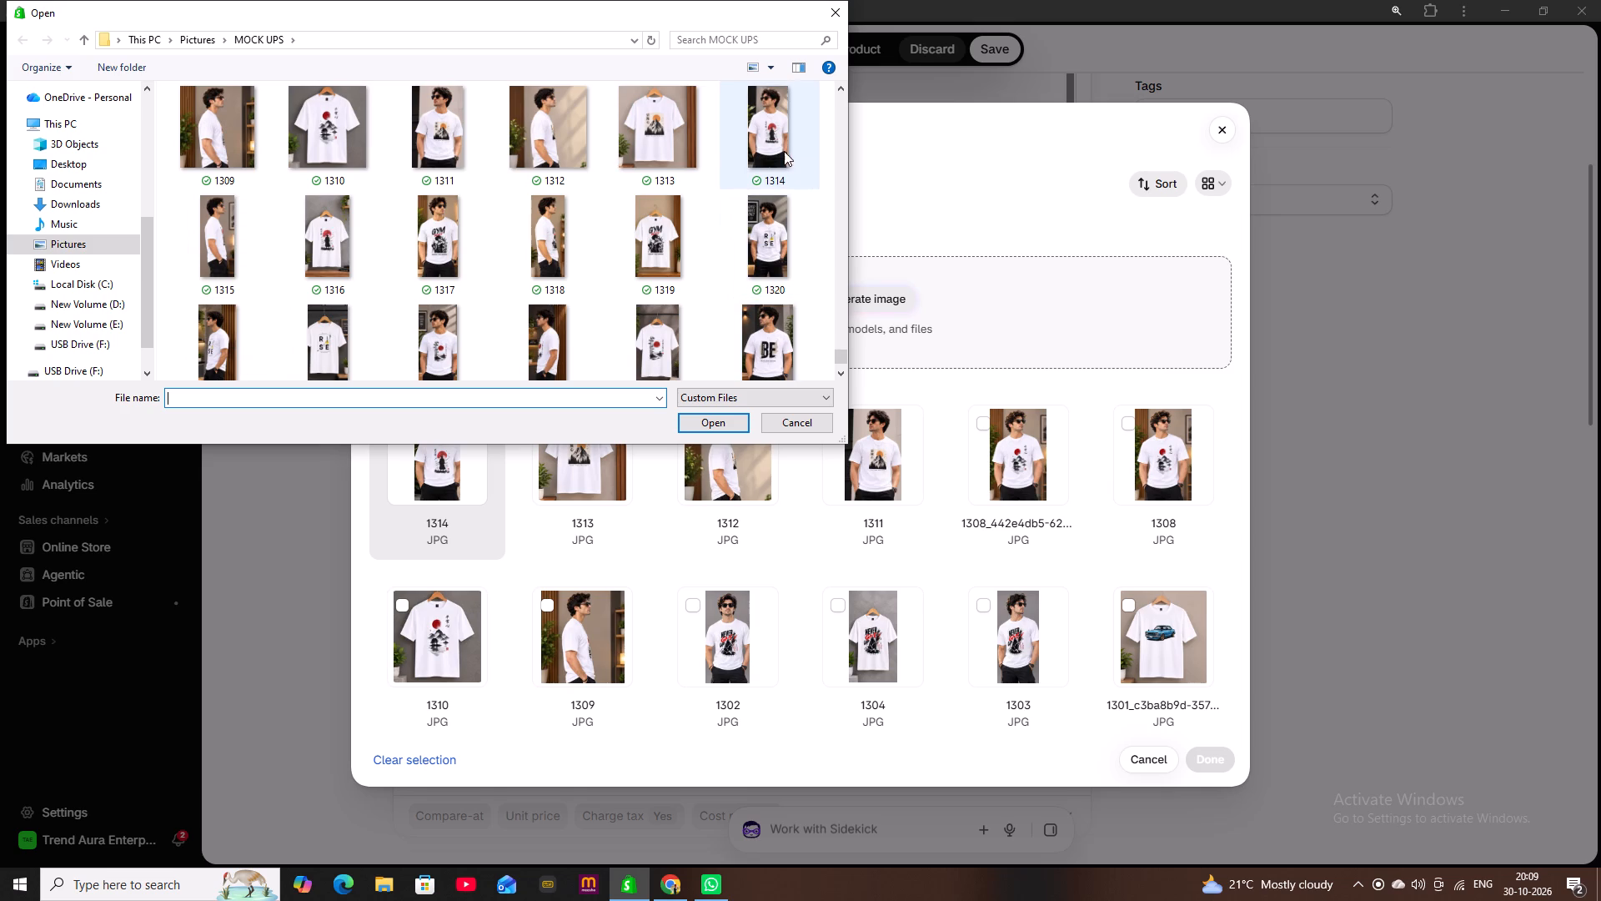
drag(202, 281, 299, 281)
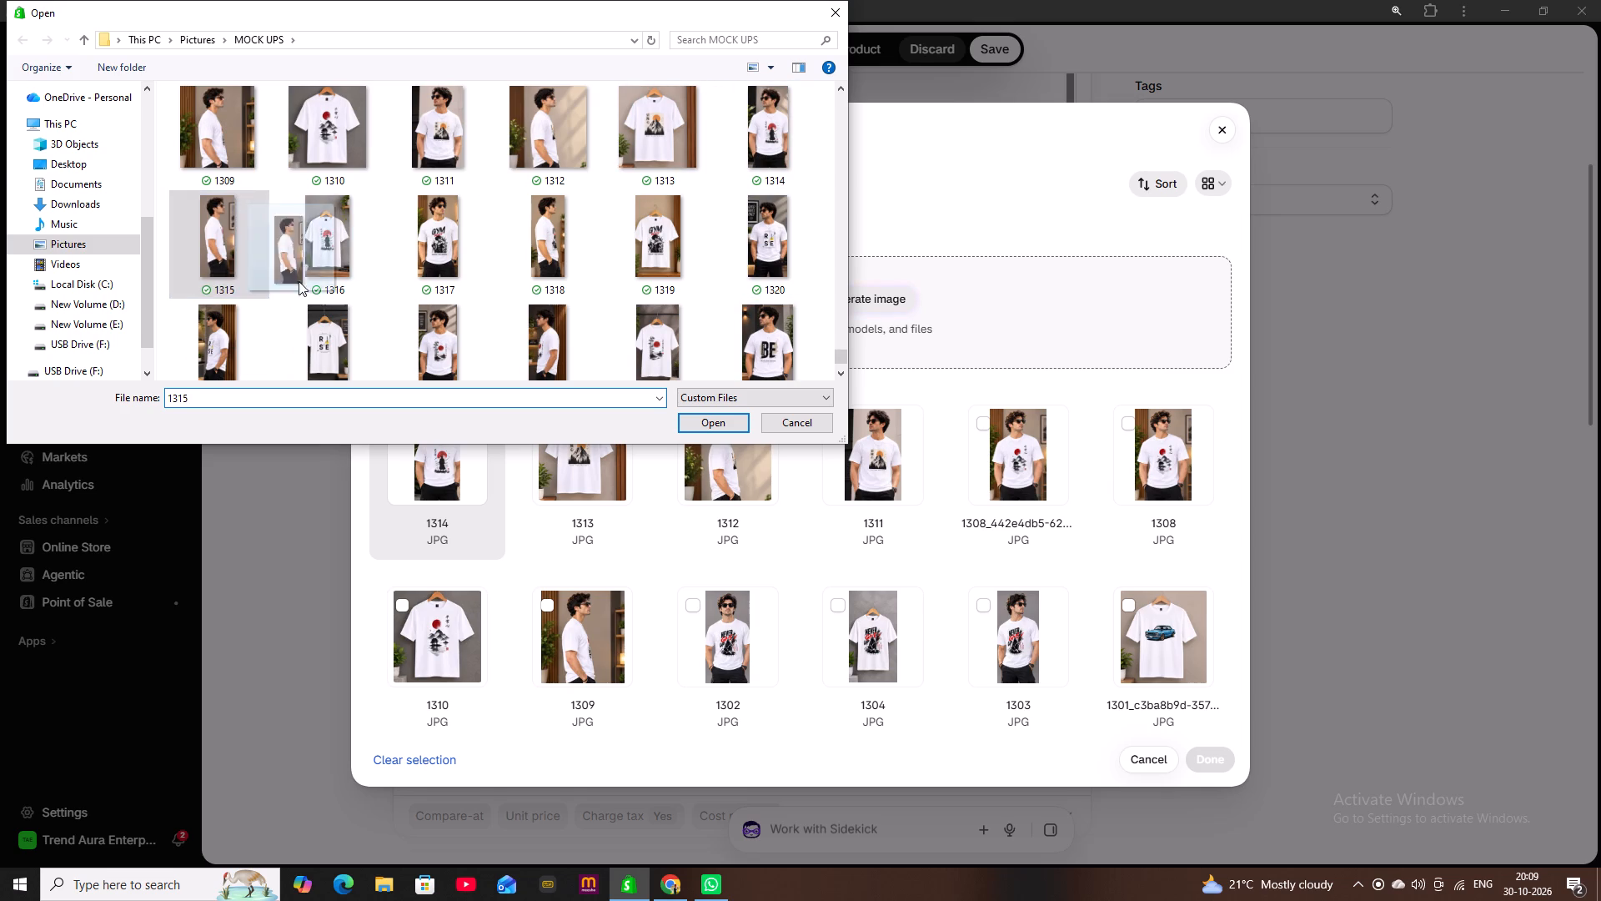
drag(299, 281, 323, 281)
drag(202, 295, 318, 294)
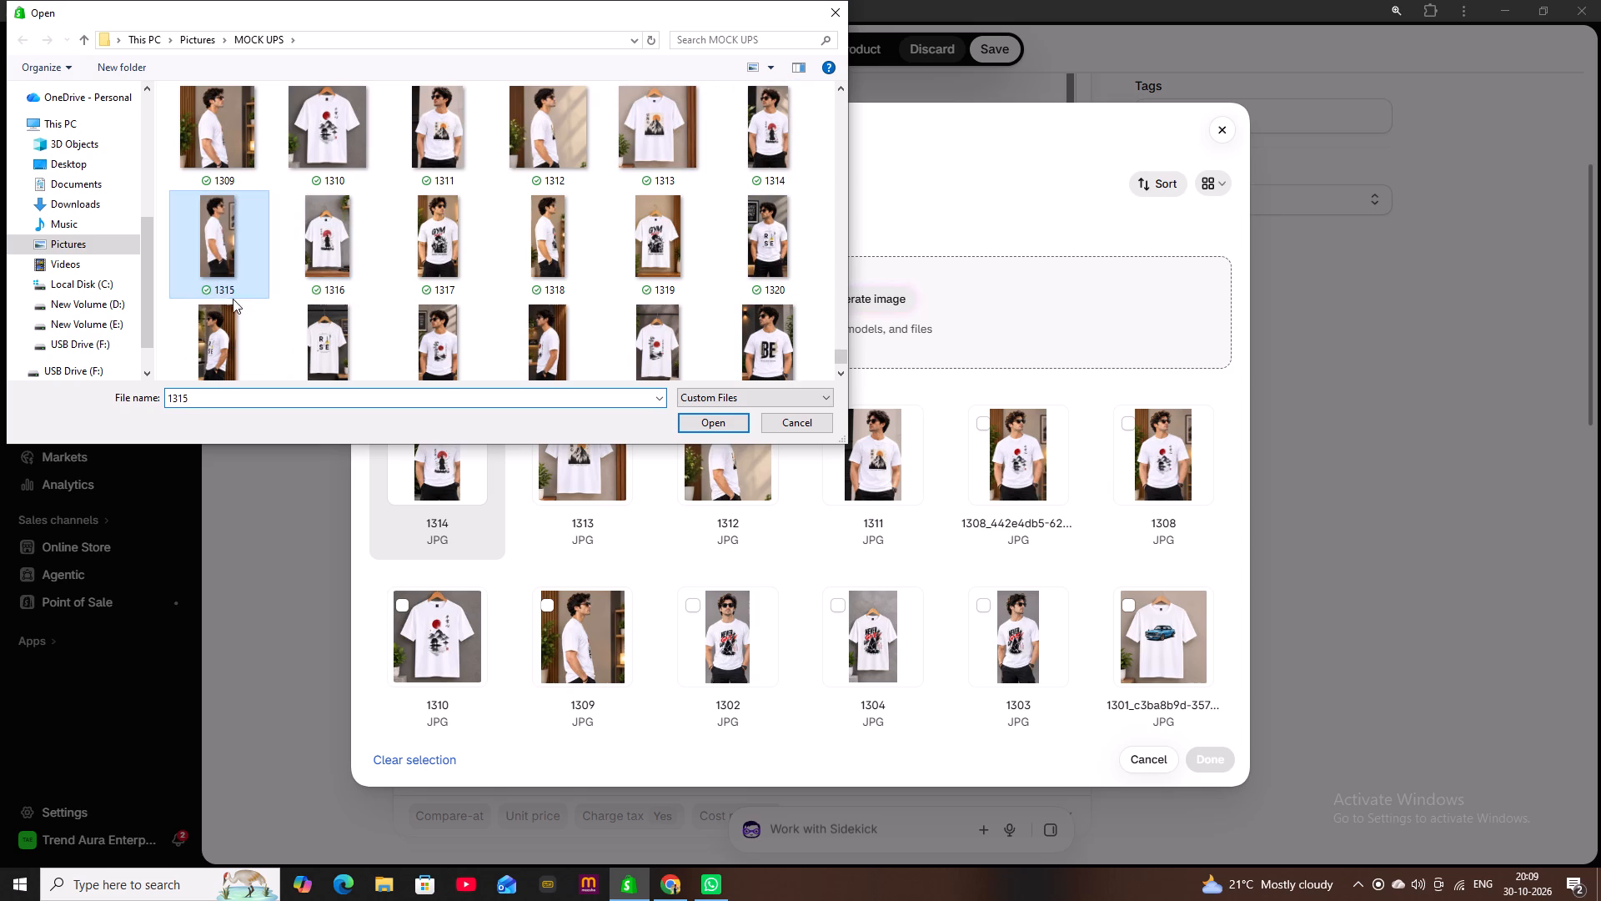
drag(193, 296, 296, 294)
click(164, 305)
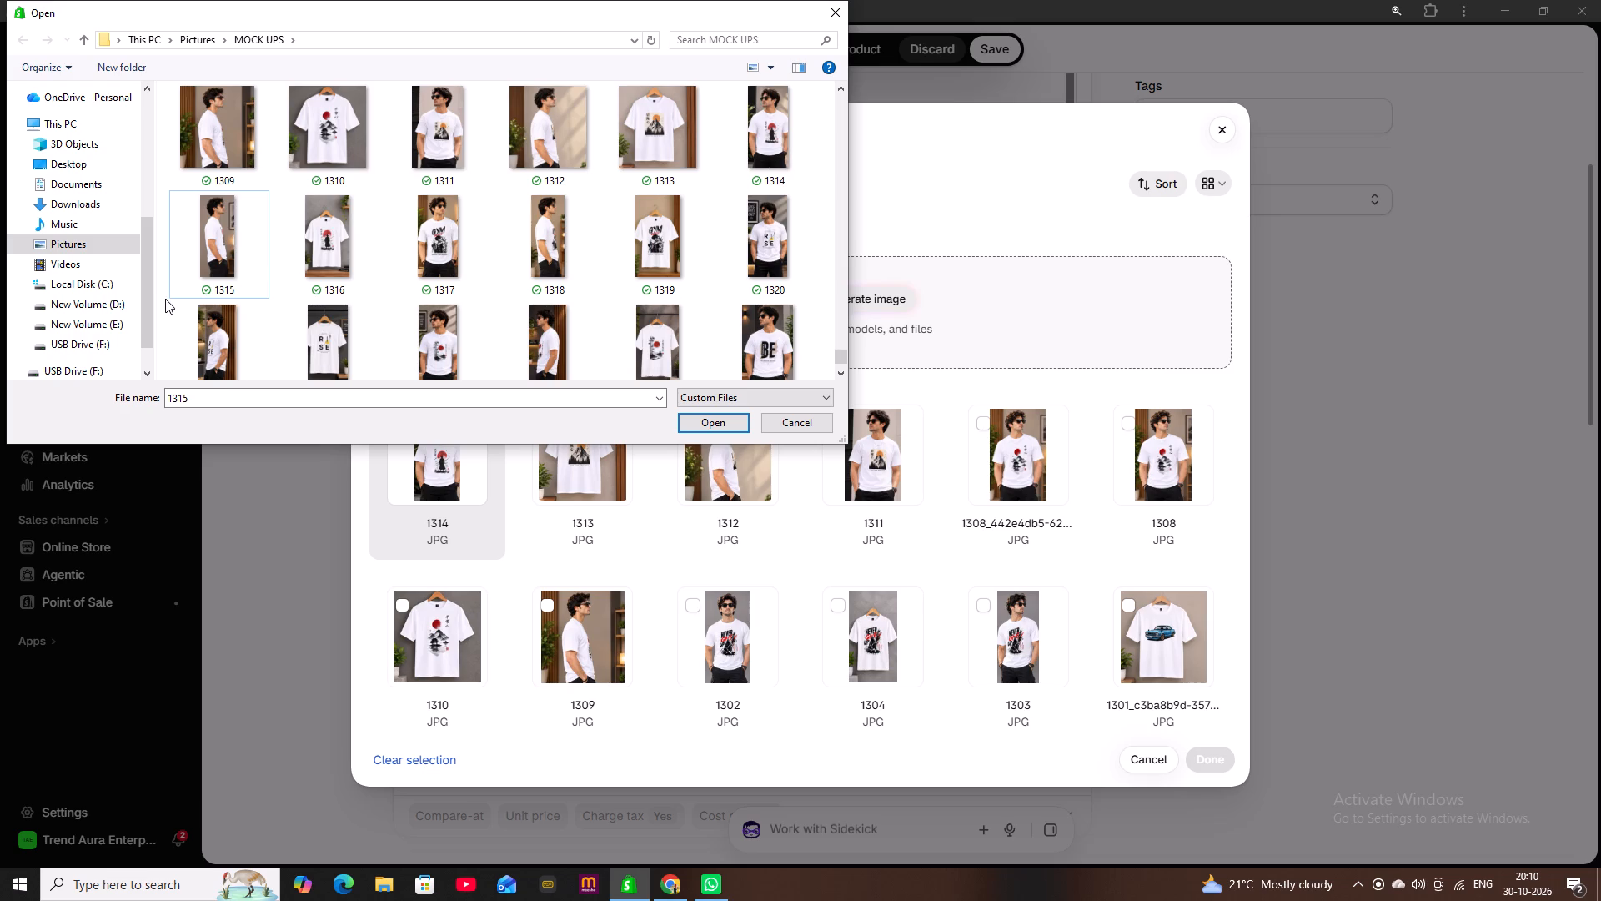
drag(166, 298, 324, 294)
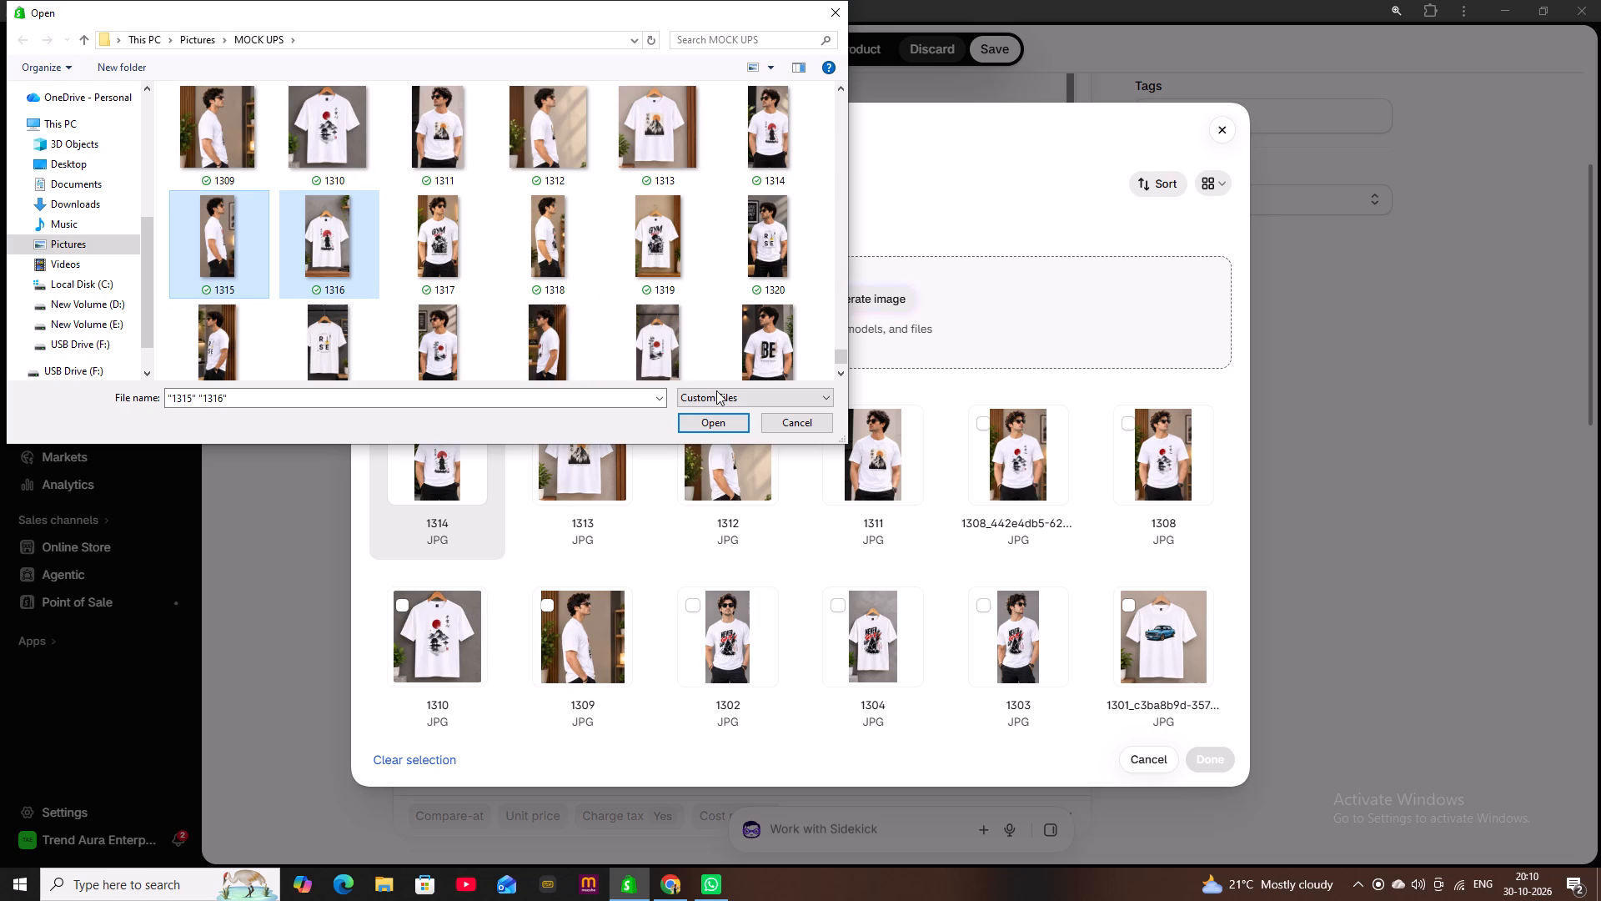
click(714, 416)
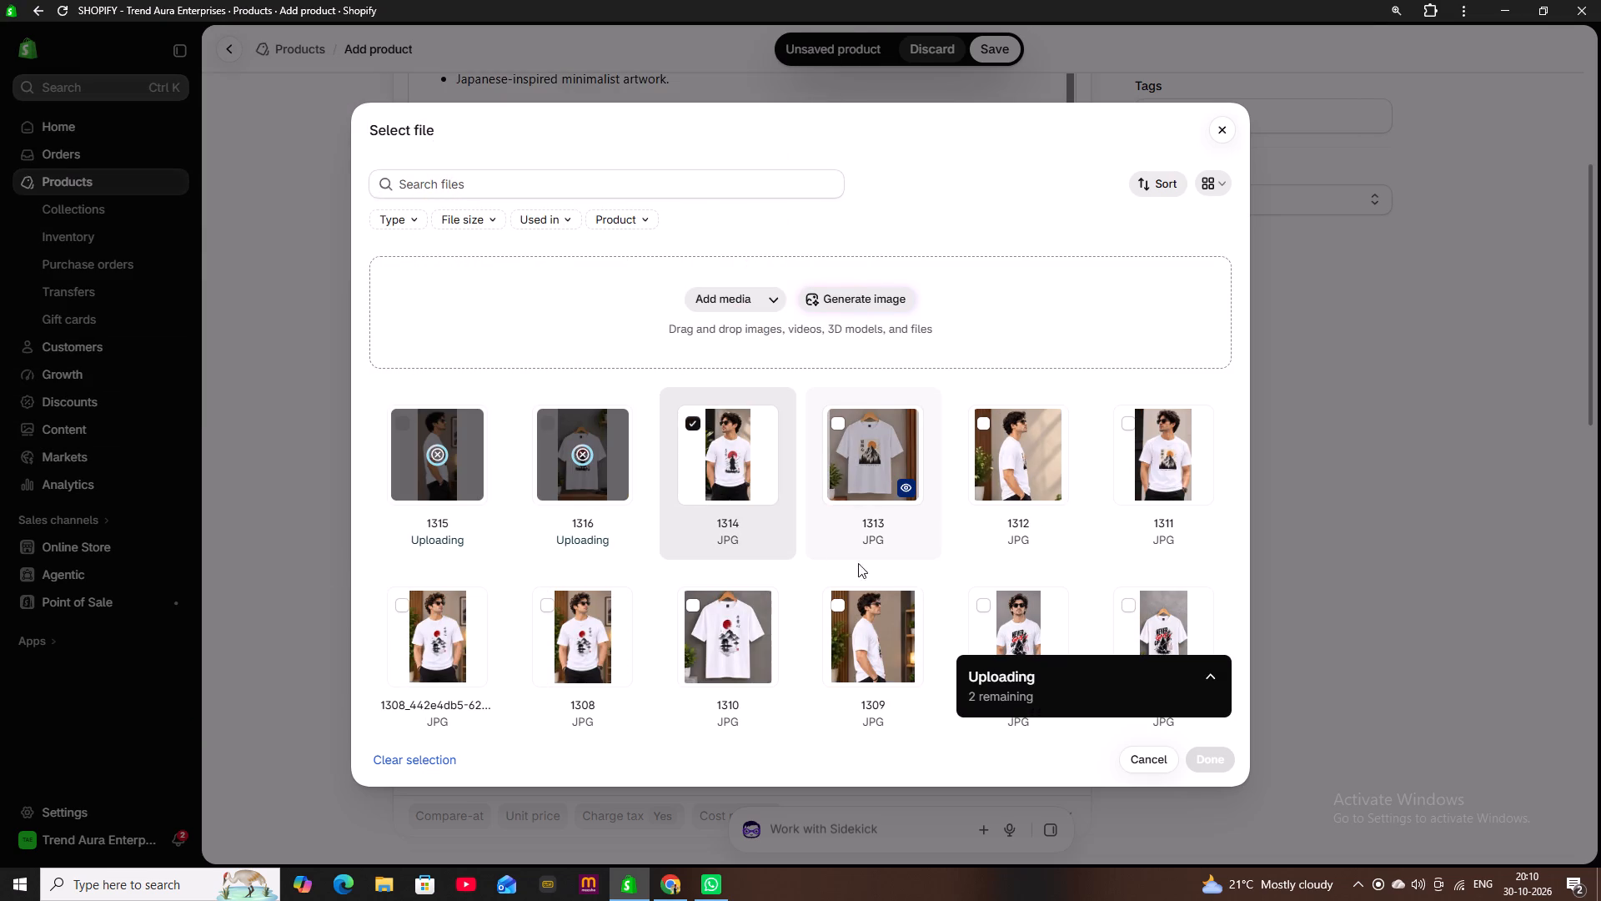
Select the existing image 35, the plain back view of the white T-shirt, and add the selected images to the product's media.
scroll(1141, 490, down, 20)
scroll(1141, 490, down, 1)
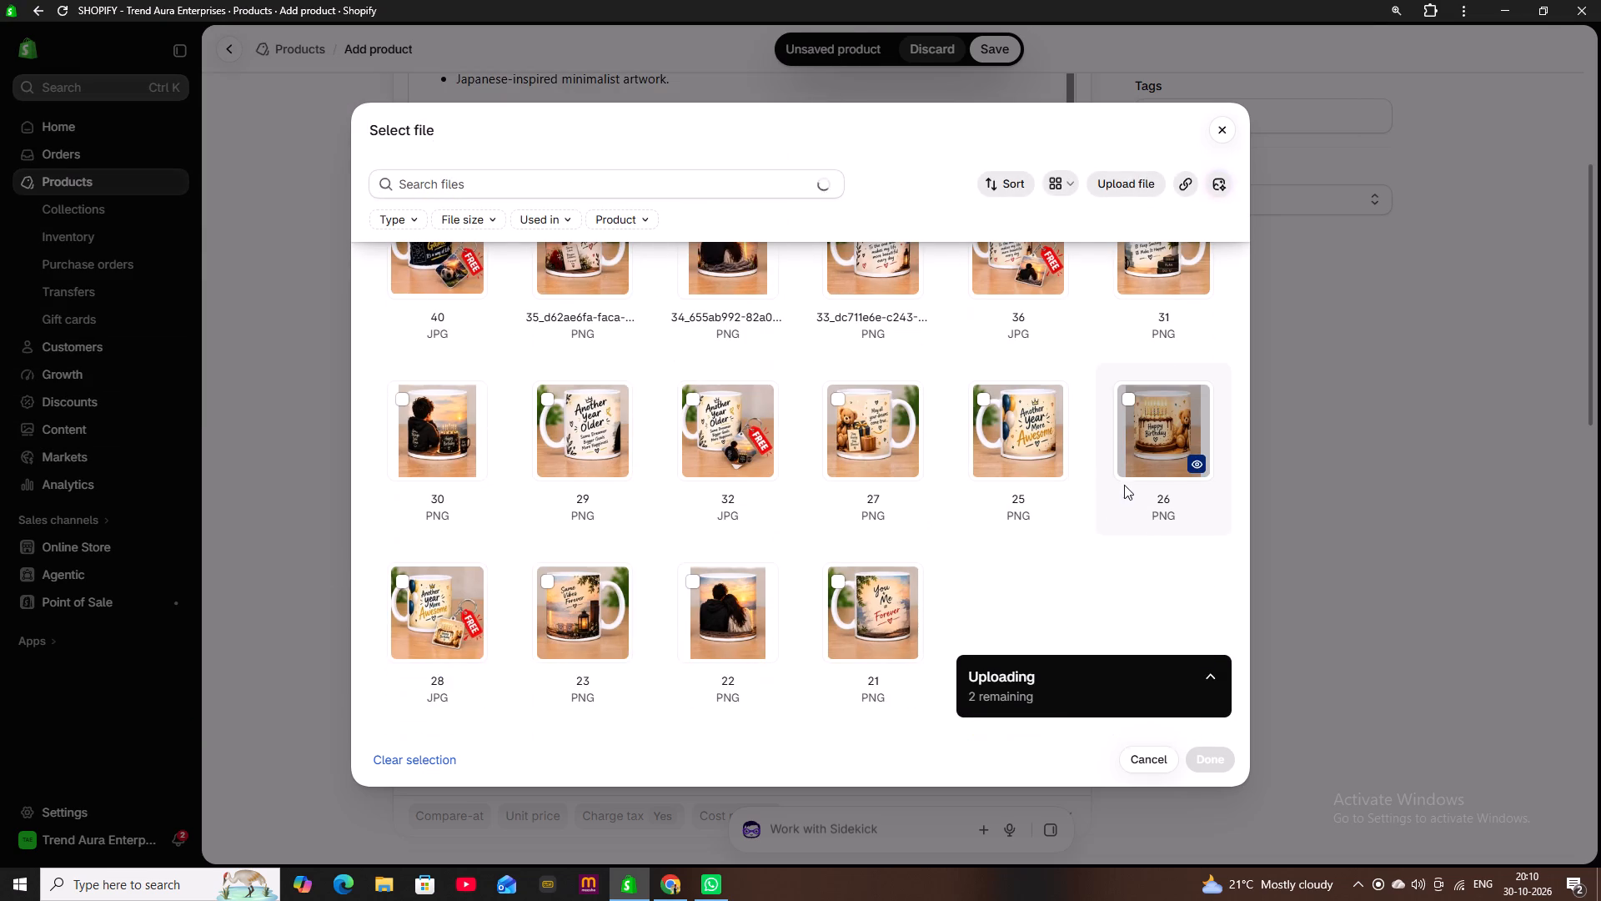
scroll(1124, 485, down, 8)
scroll(1030, 537, down, 19)
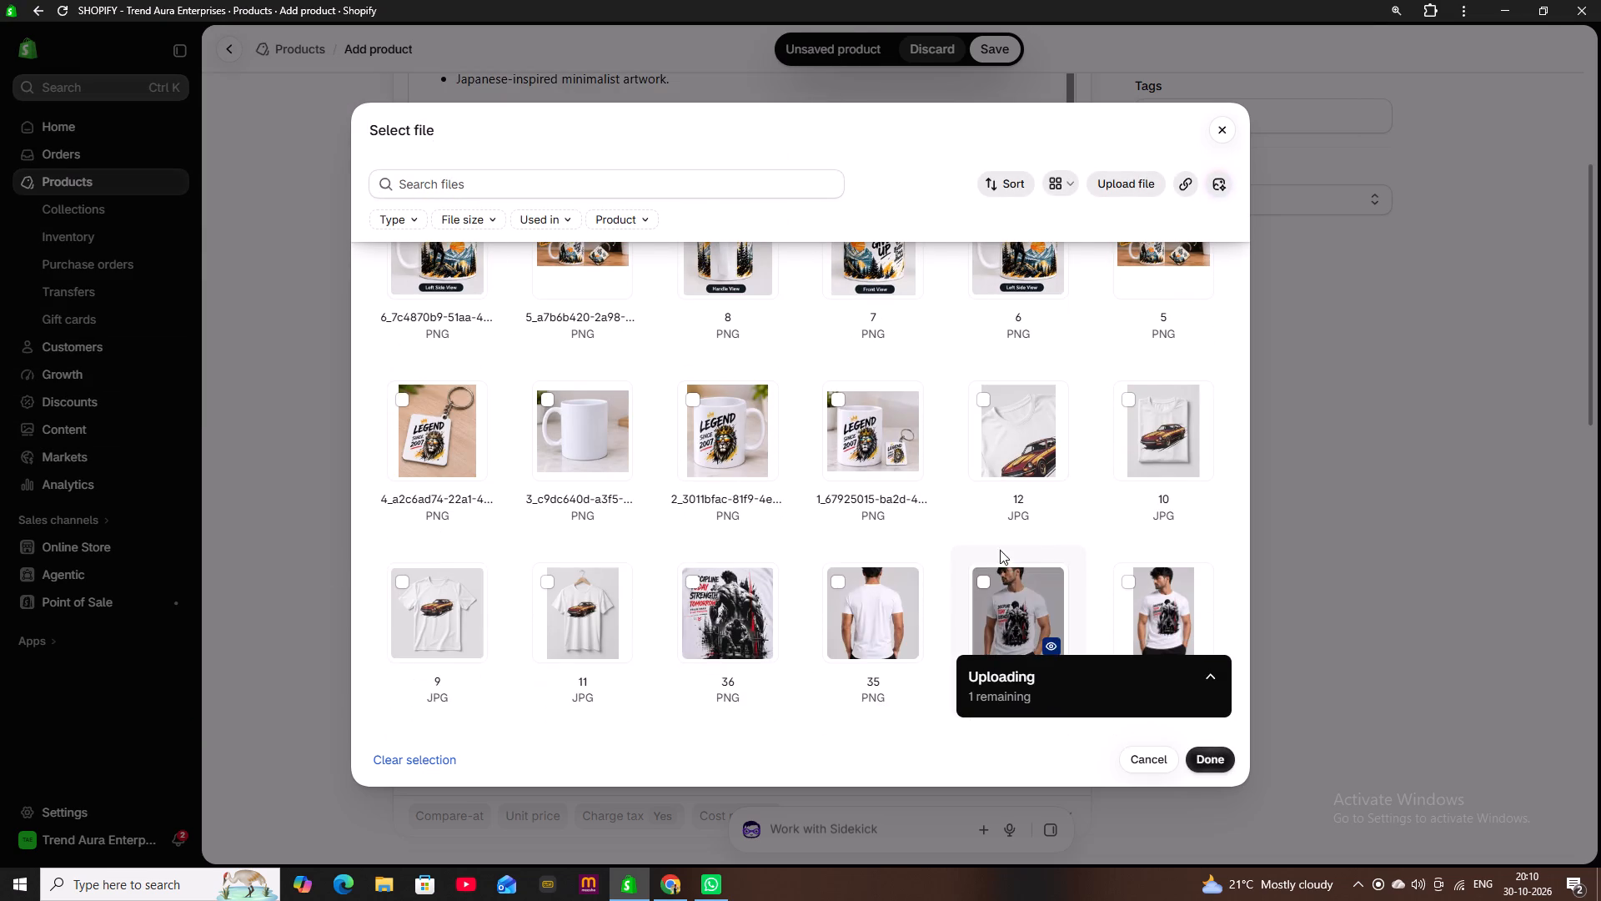
click(832, 582)
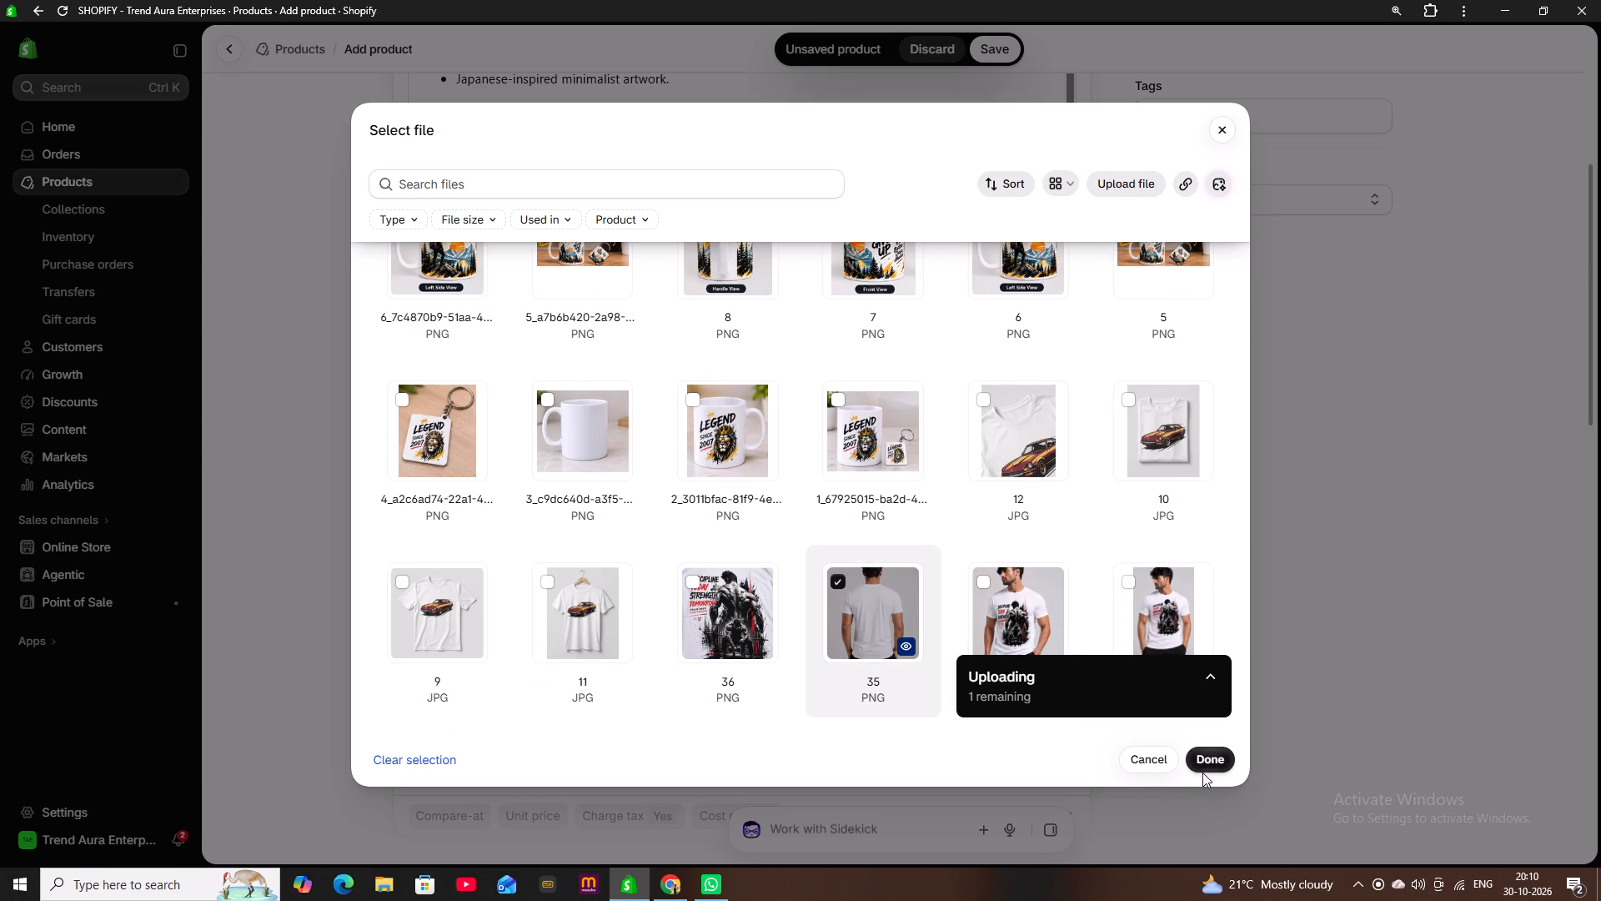
click(1202, 773)
click(1201, 768)
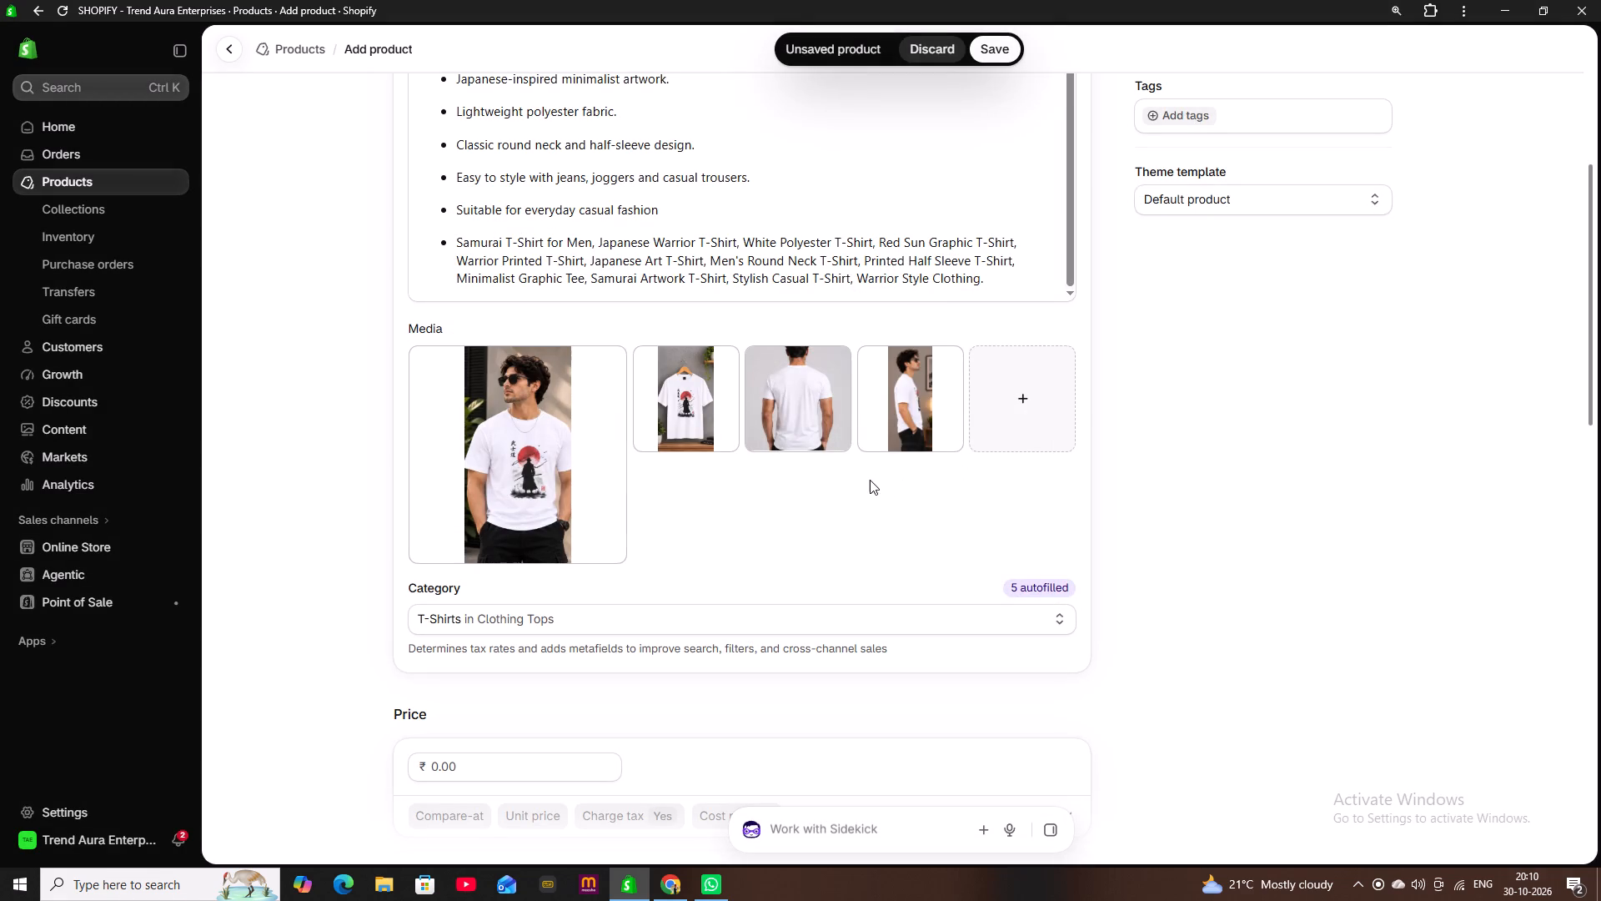
Reorder the product media so the hanging samurai T-shirt comes first and the side view precedes the back view.
drag(695, 422, 497, 439)
drag(891, 409, 832, 410)
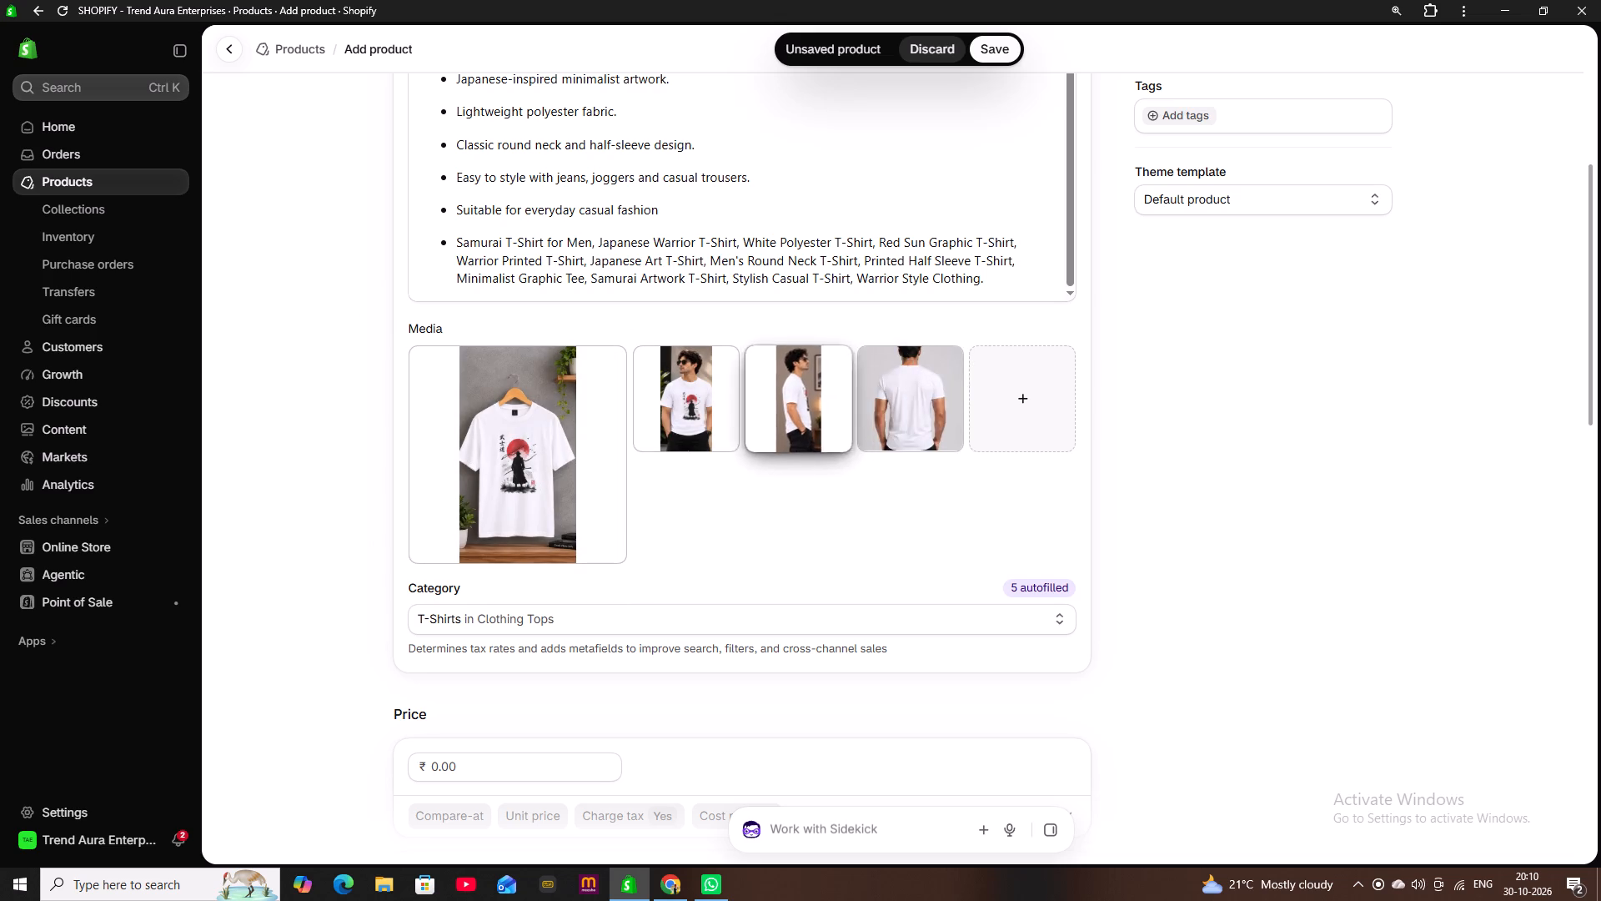
Set the product price to ₹110.
scroll(851, 518, down, 4)
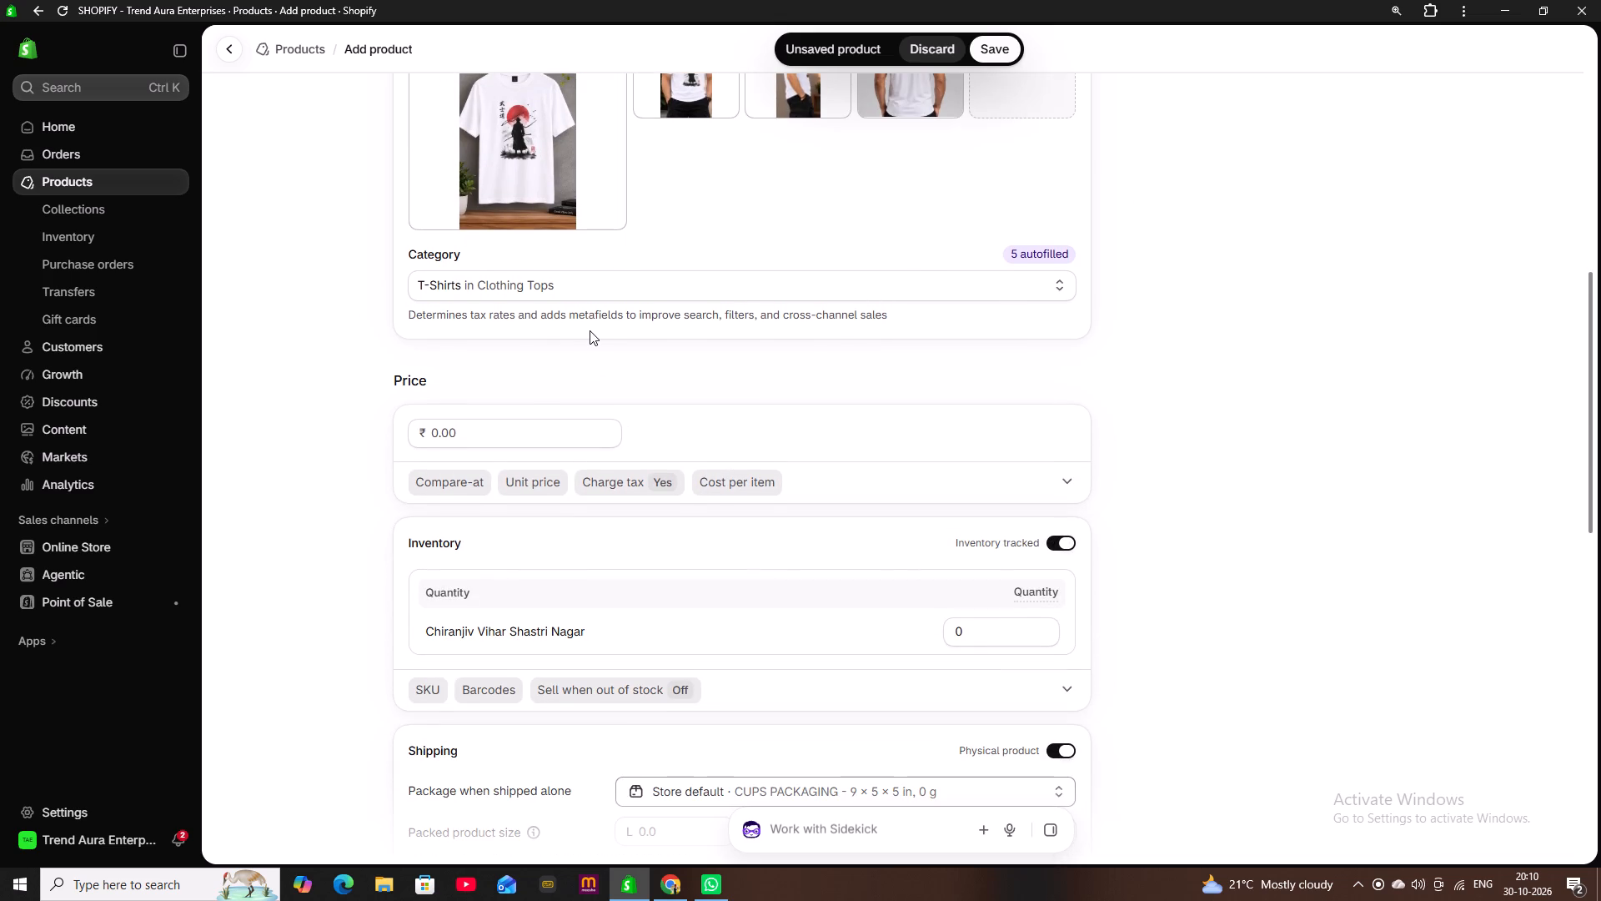
key(1)
click(492, 431)
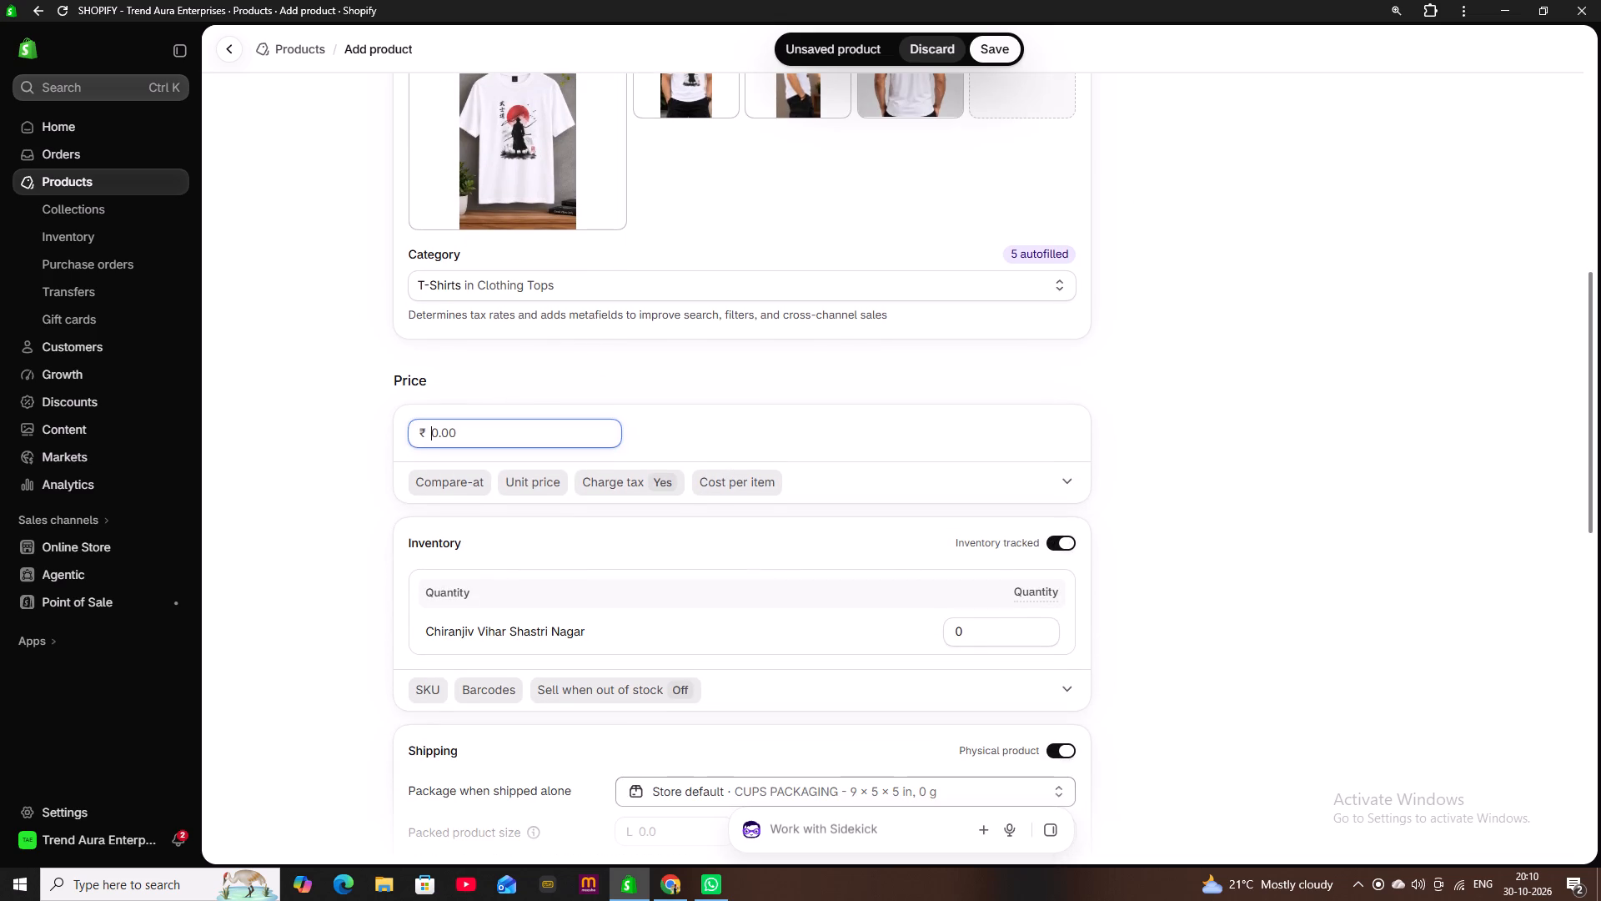
text(110)
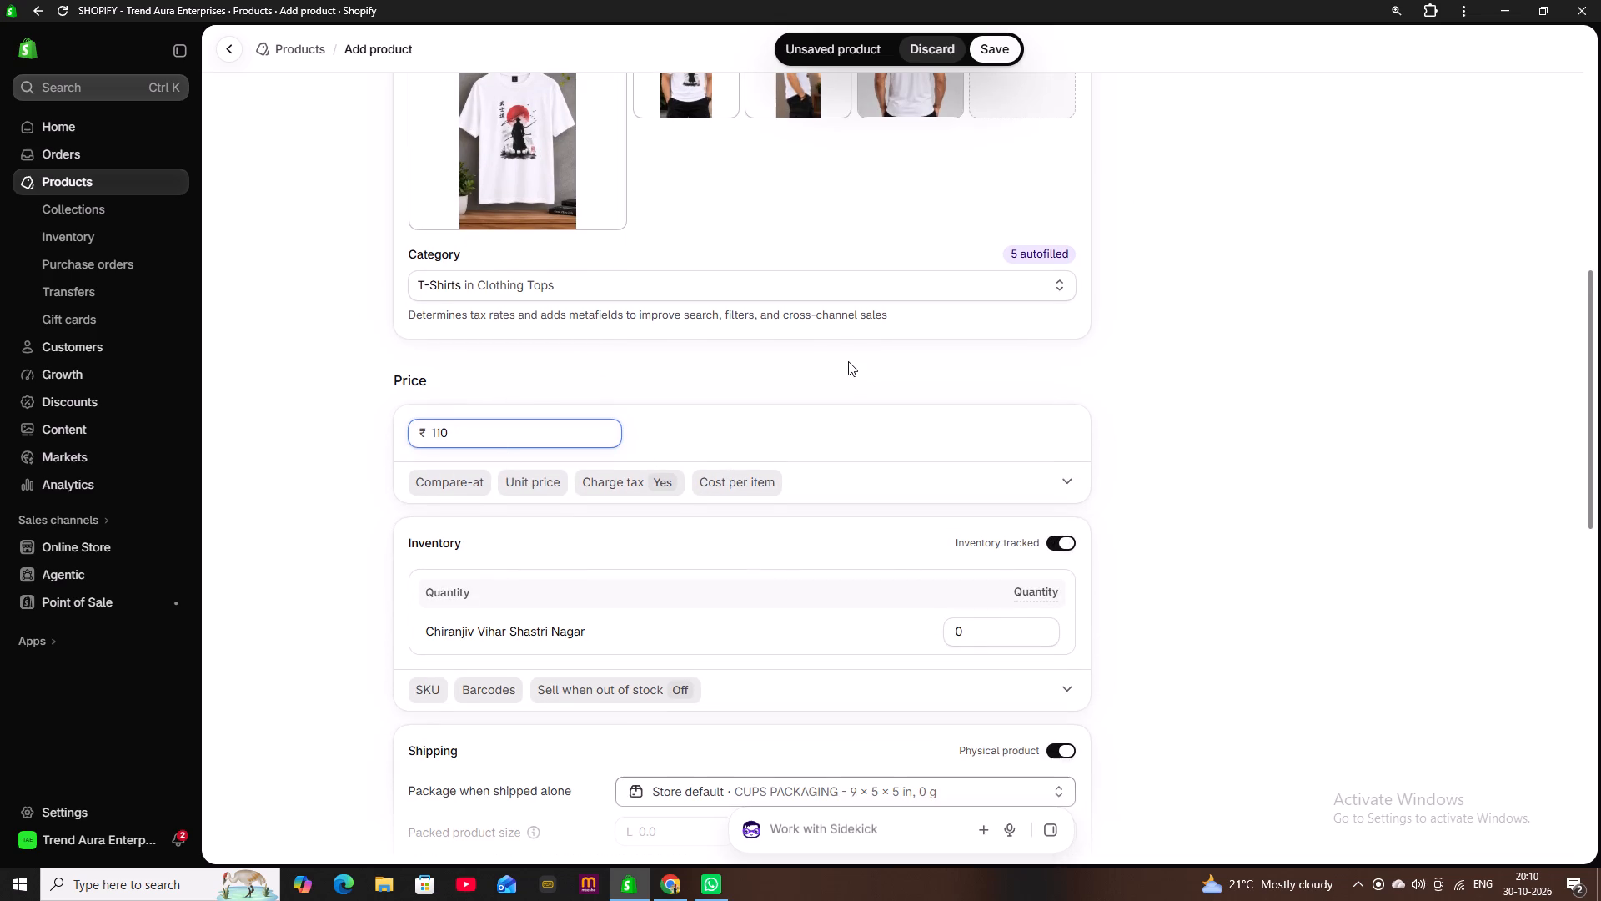
click(848, 361)
Set the inventory quantity at the store location to 100.
scroll(848, 361, down, 3)
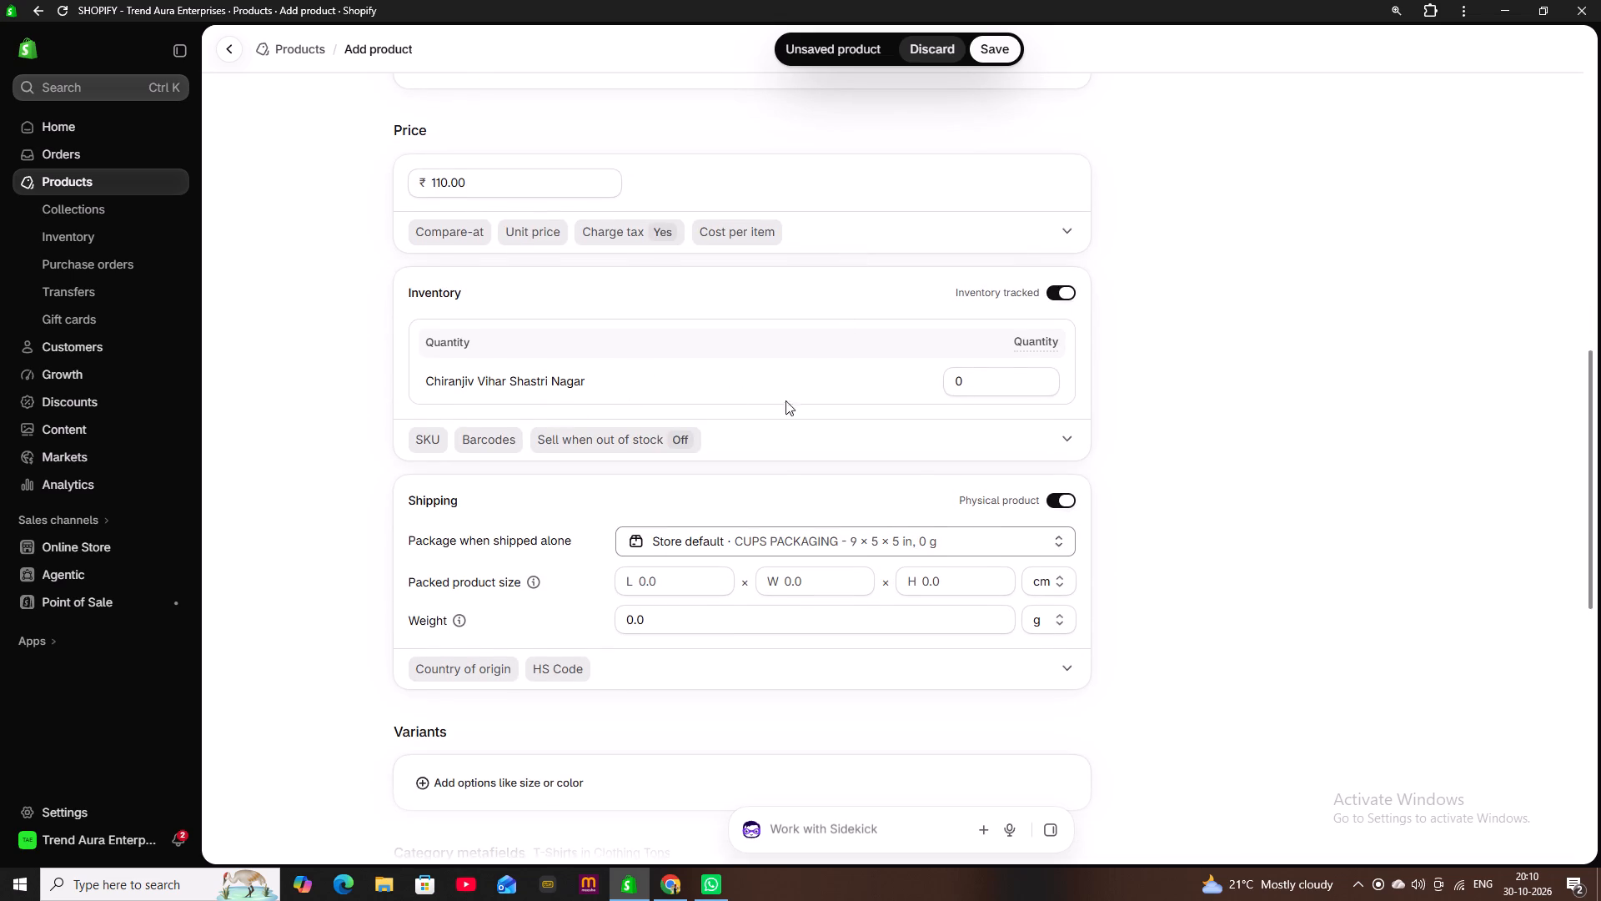
click(975, 398)
click(978, 385)
text(100)
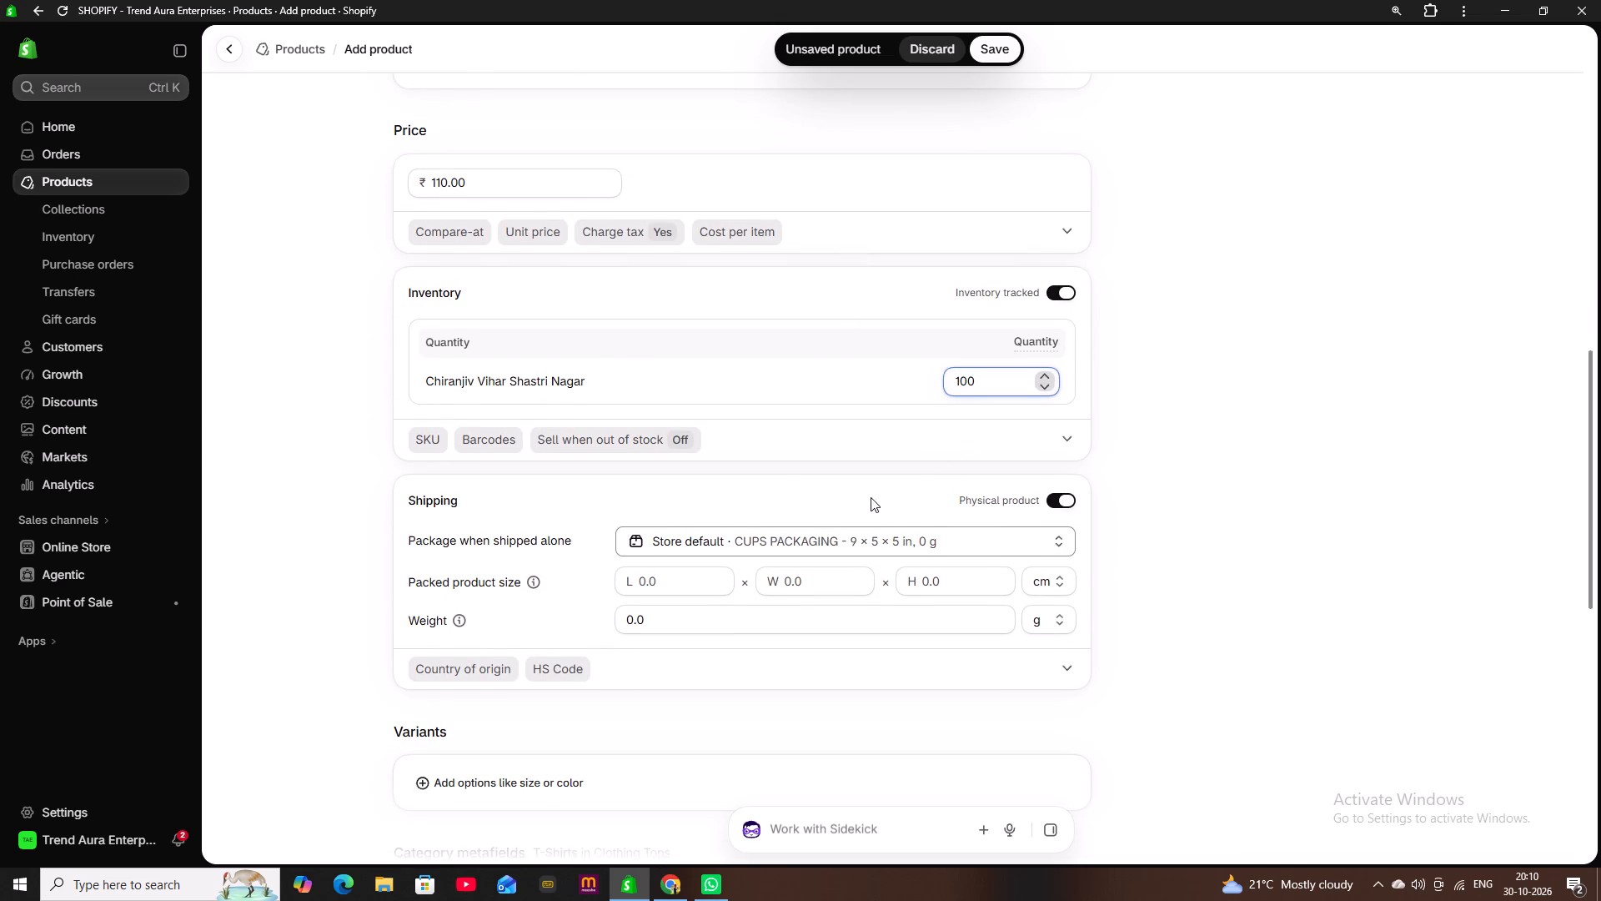
Choose Trend Packaging as the shipping package and set the packed product size to 10 × 12 × 2 cm.
click(782, 540)
click(743, 778)
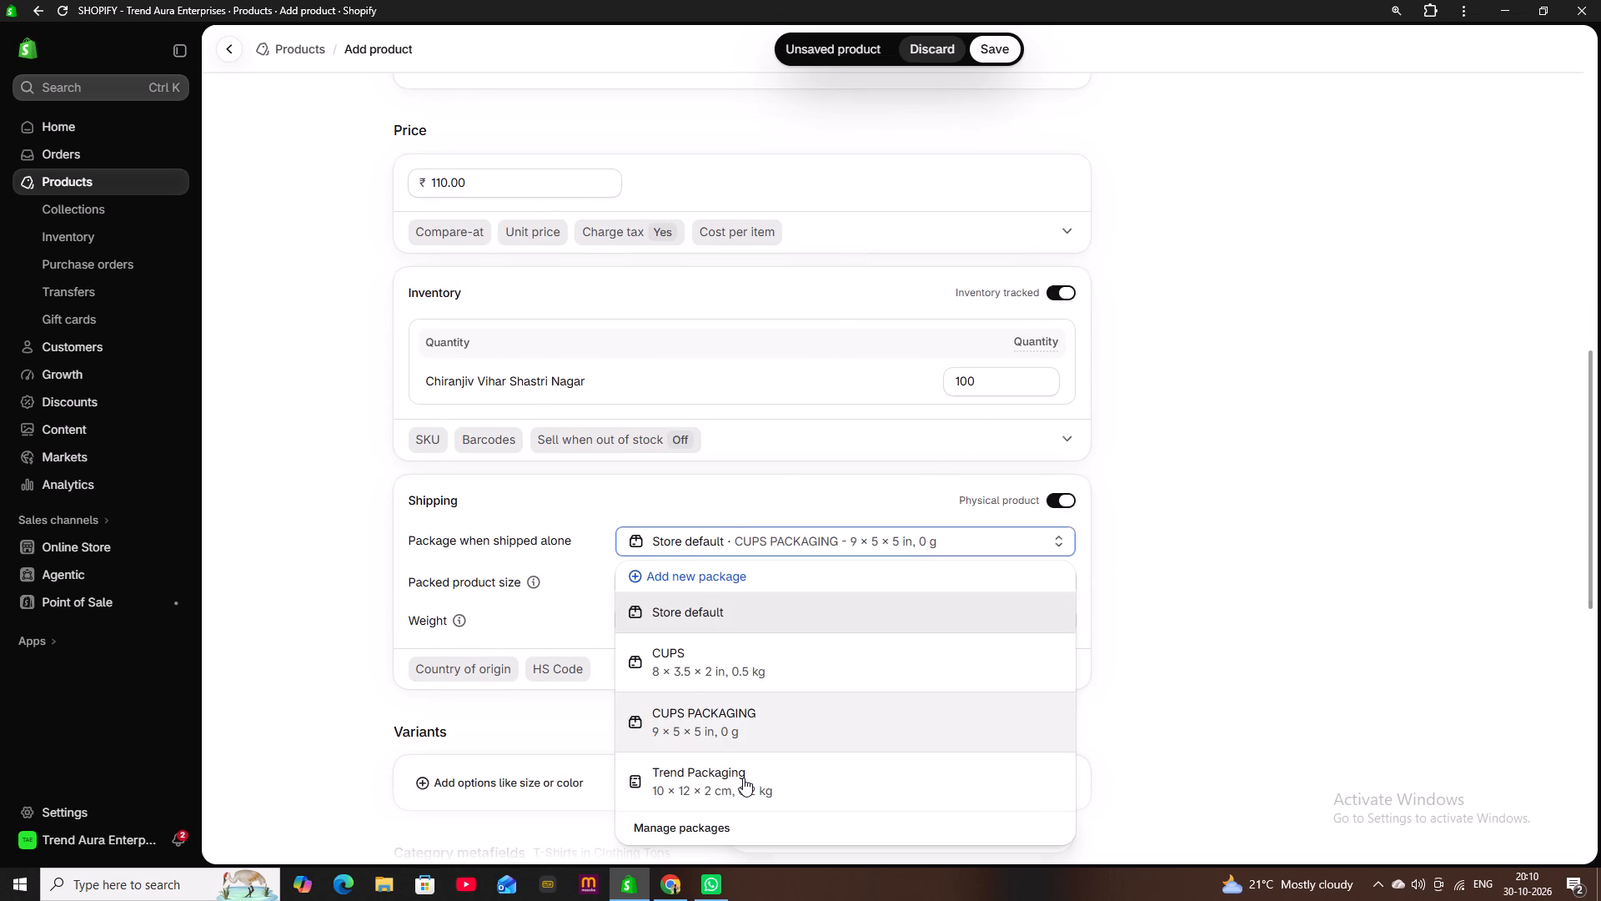
click(705, 579)
text(10)
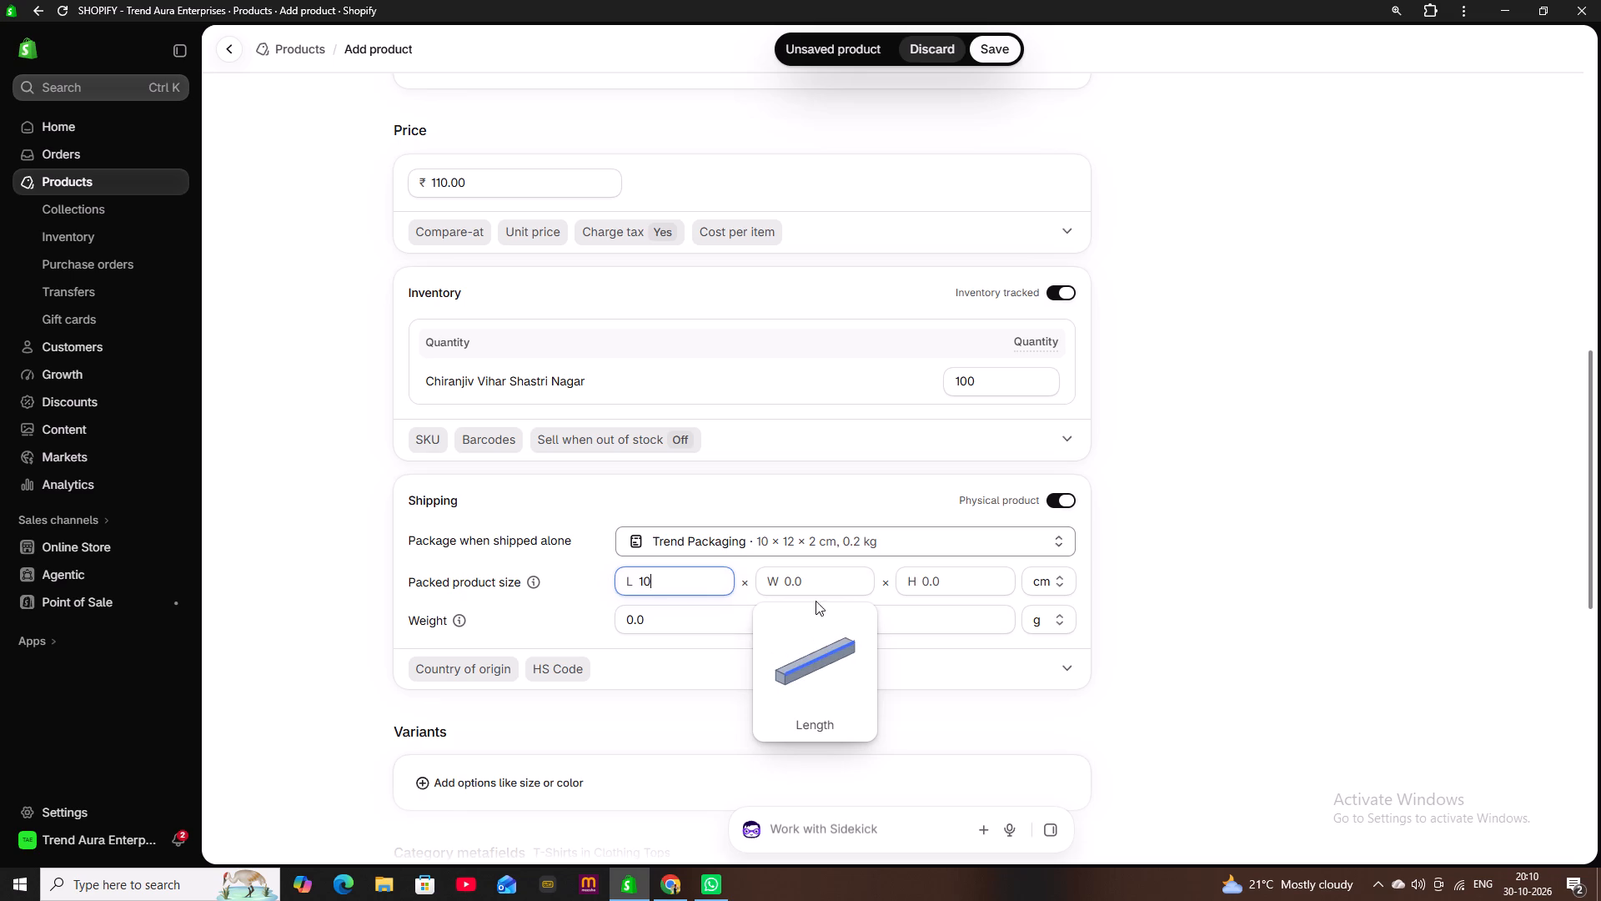
click(818, 592)
text(12)
click(959, 573)
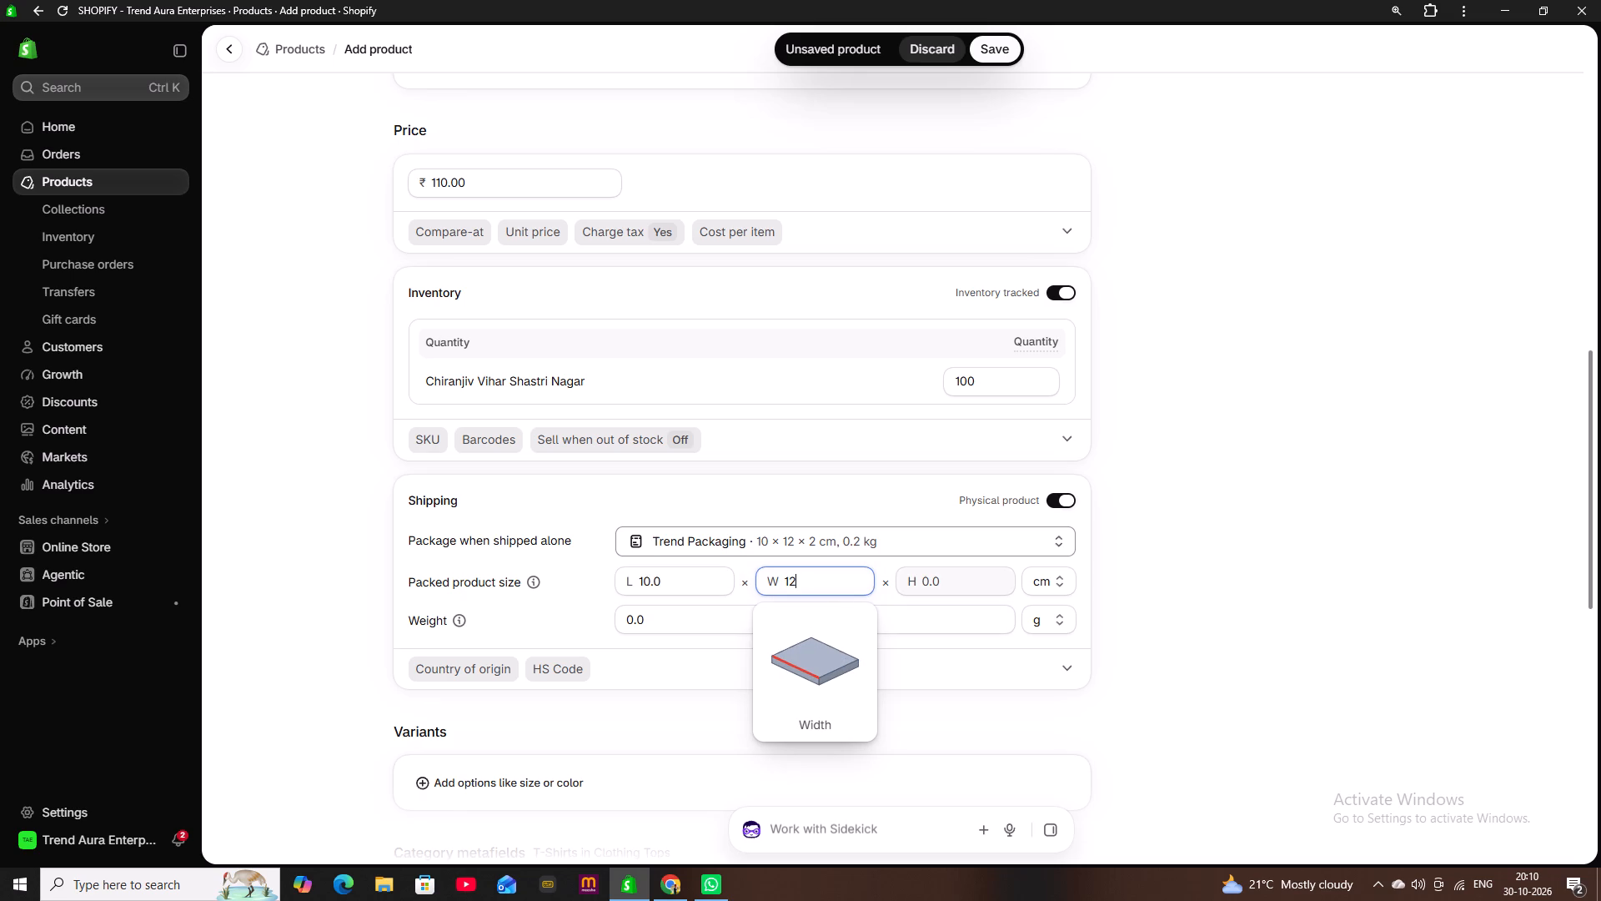
key(2)
Set the product's shipping weight to 150 g.
click(712, 619)
key(BackSpace)
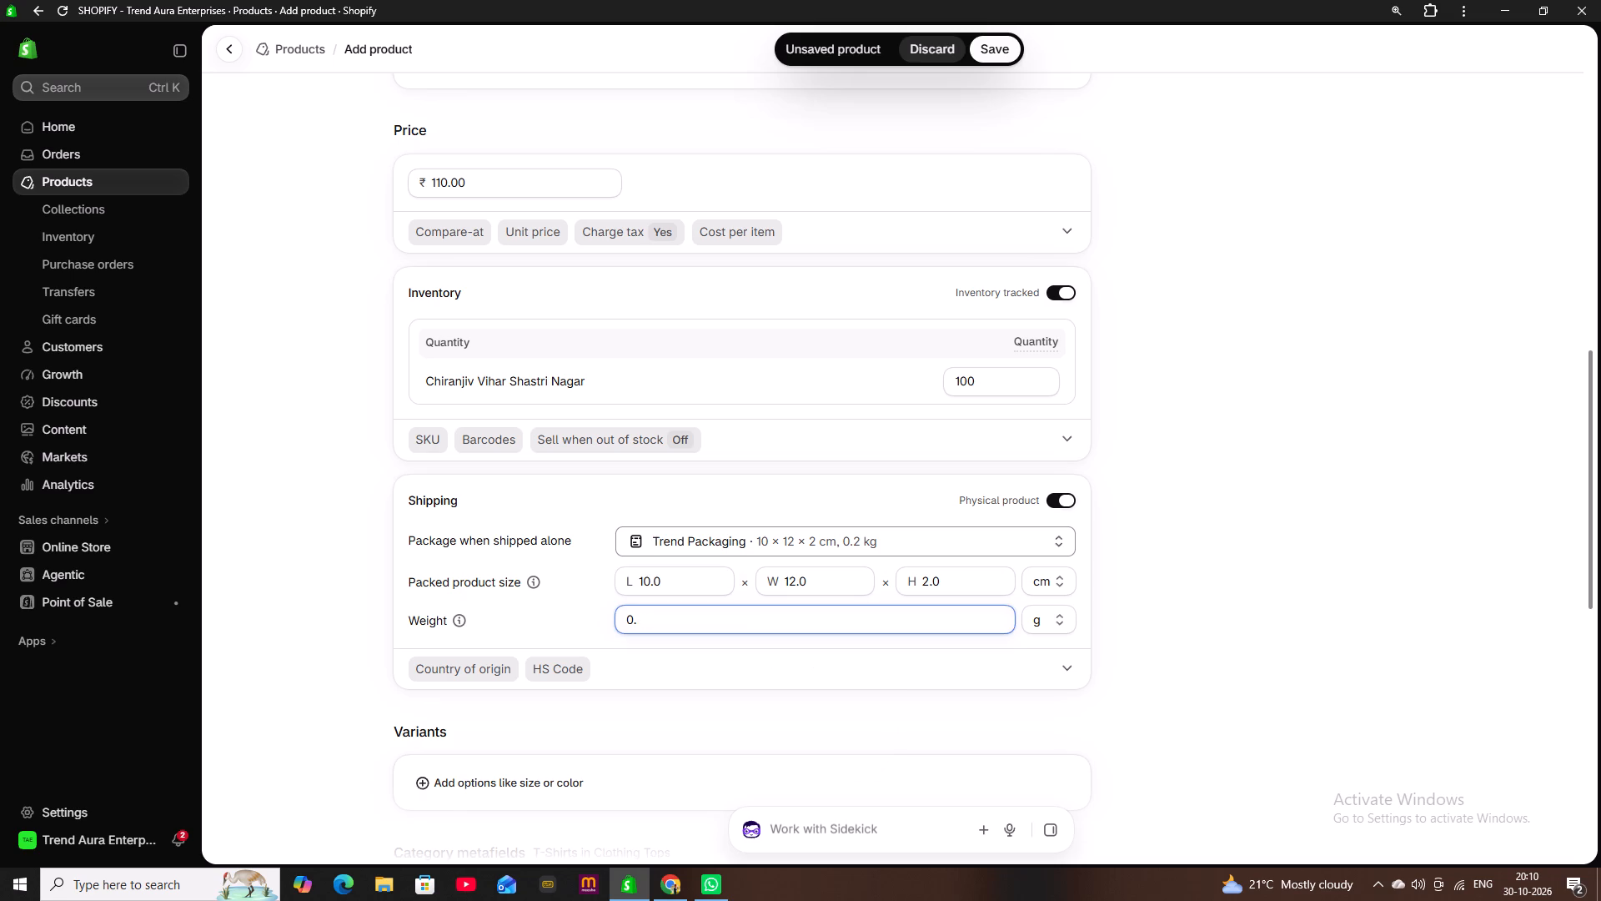
key(BackSpace)
key(BackSpace)
text(150)
click(1235, 574)
Set the country of origin in the shipping details to India.
scroll(1235, 574, down, 4)
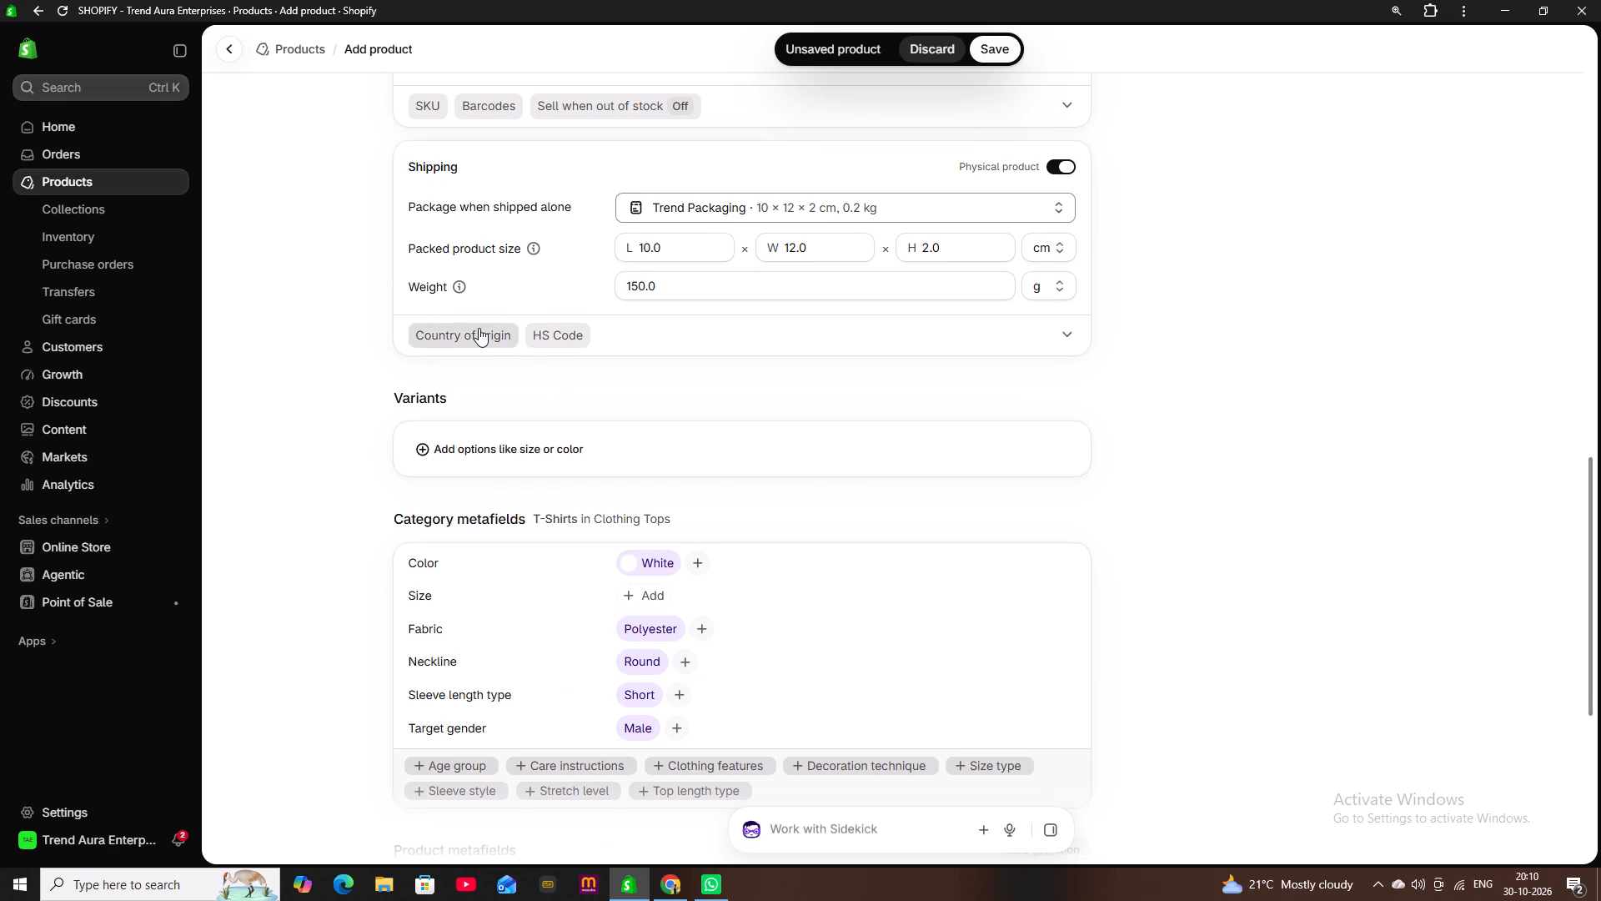
click(479, 328)
click(537, 406)
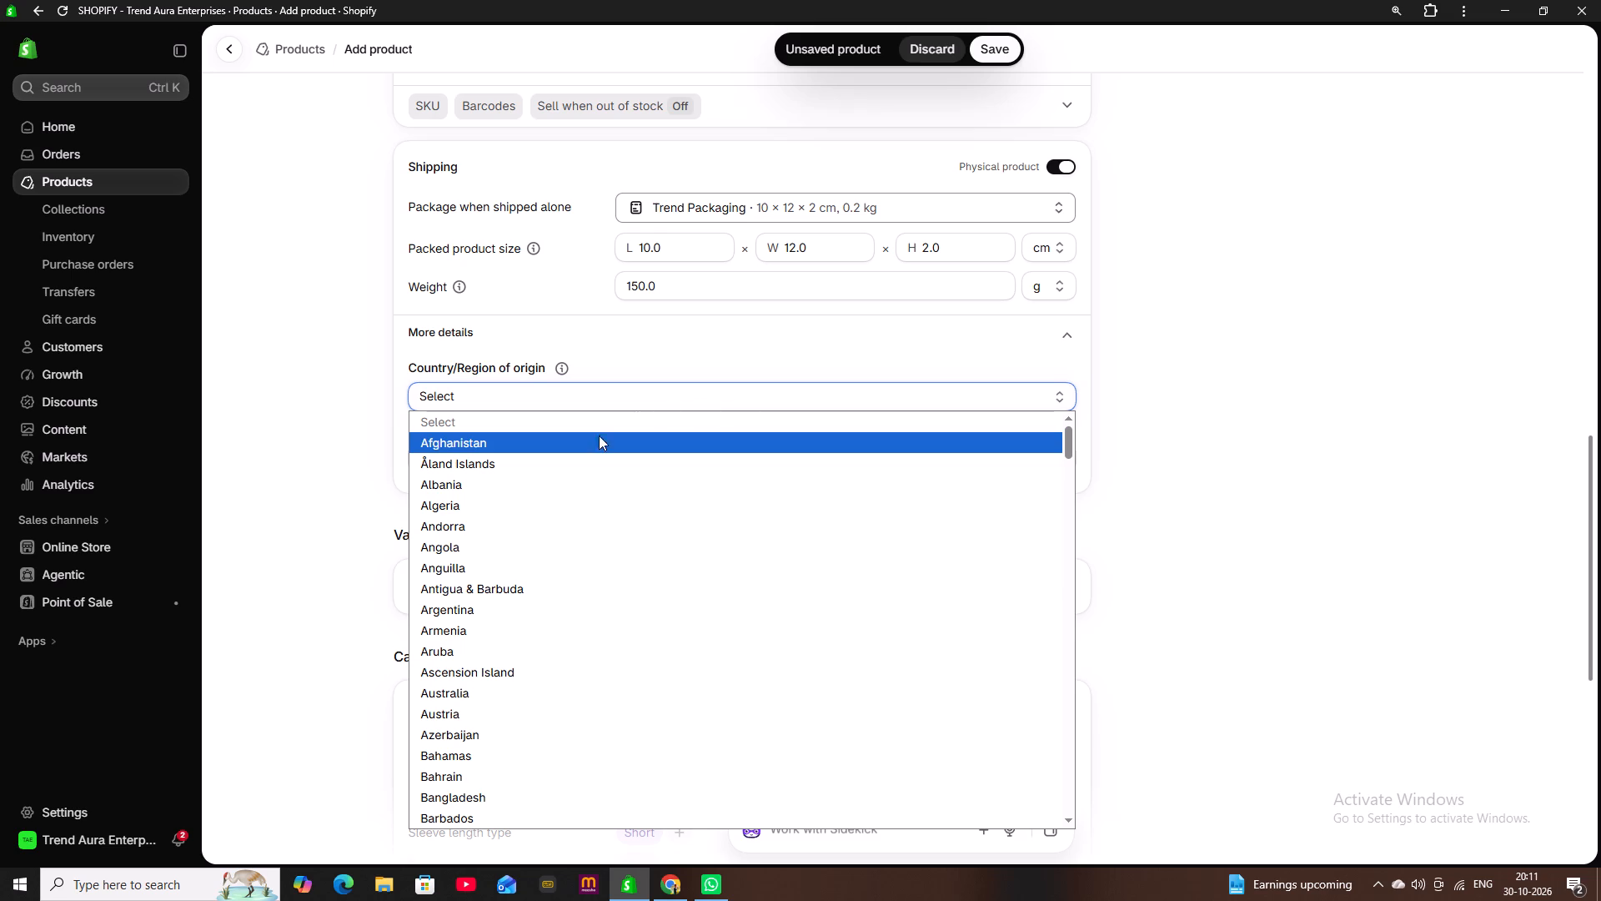
scroll(560, 566, down, 17)
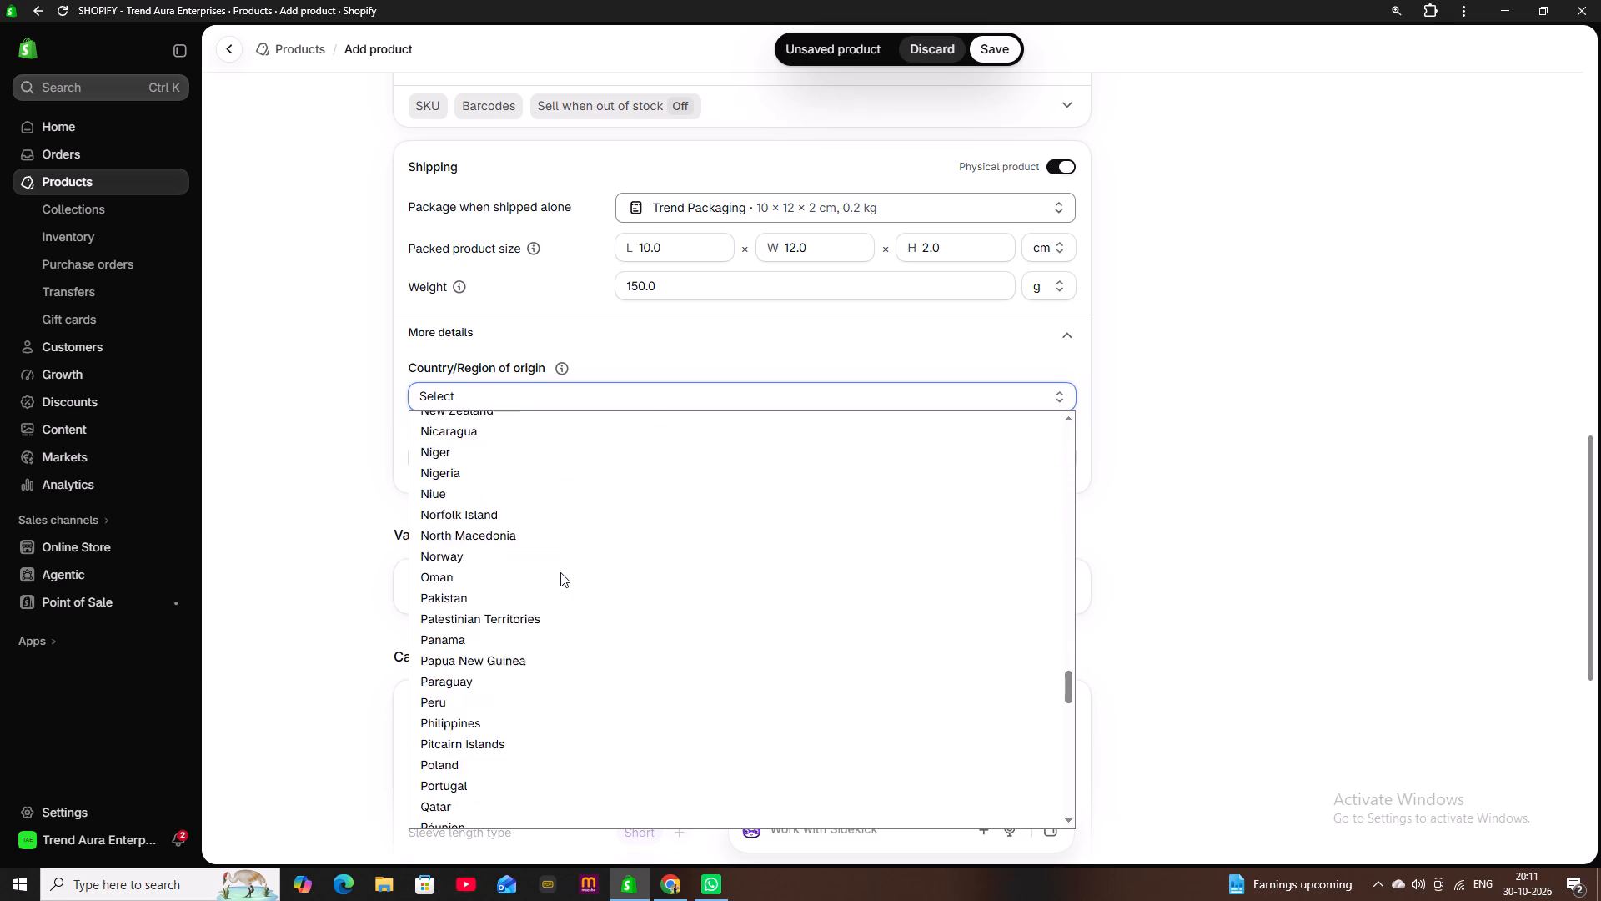
scroll(560, 572, down, 10)
scroll(560, 572, up, 9)
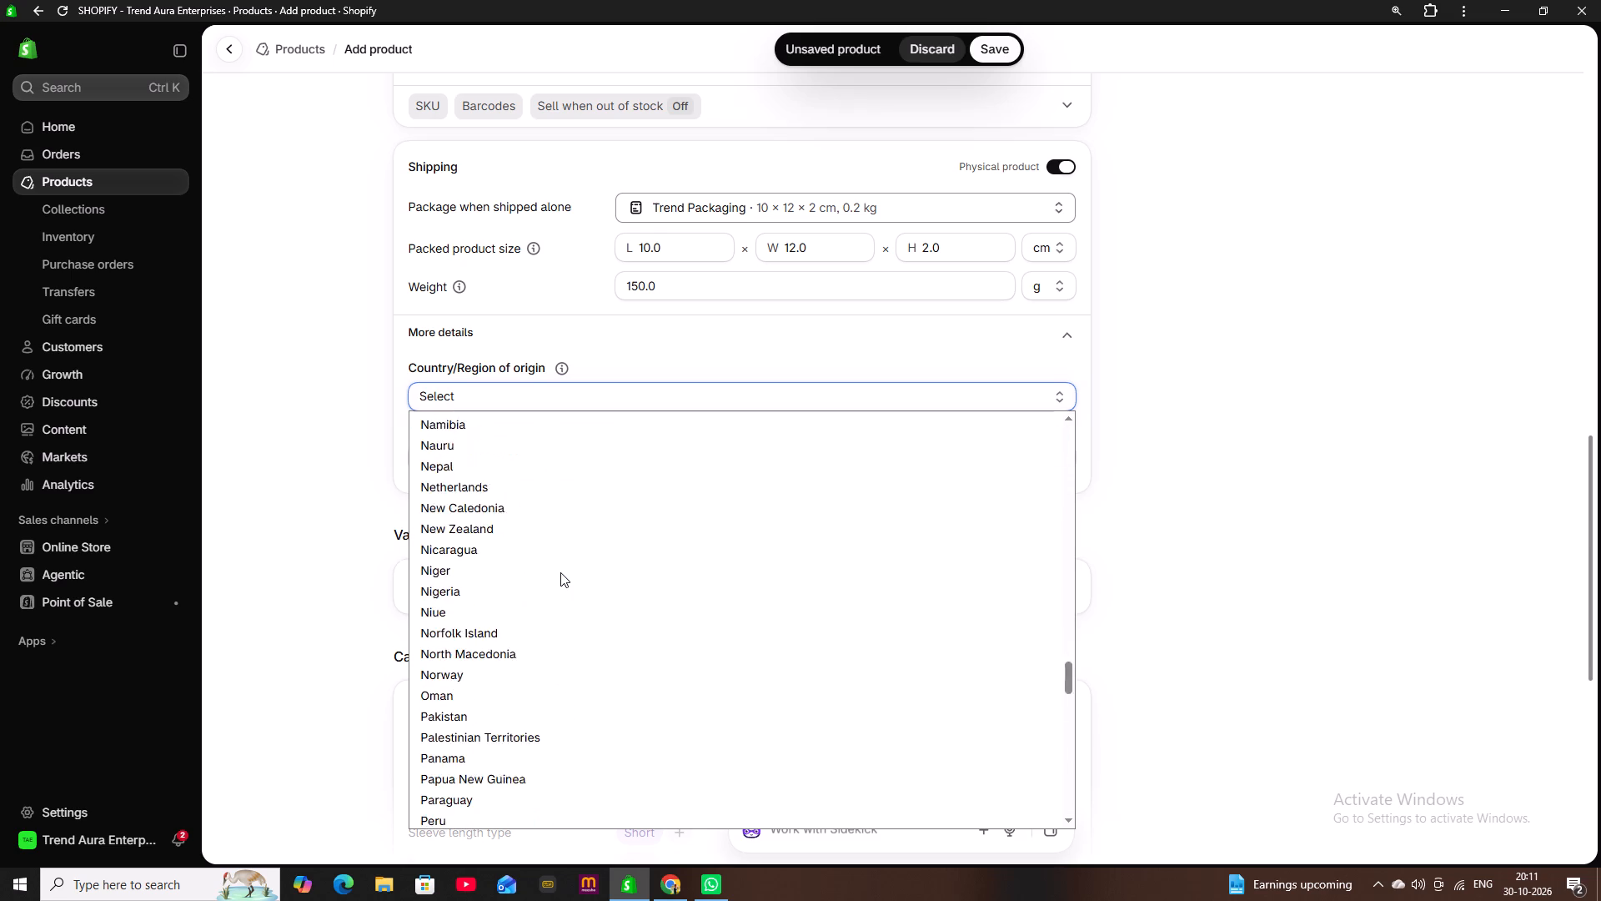
scroll(560, 572, up, 14)
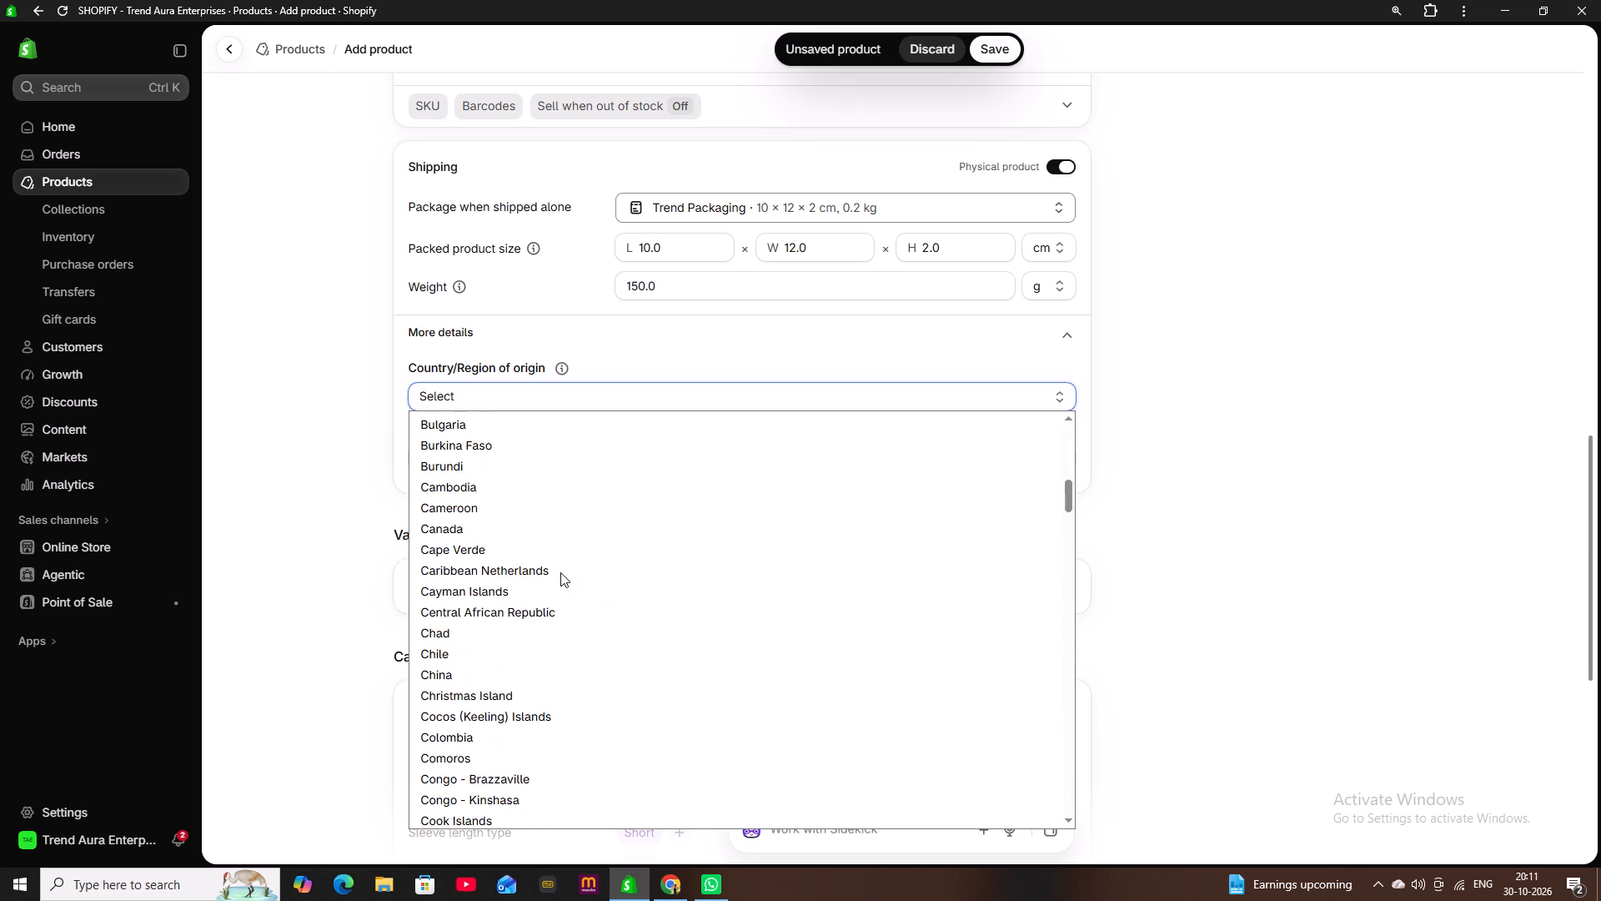
scroll(560, 572, up, 5)
scroll(560, 572, down, 9)
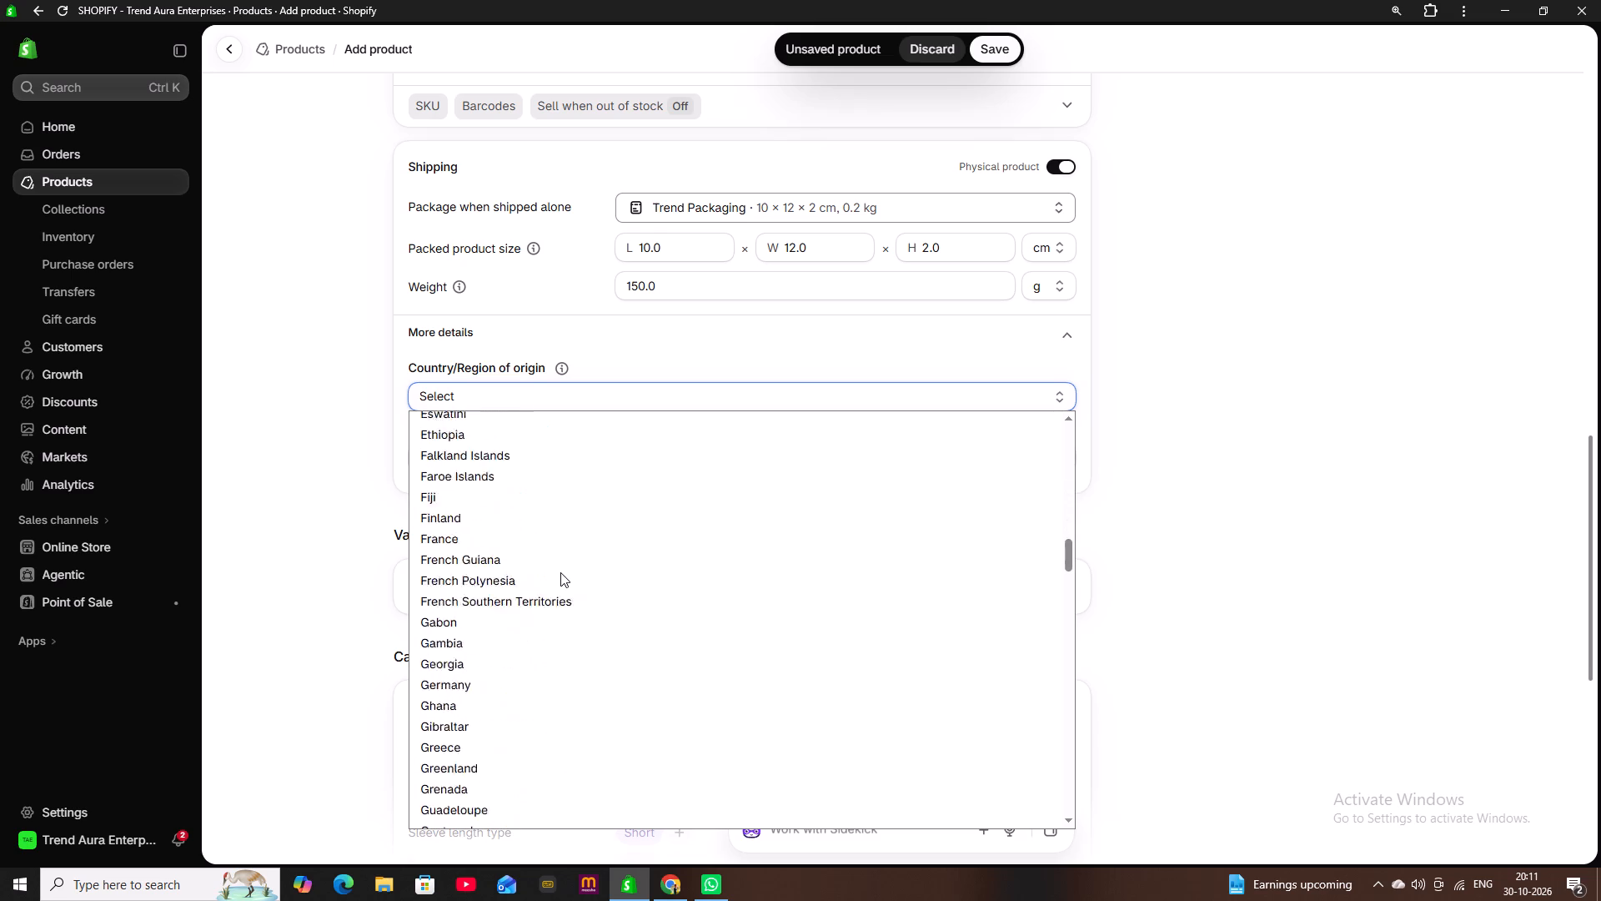
scroll(560, 572, down, 3)
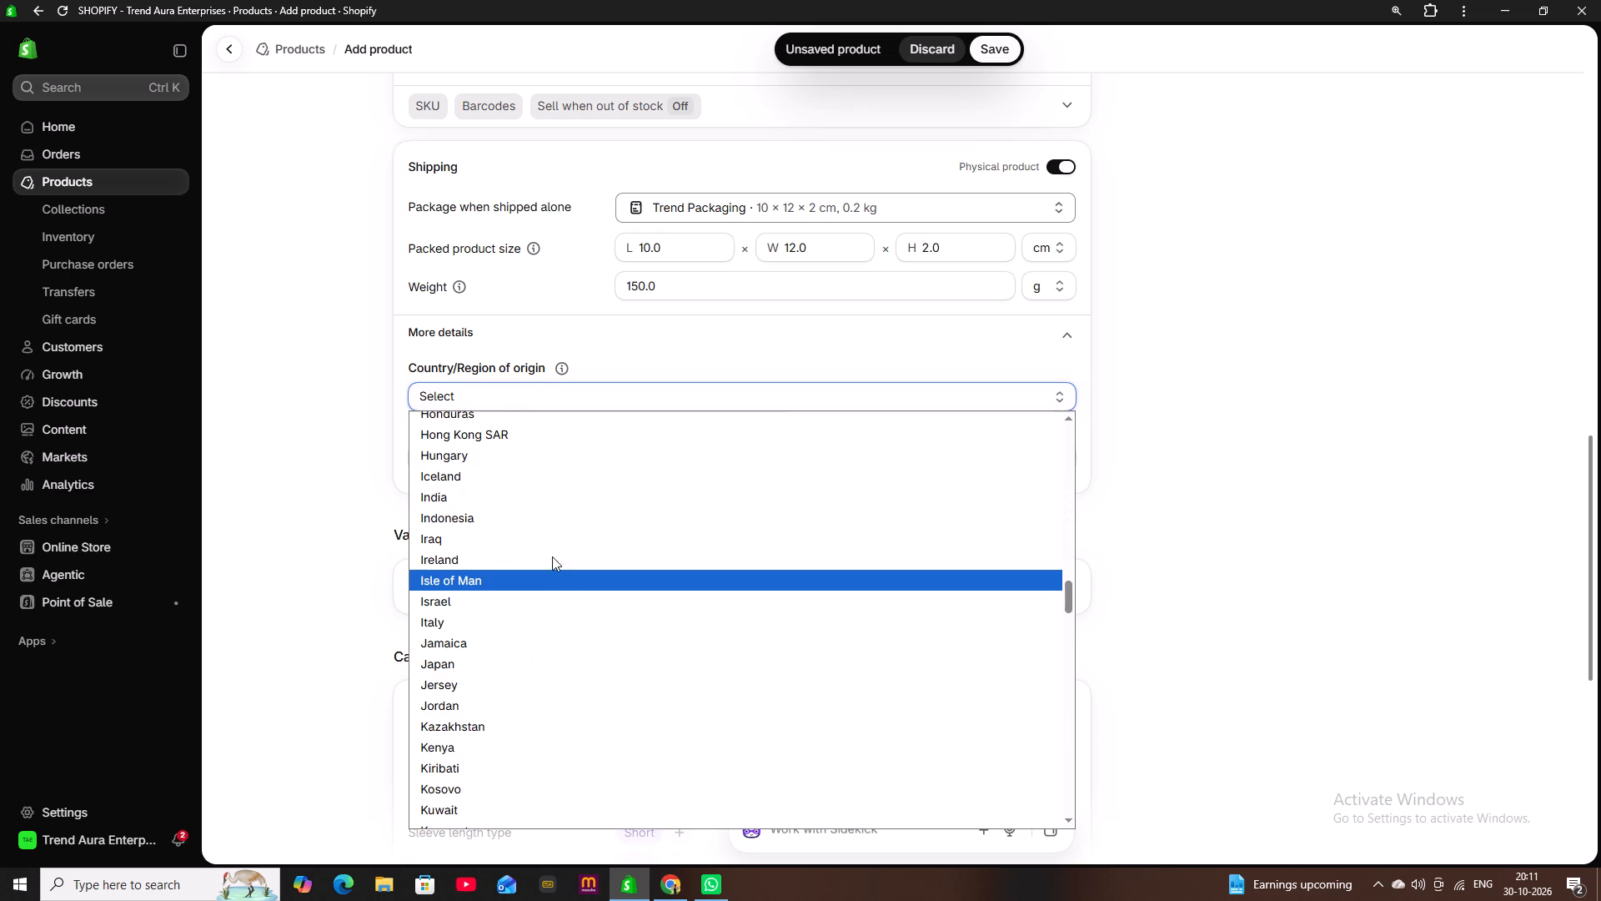
click(519, 491)
Search the HS code field for 6109 and choose code 6109.90.
click(700, 456)
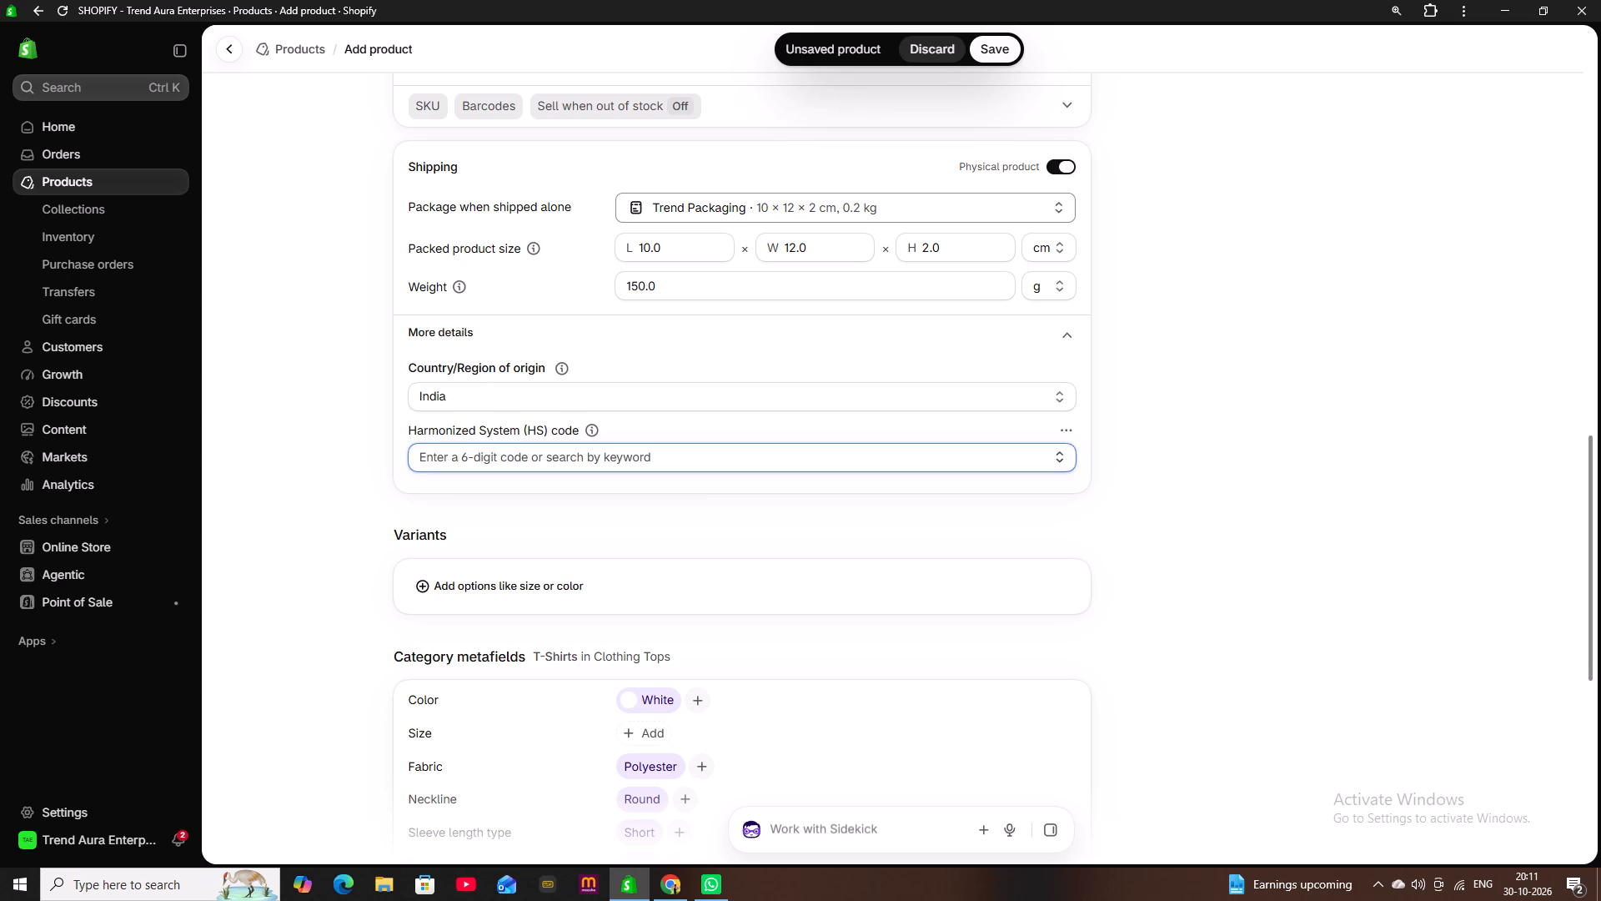
text(6109)
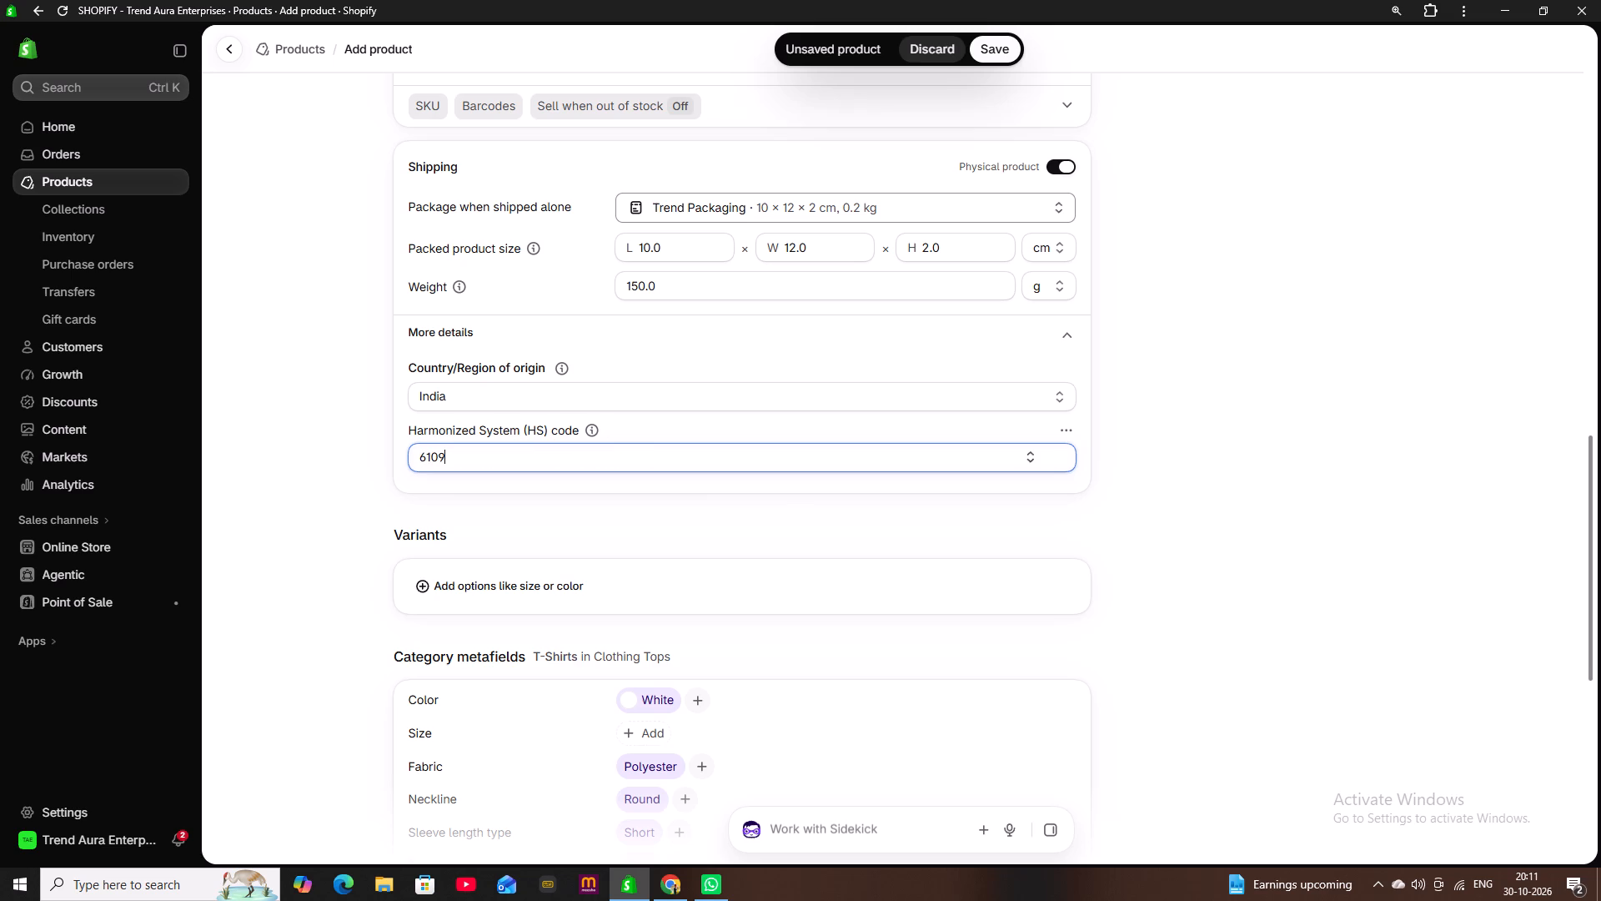
click(690, 522)
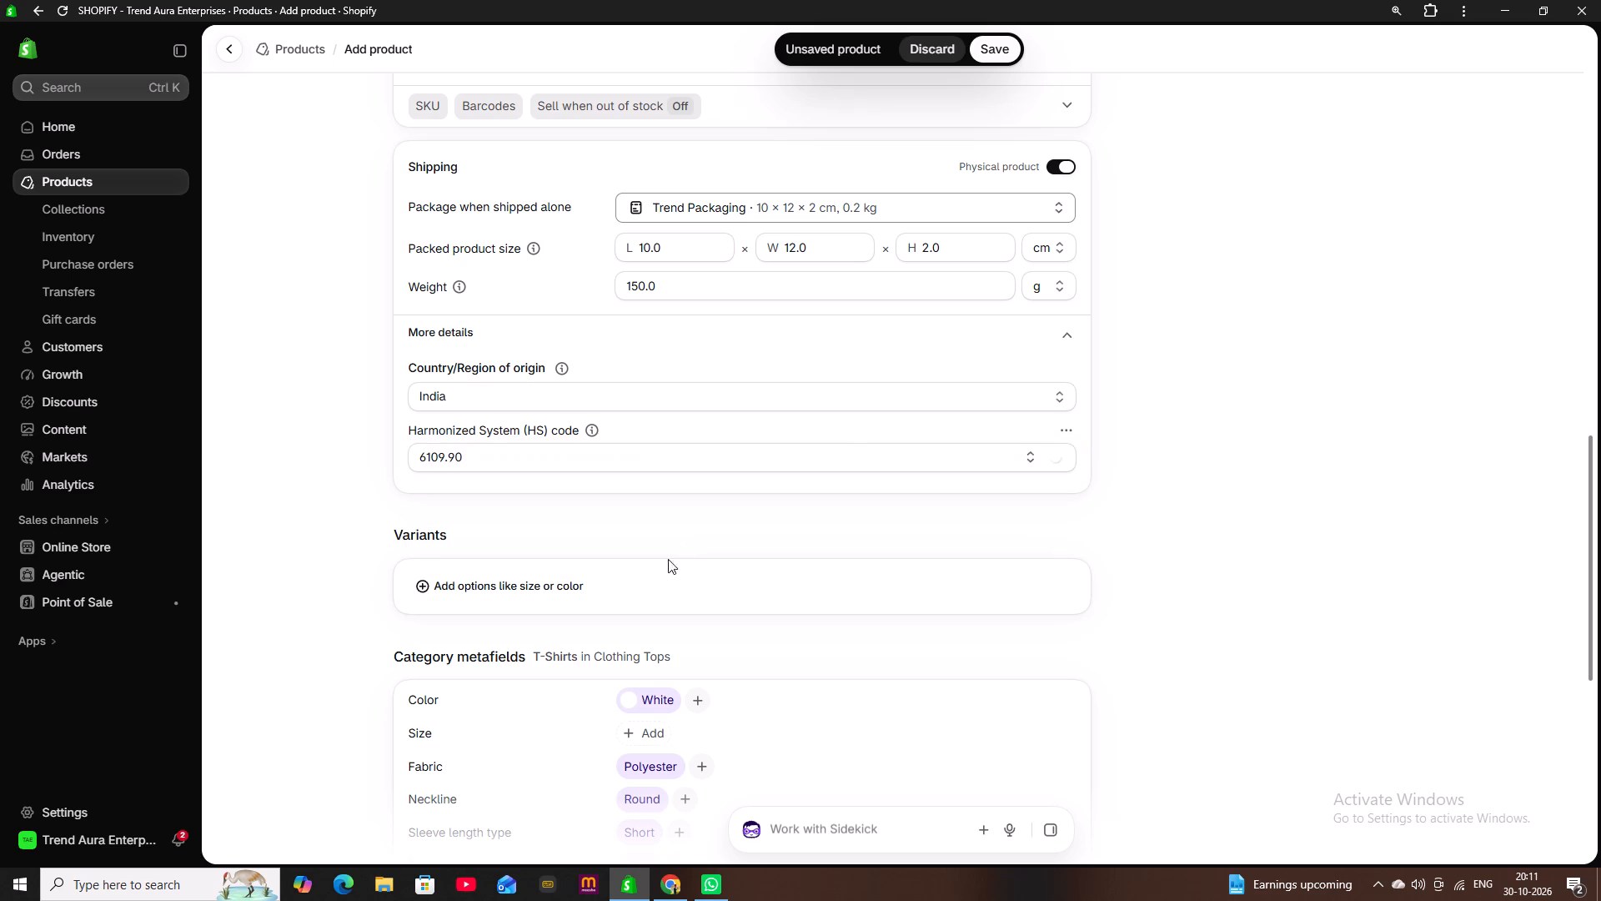
Set the Size category metafield to S, M, L, XL and 2XL.
click(644, 733)
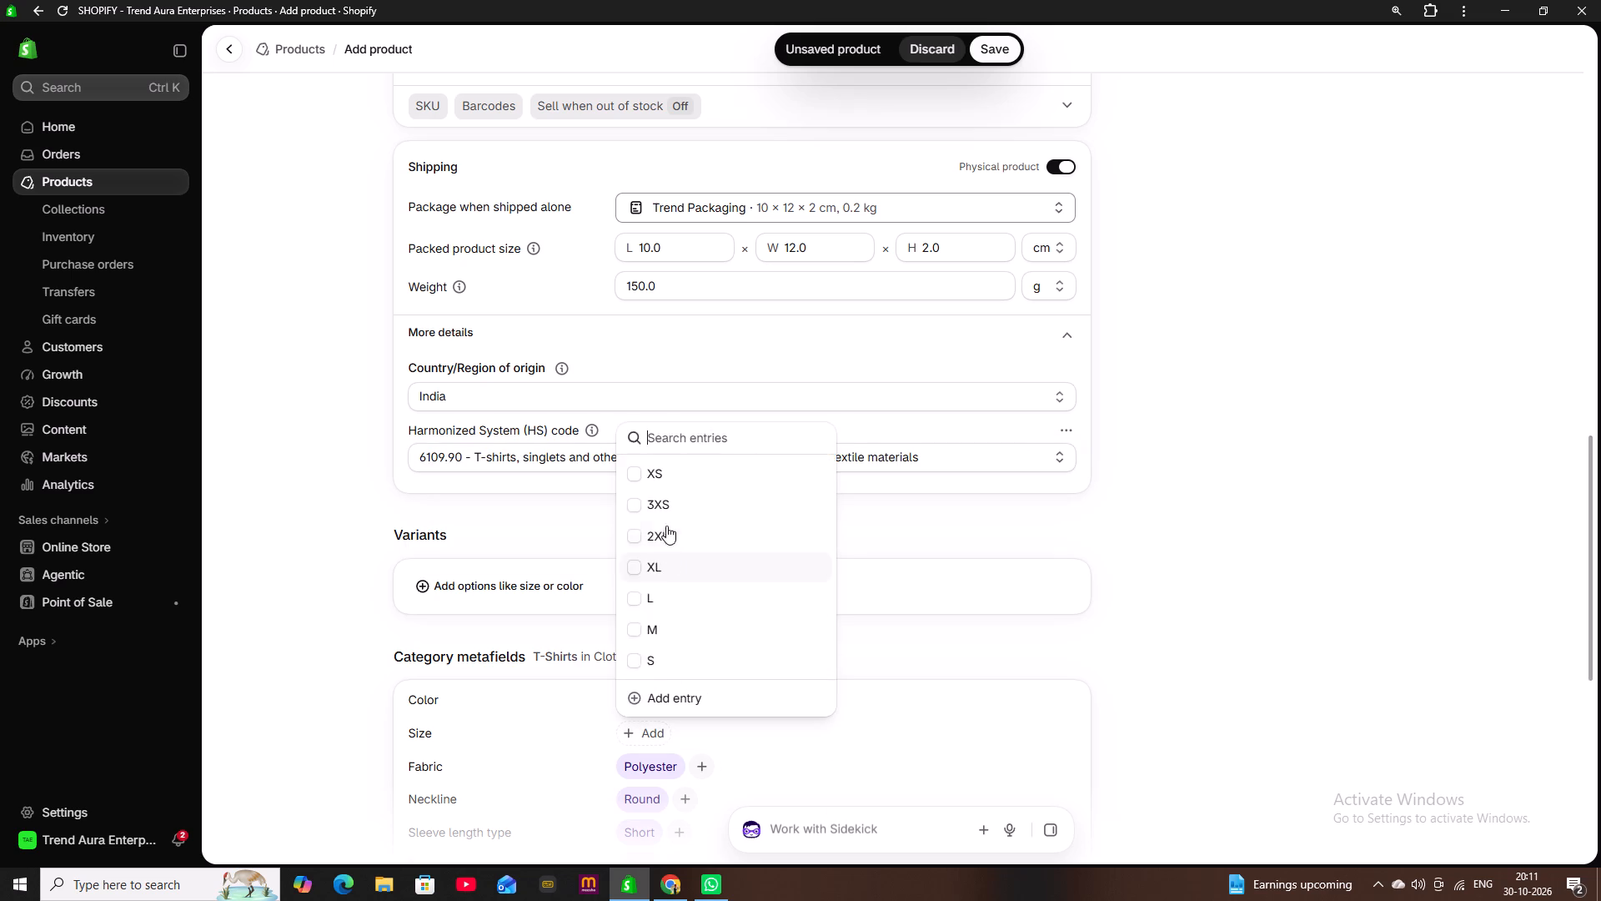
click(630, 555)
click(635, 517)
click(636, 491)
drag(638, 455, 639, 452)
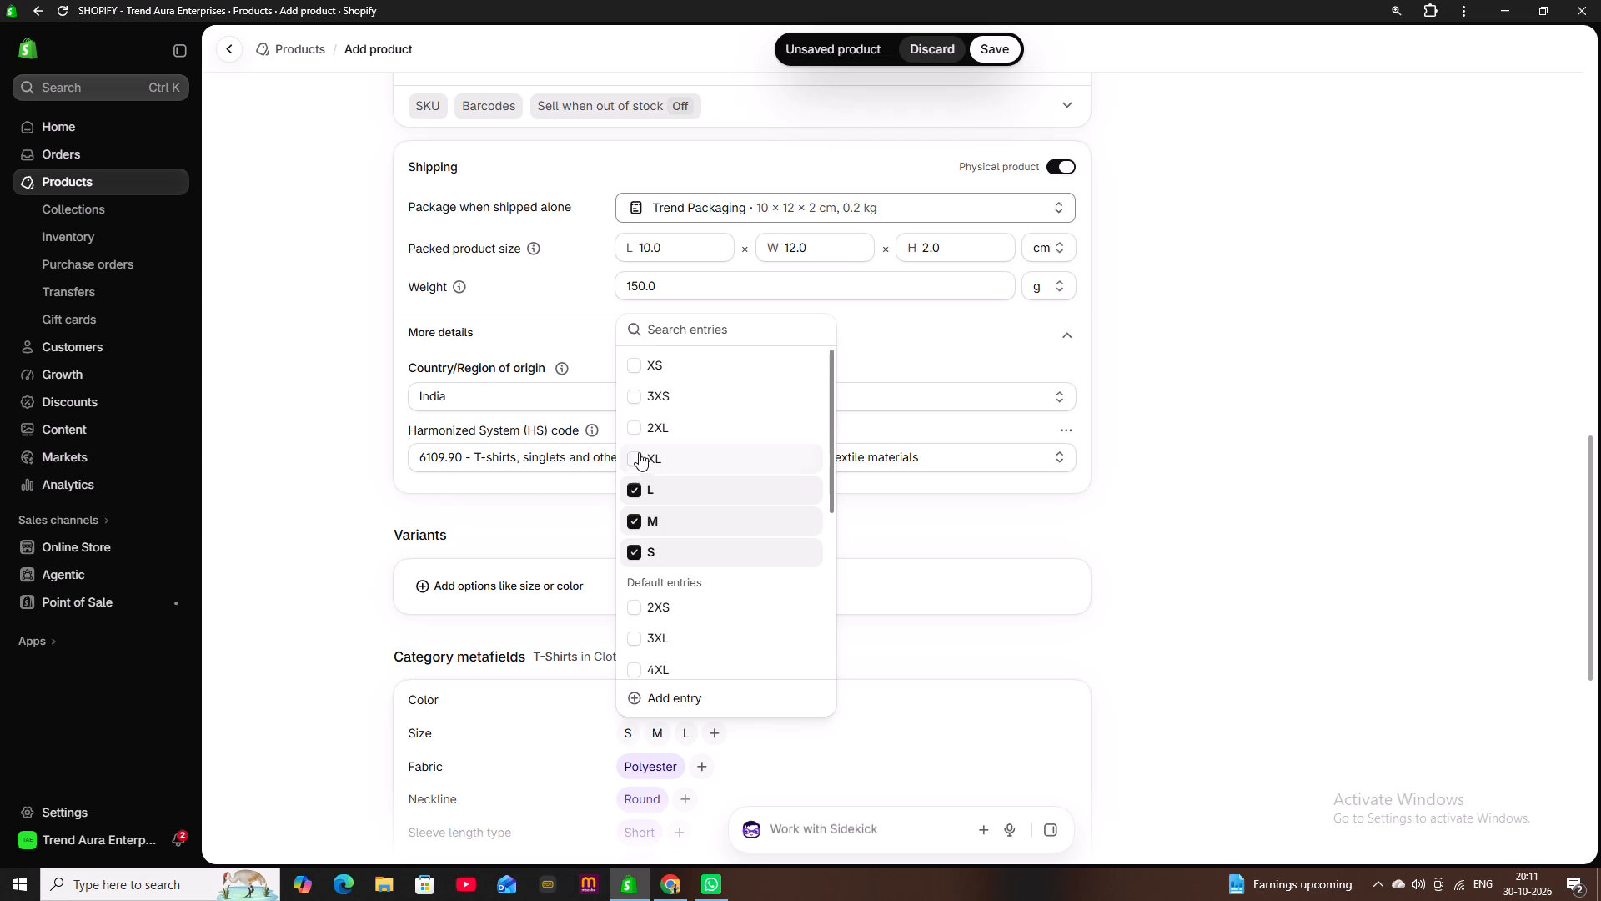
drag(639, 452, 639, 446)
click(639, 428)
click(1008, 527)
Review the whole product form, checking description, media, price, inventory, shipping, product organization and category metafields before saving.
scroll(1262, 606, up, 2)
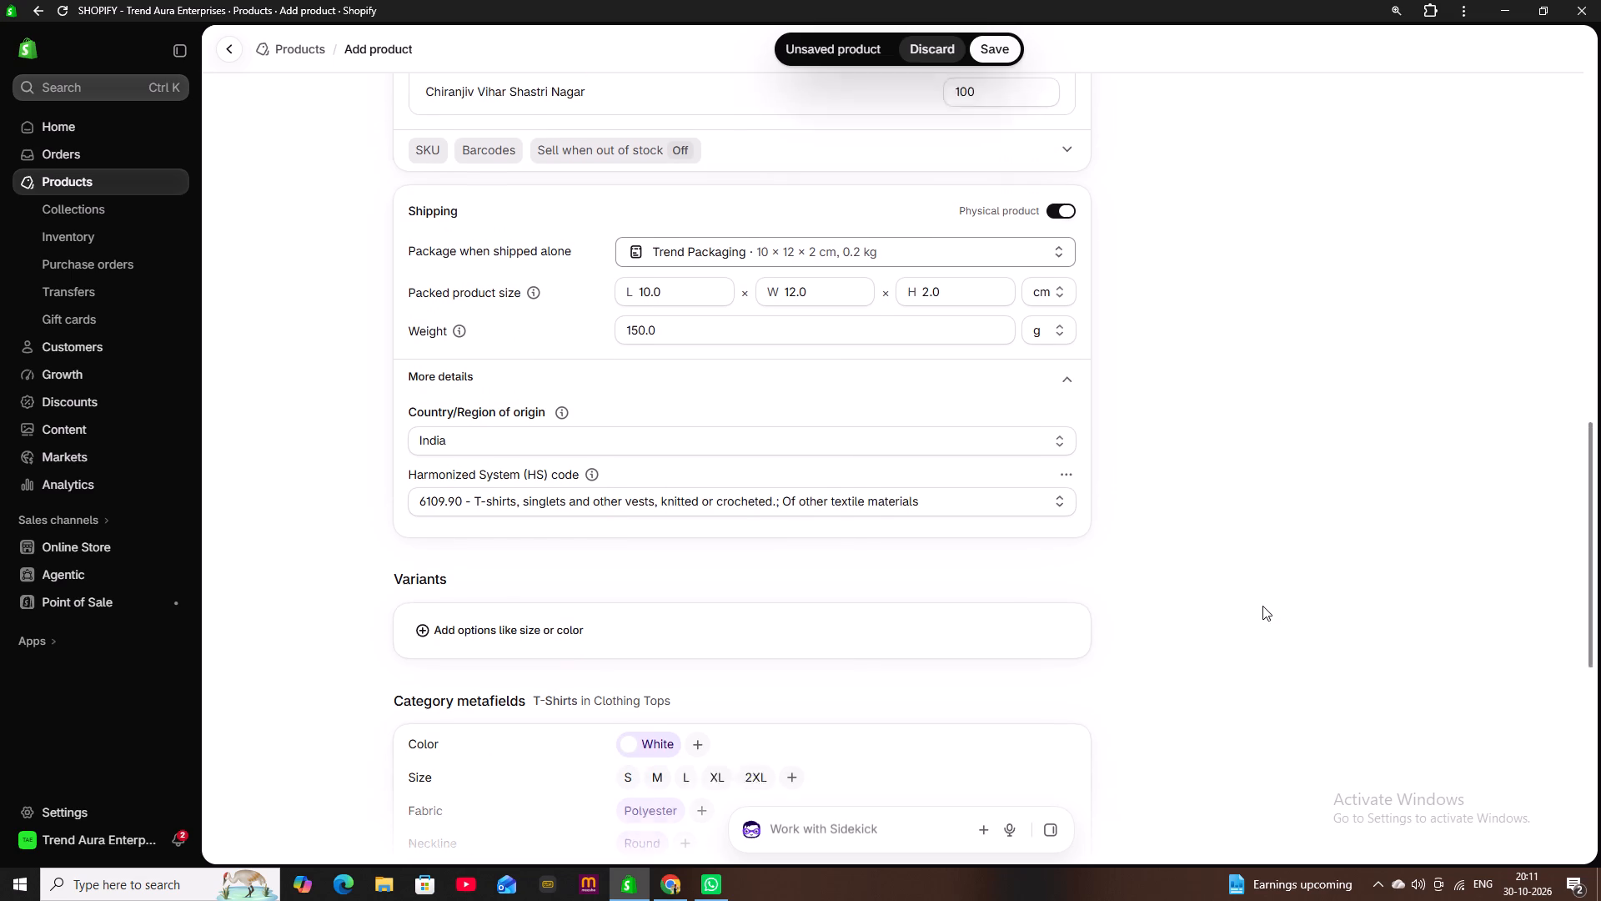
scroll(1238, 607, up, 3)
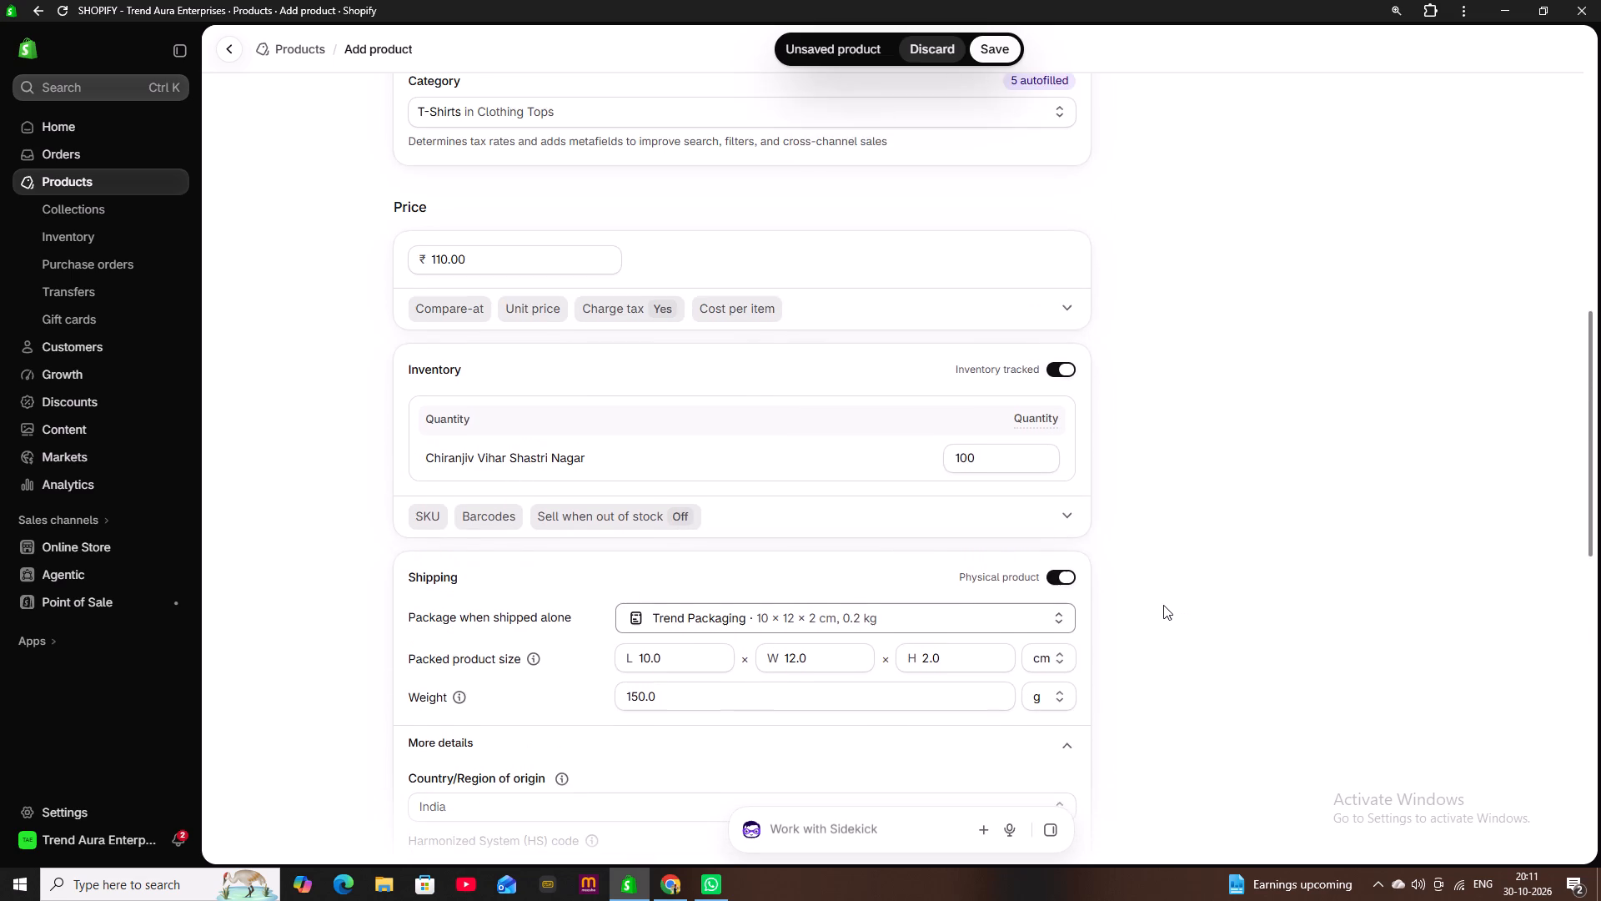
scroll(1159, 603, up, 3)
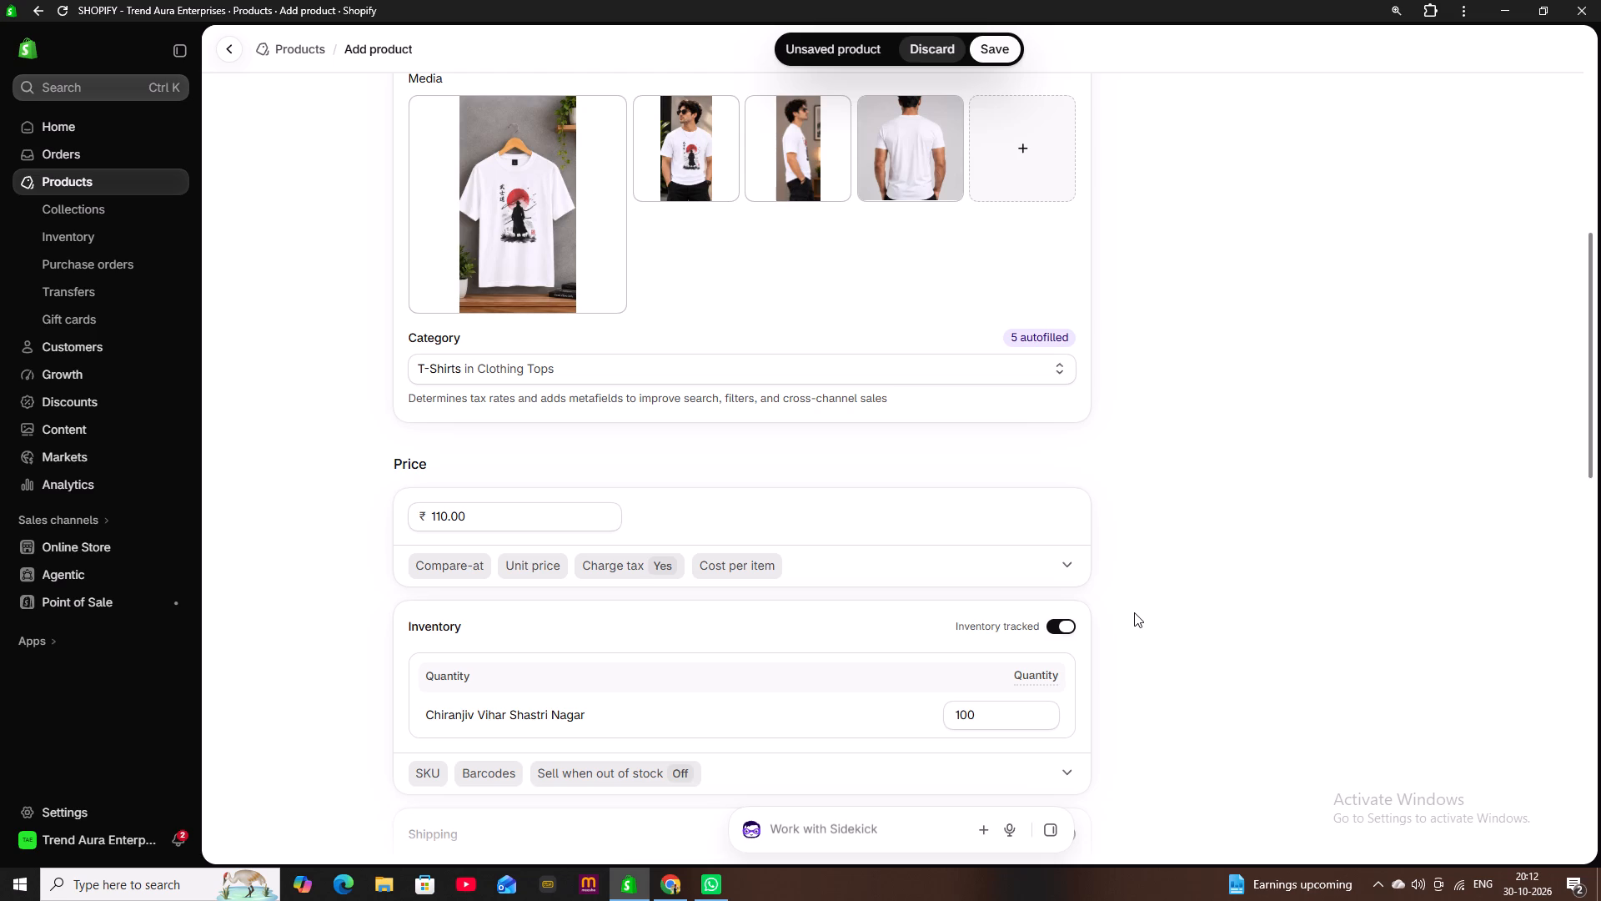
scroll(1186, 551, up, 2)
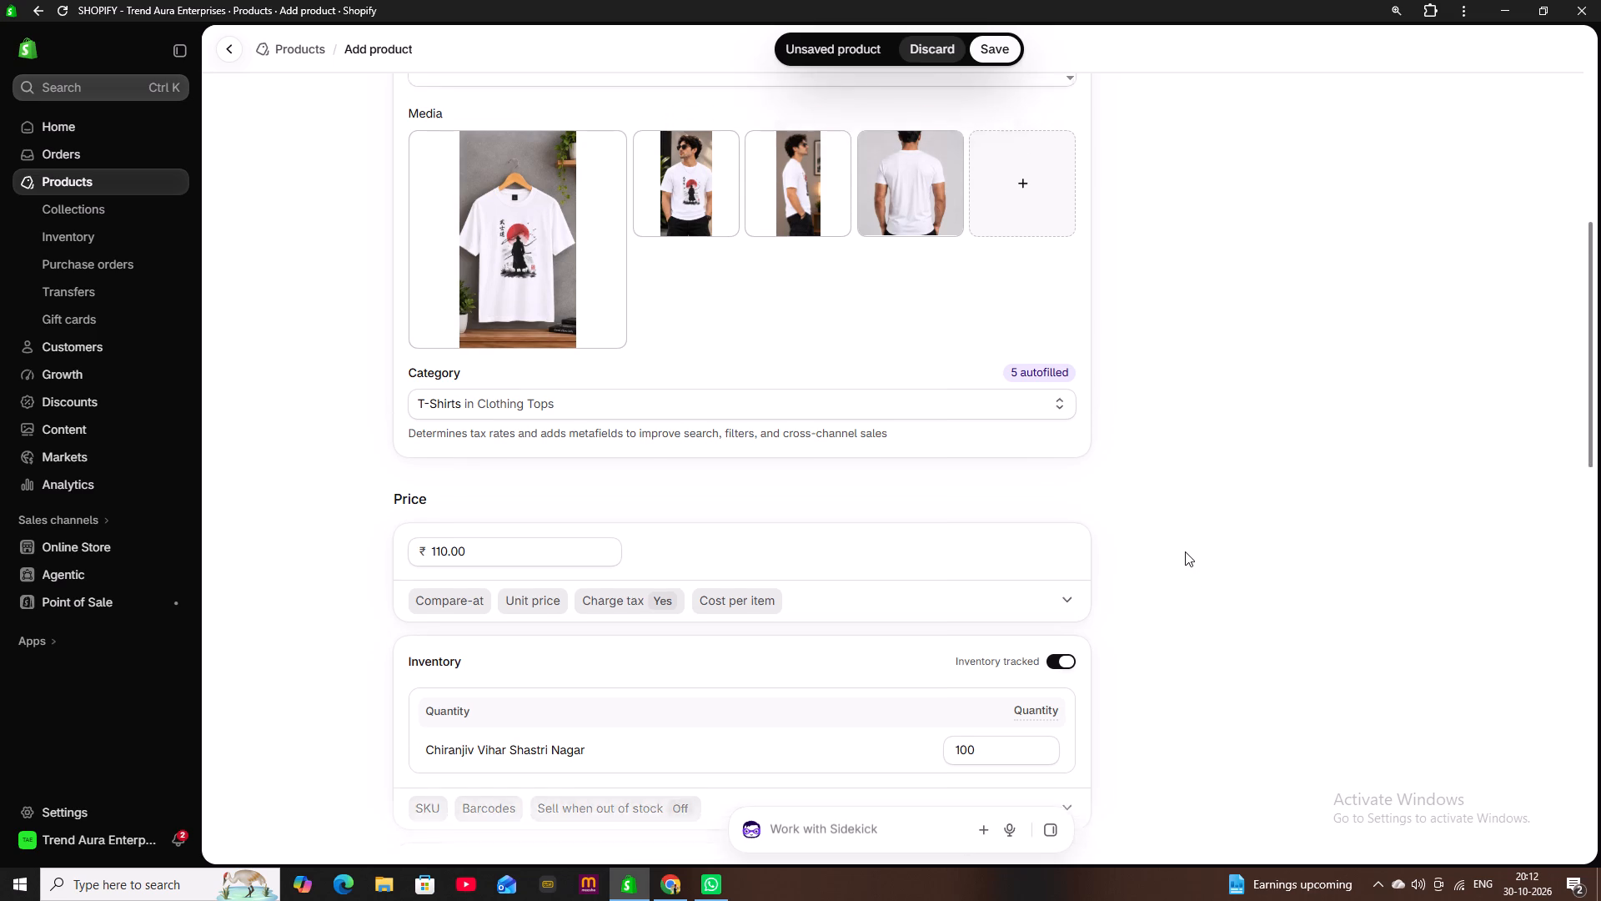
scroll(1120, 536, up, 10)
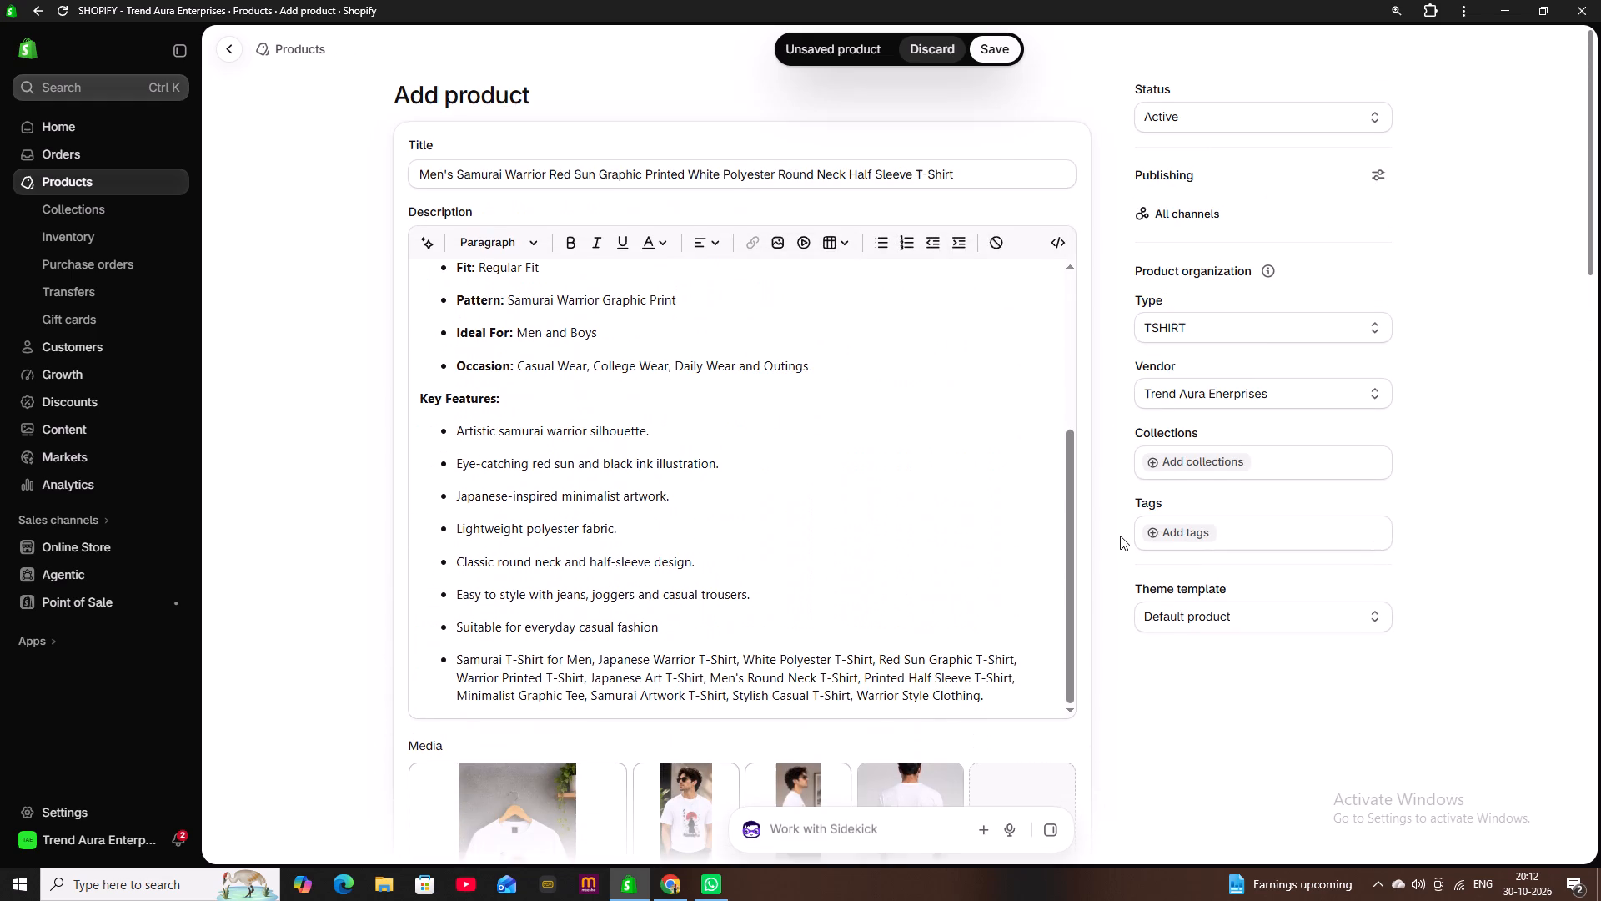
scroll(1120, 366, down, 2)
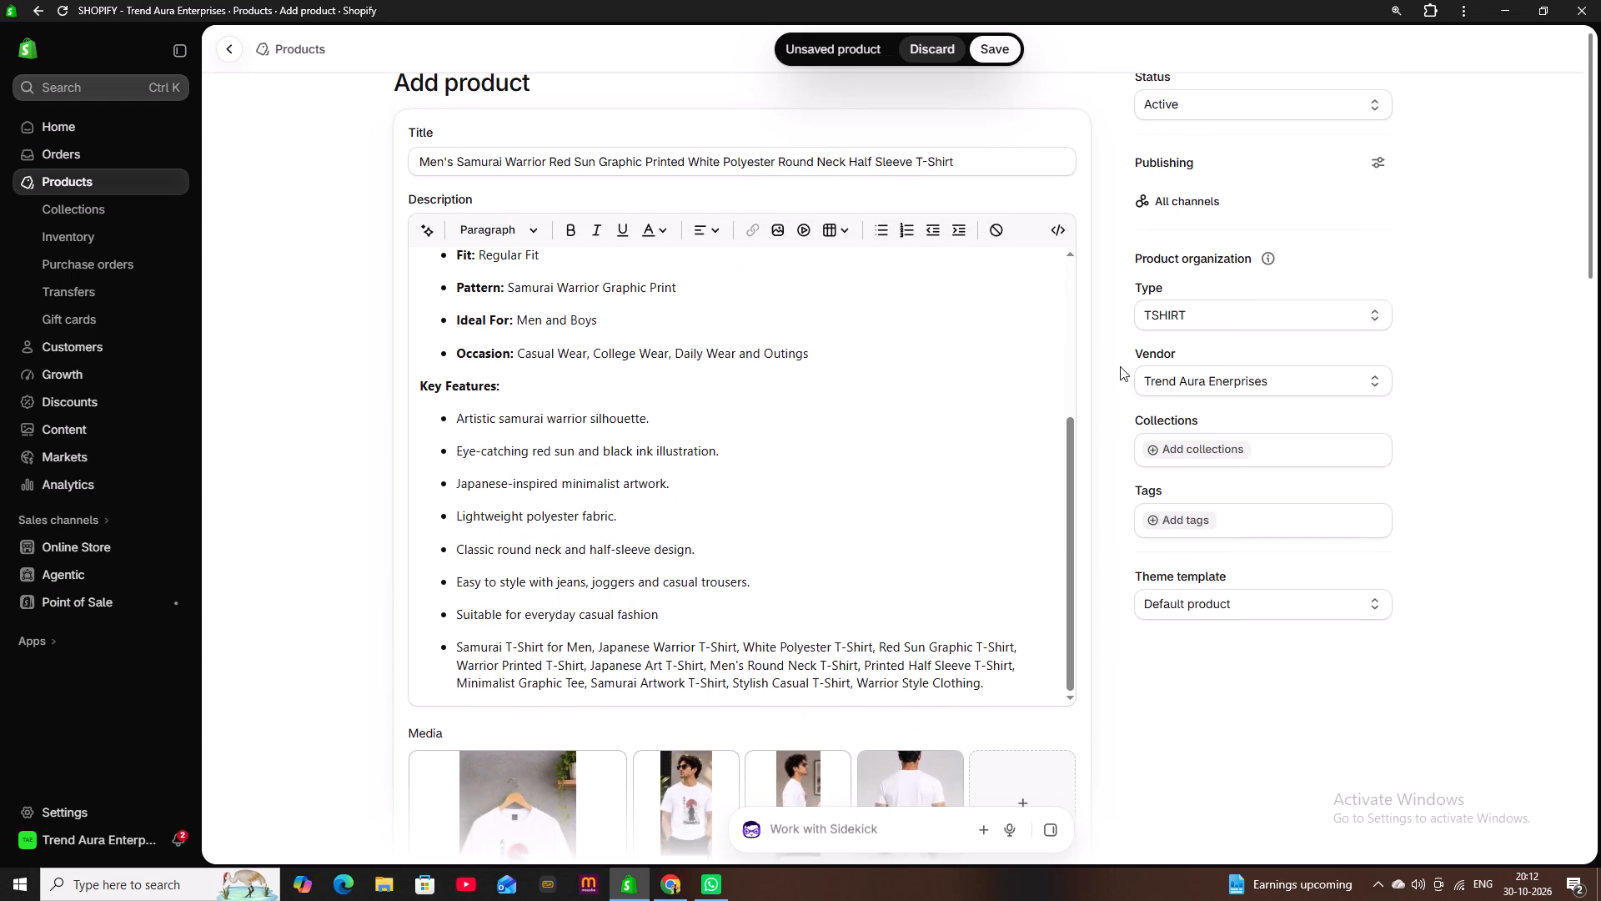
scroll(1120, 366, down, 7)
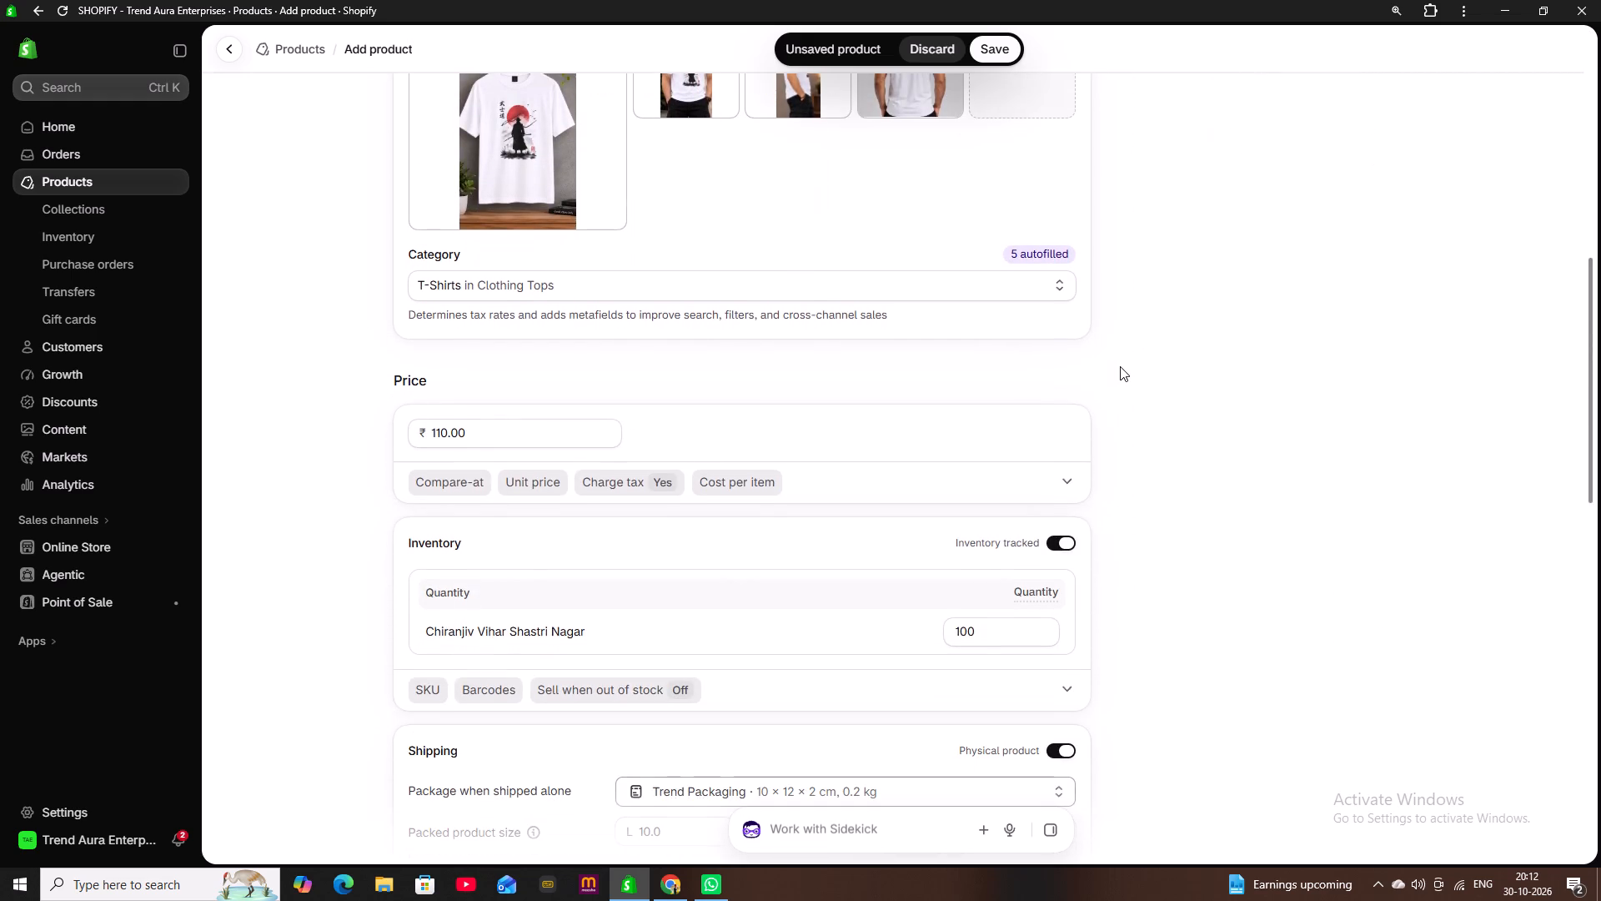
scroll(1120, 366, down, 7)
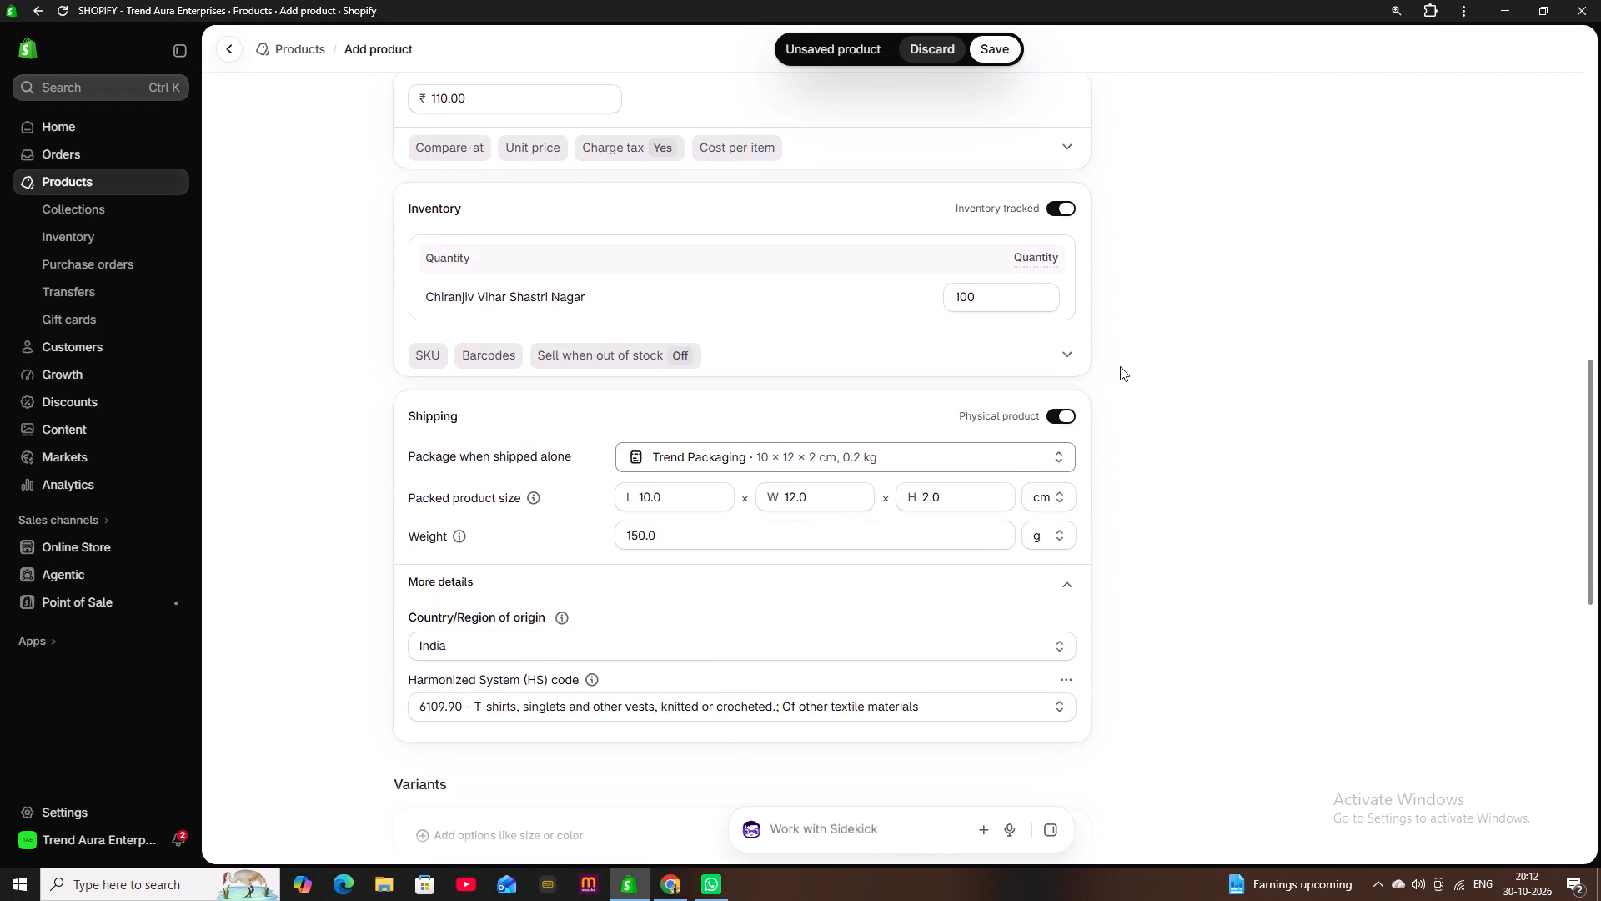
scroll(1120, 366, down, 6)
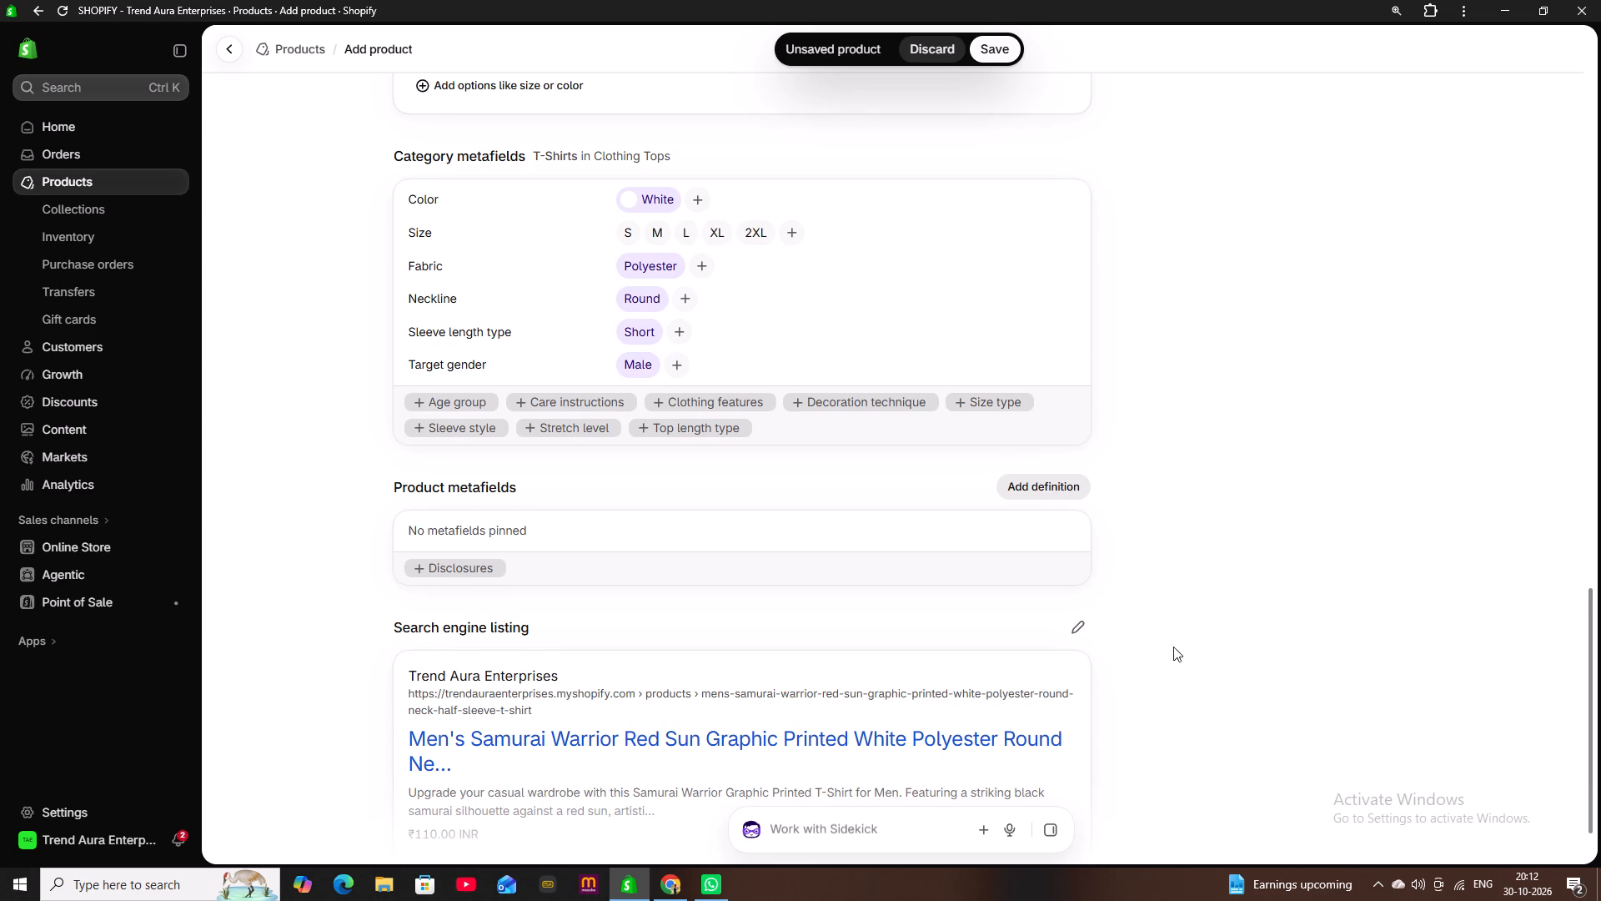
scroll(1173, 640, up, 14)
scroll(1158, 544, up, 5)
scroll(1100, 454, up, 3)
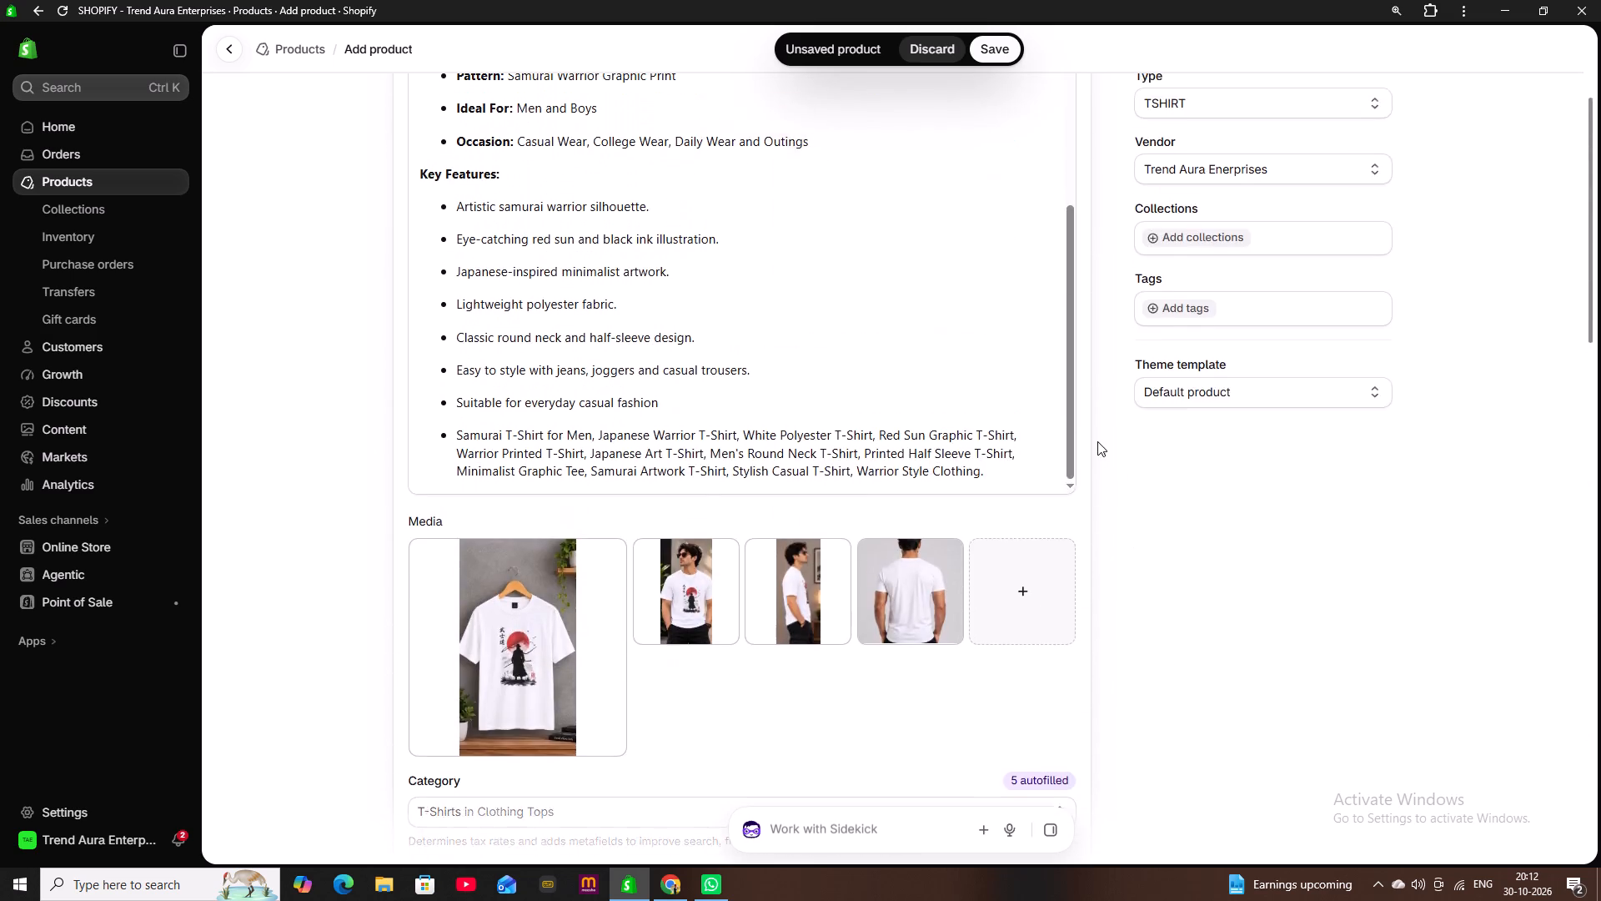
Save the new samurai T-shirt product and return to the store's product list.
click(989, 53)
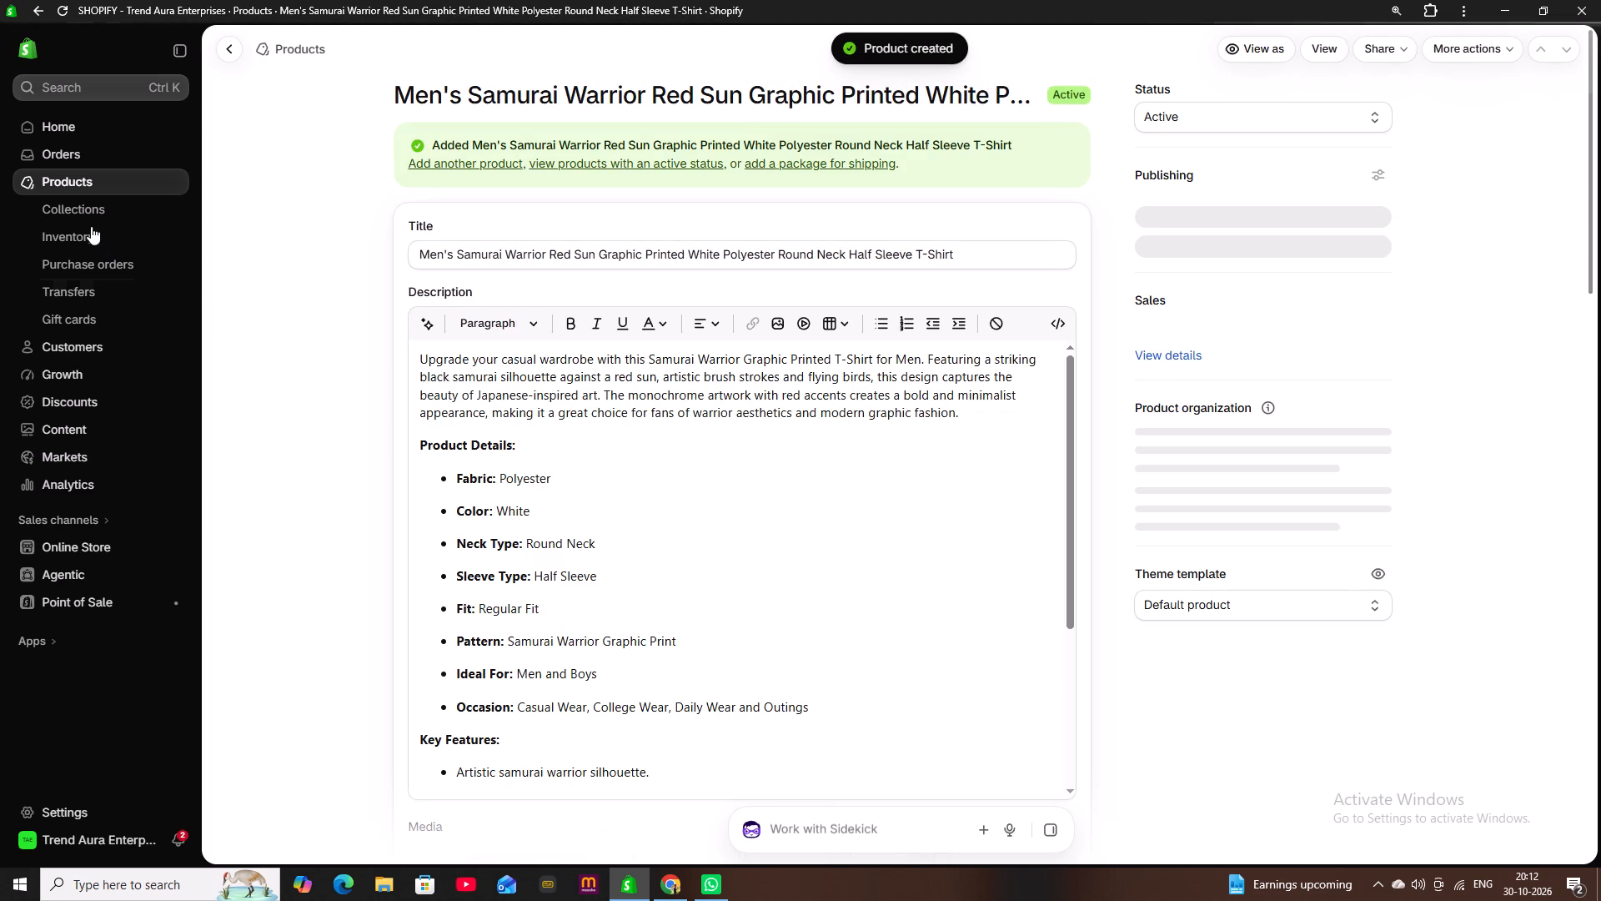
click(93, 174)
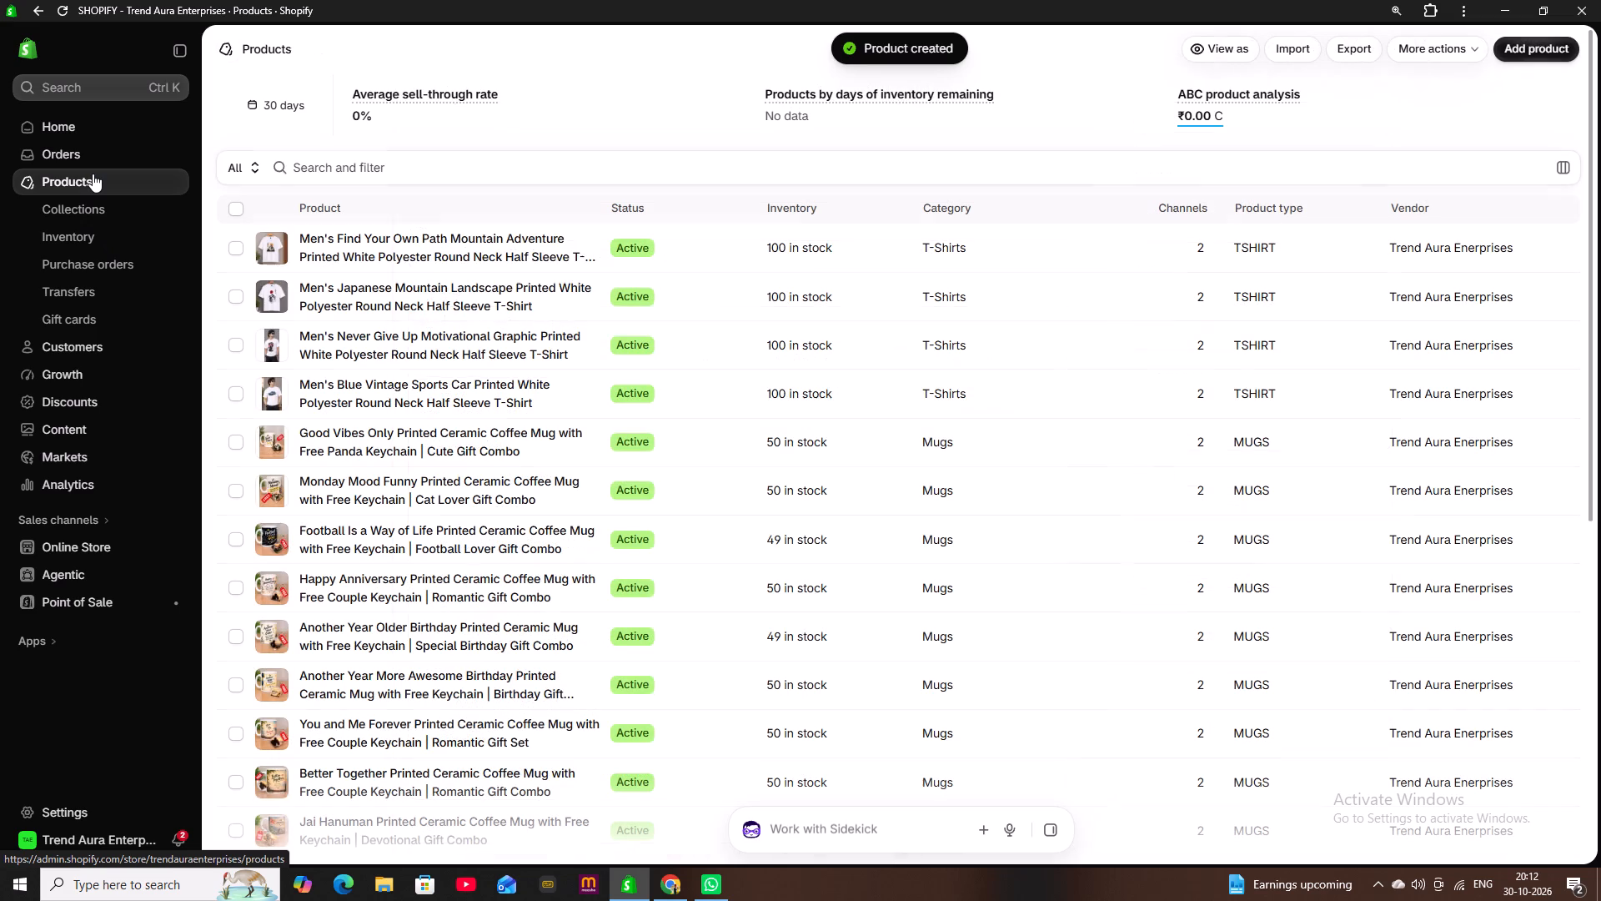
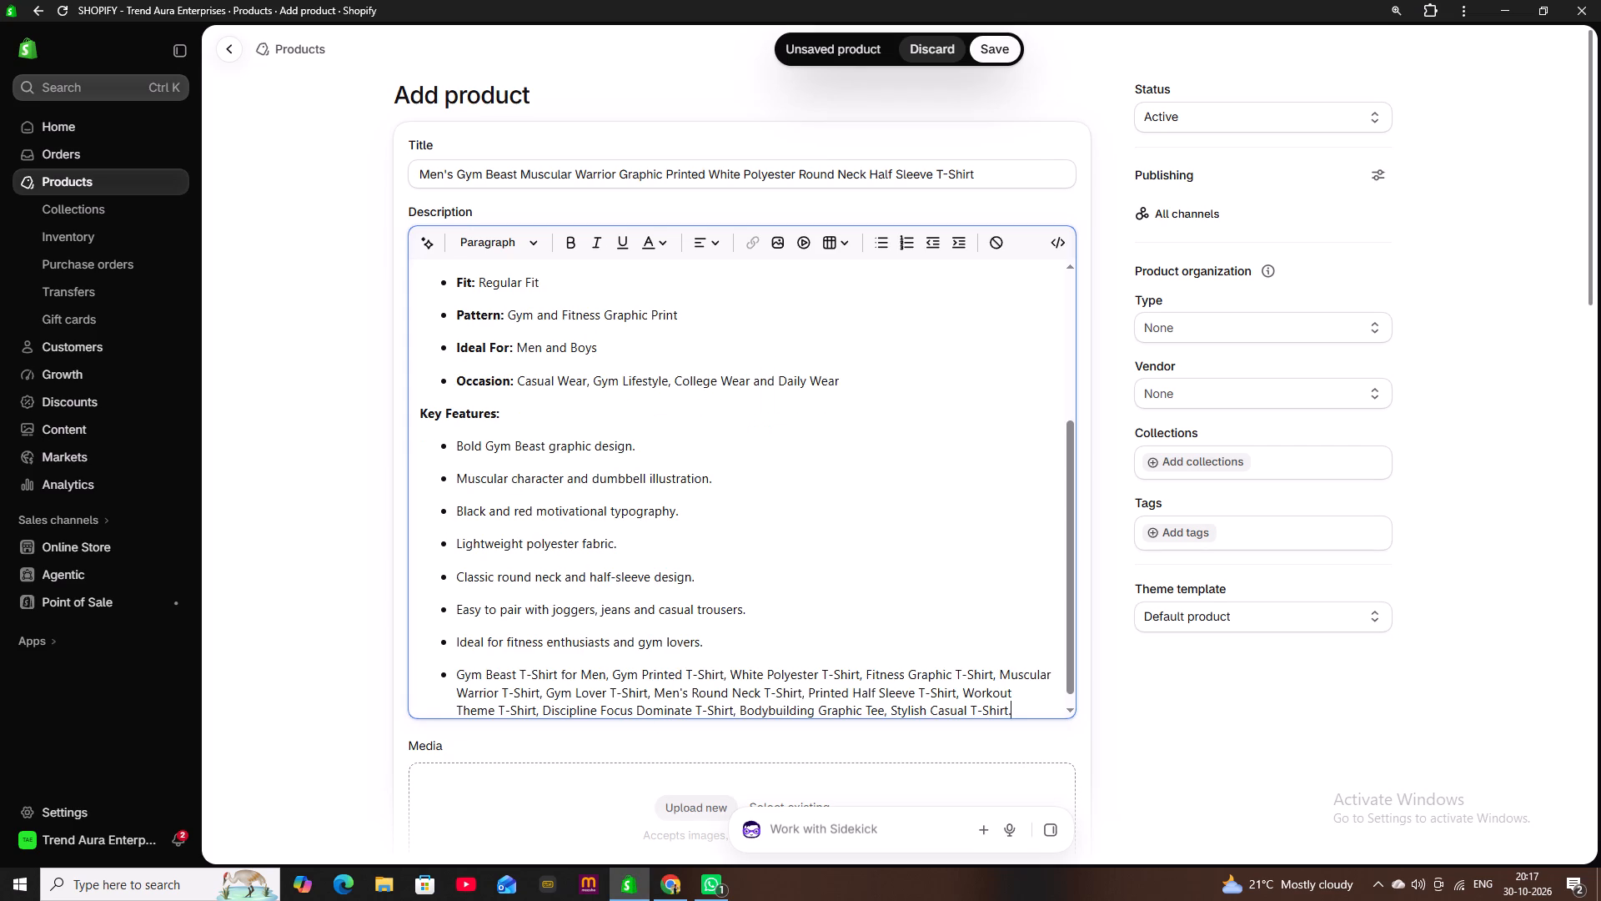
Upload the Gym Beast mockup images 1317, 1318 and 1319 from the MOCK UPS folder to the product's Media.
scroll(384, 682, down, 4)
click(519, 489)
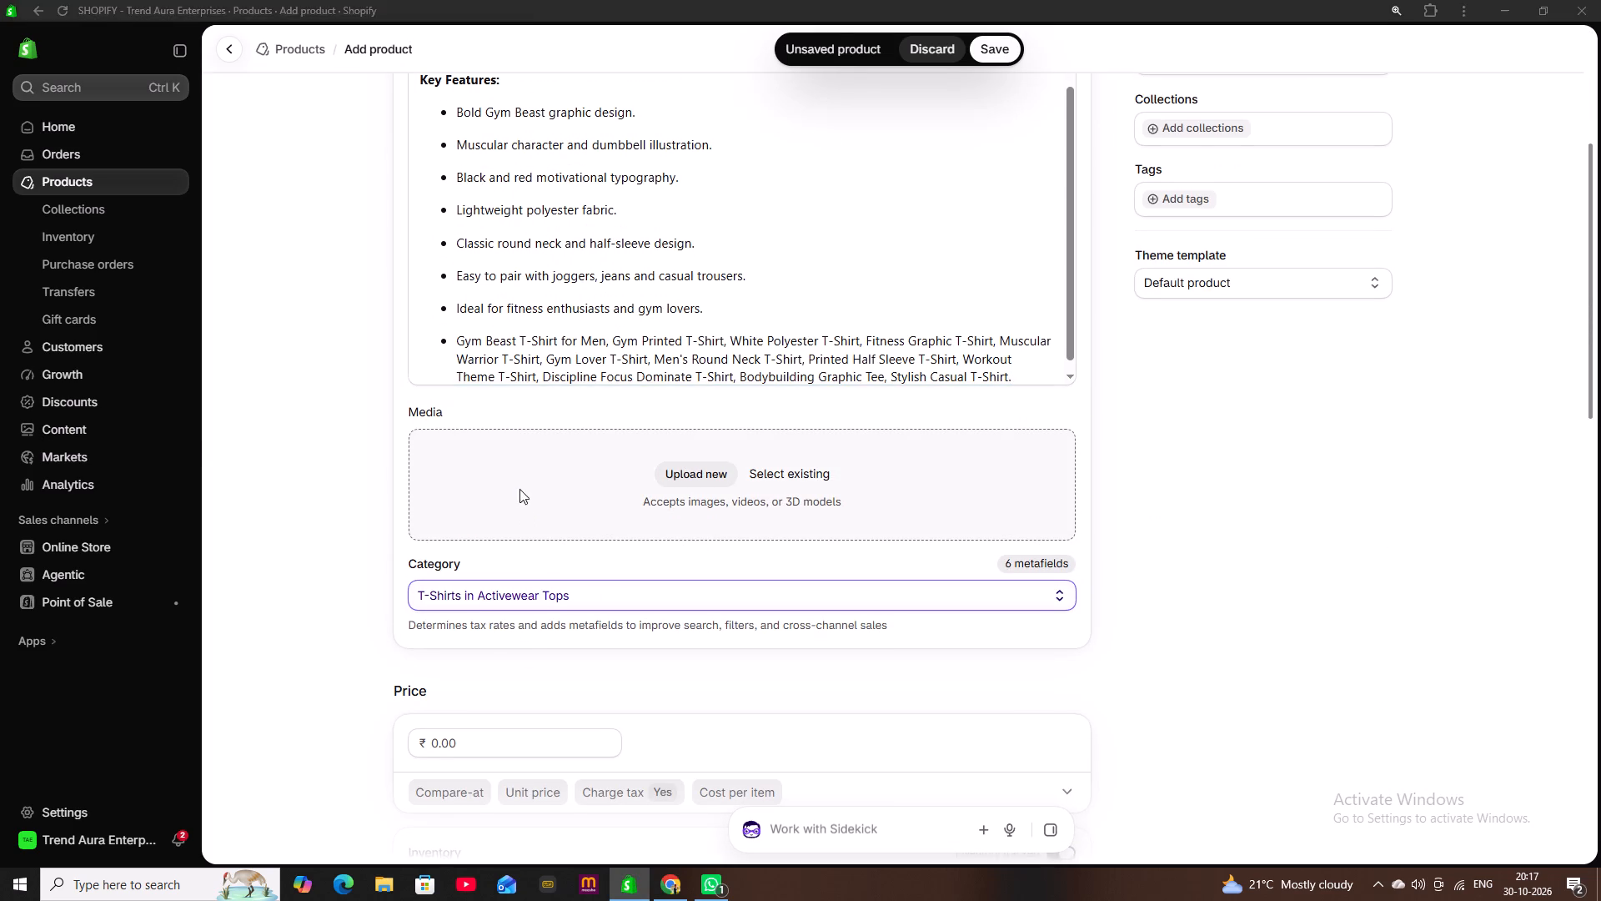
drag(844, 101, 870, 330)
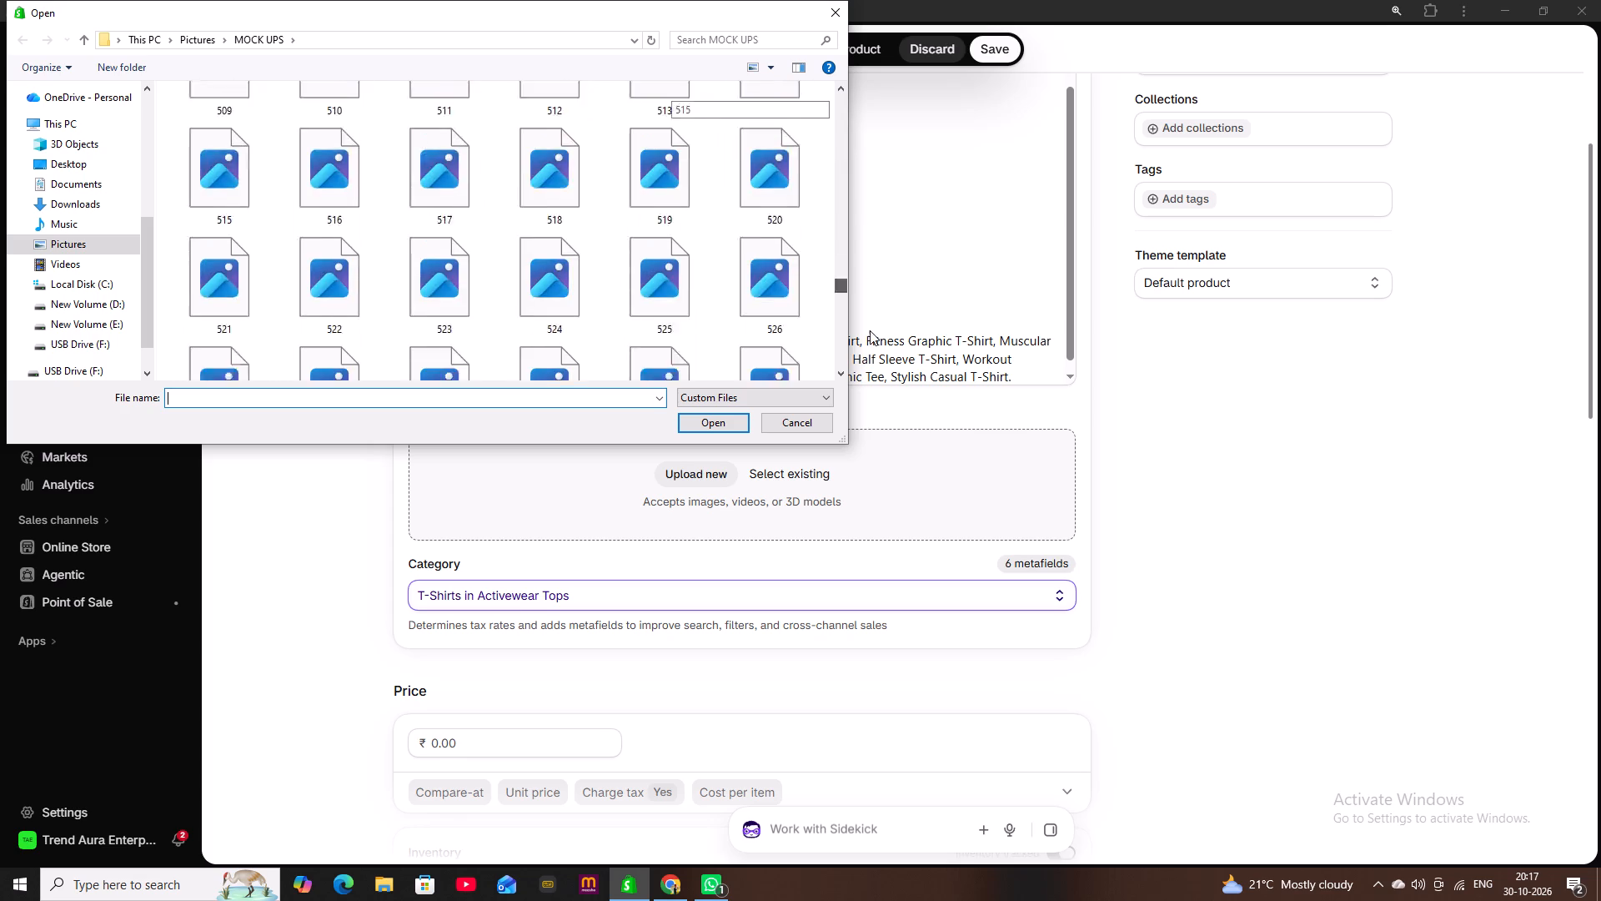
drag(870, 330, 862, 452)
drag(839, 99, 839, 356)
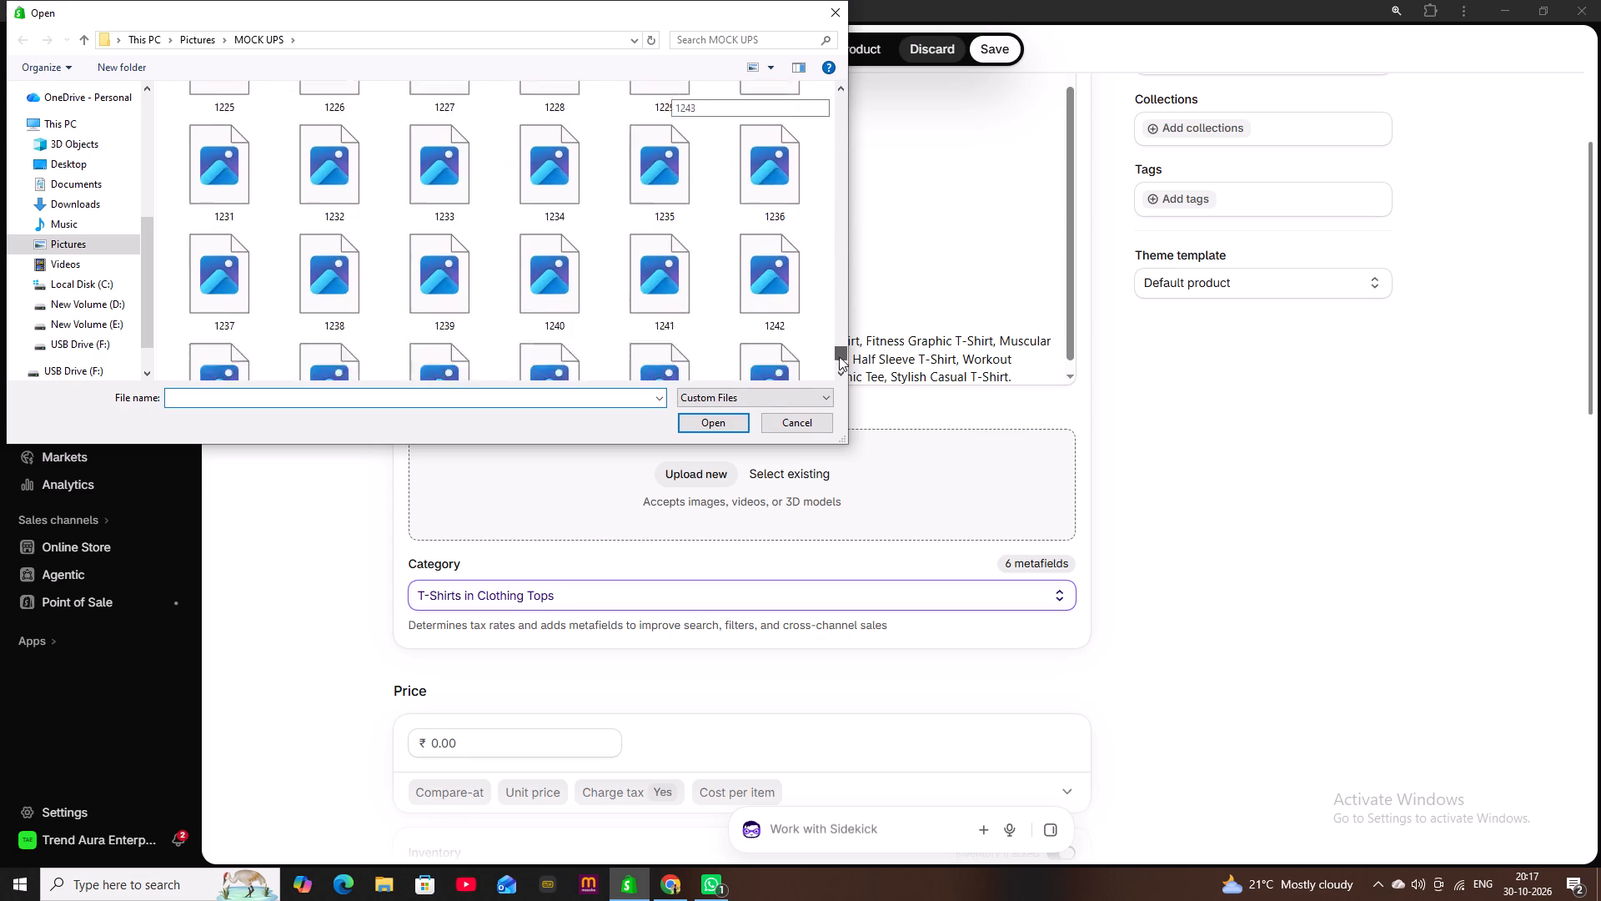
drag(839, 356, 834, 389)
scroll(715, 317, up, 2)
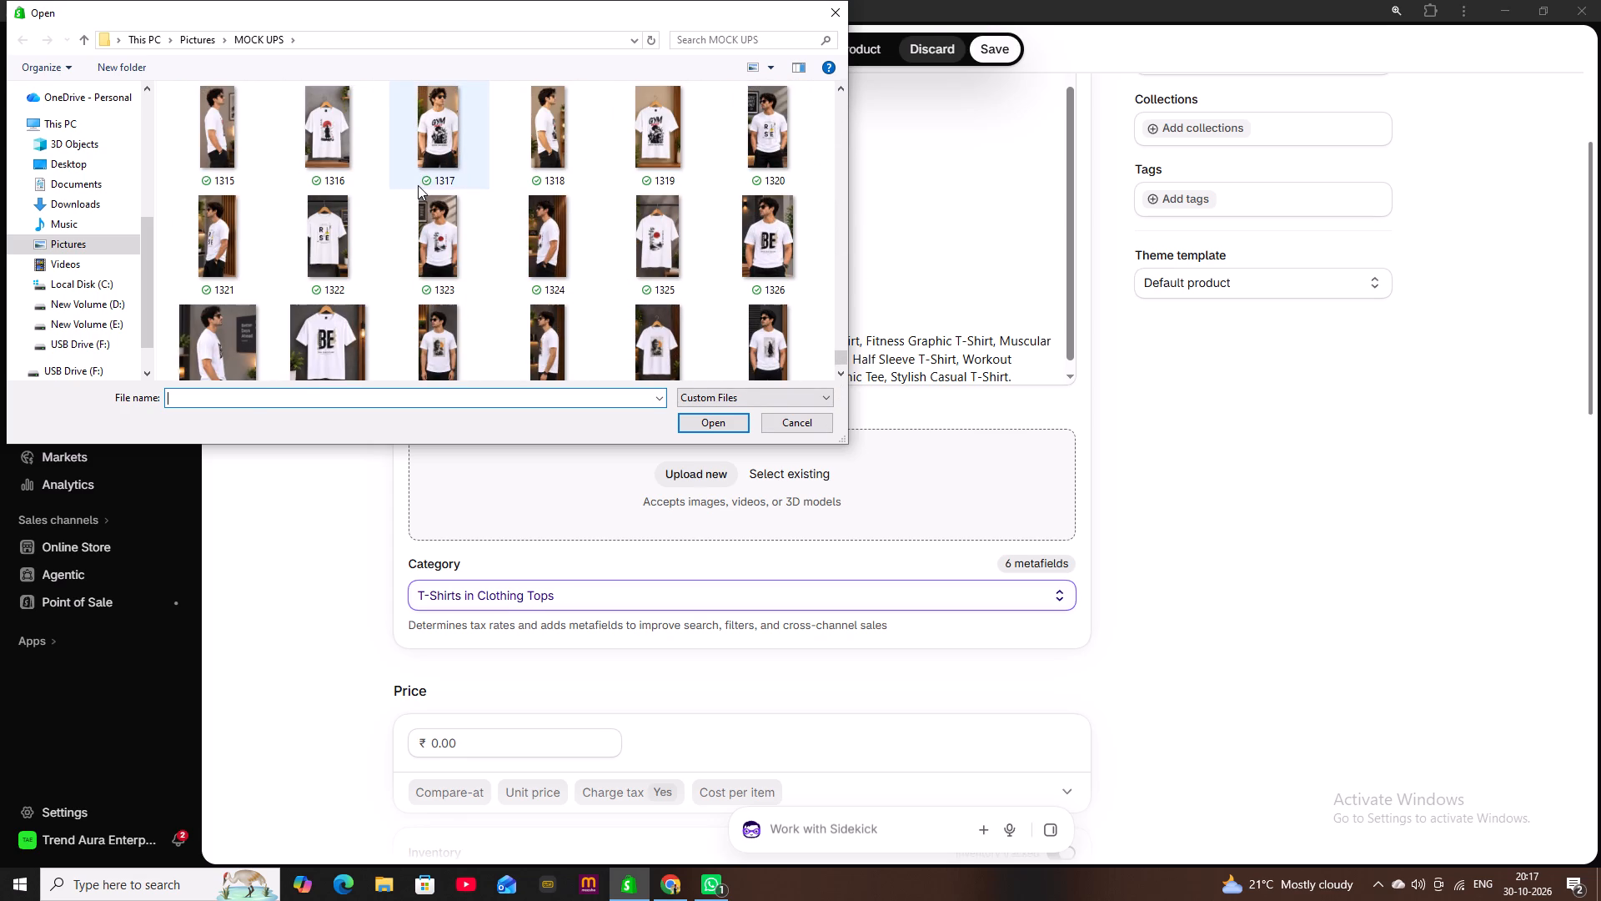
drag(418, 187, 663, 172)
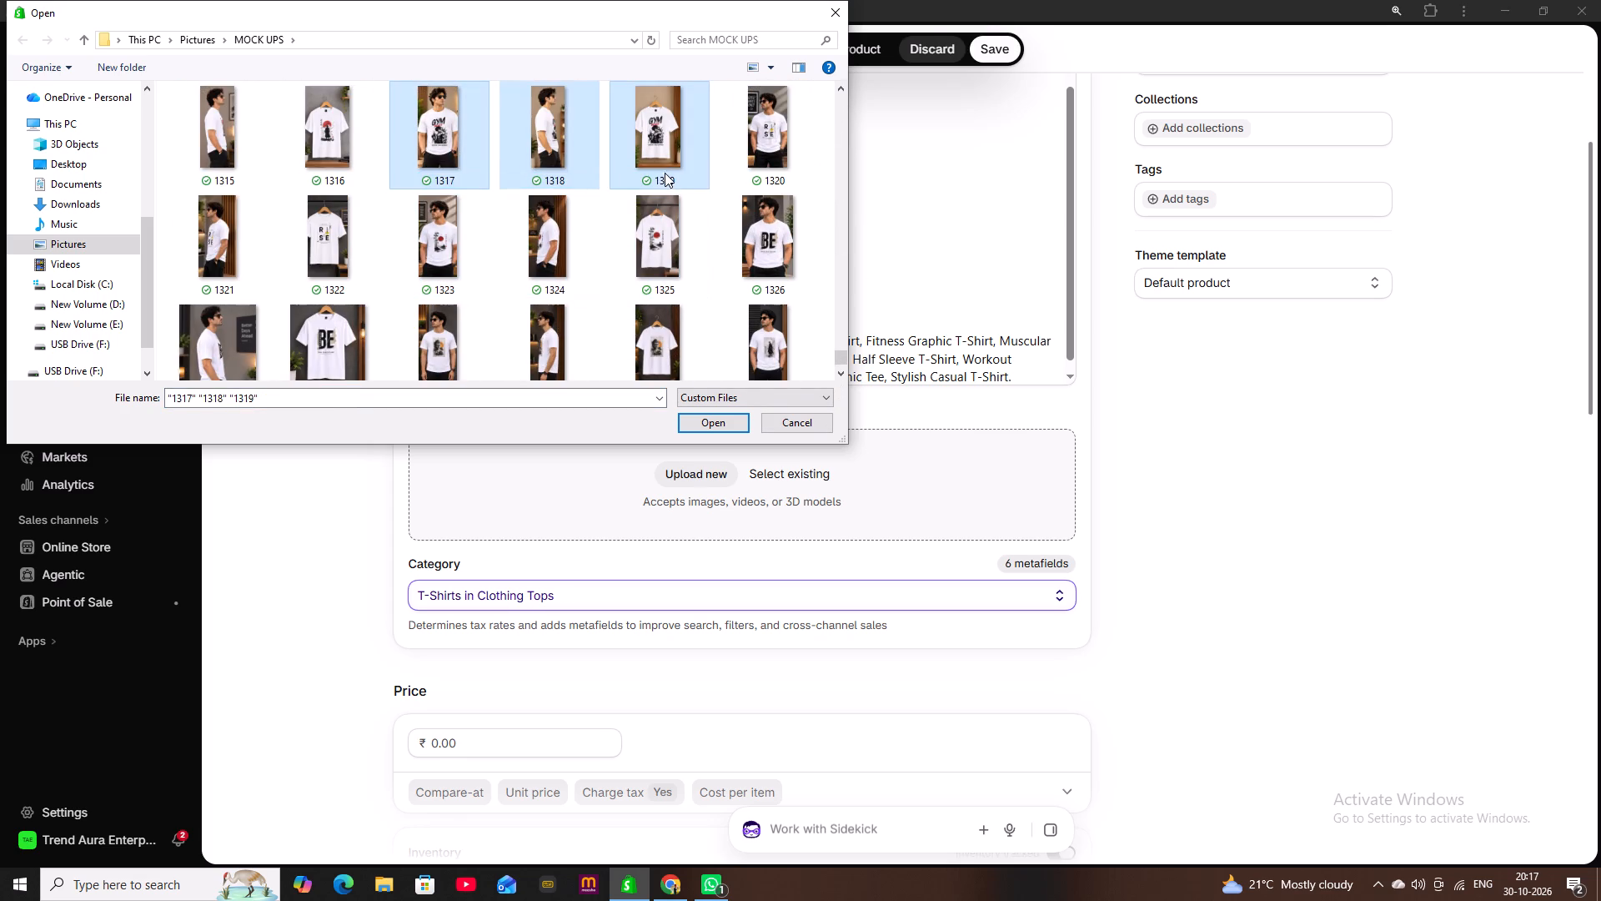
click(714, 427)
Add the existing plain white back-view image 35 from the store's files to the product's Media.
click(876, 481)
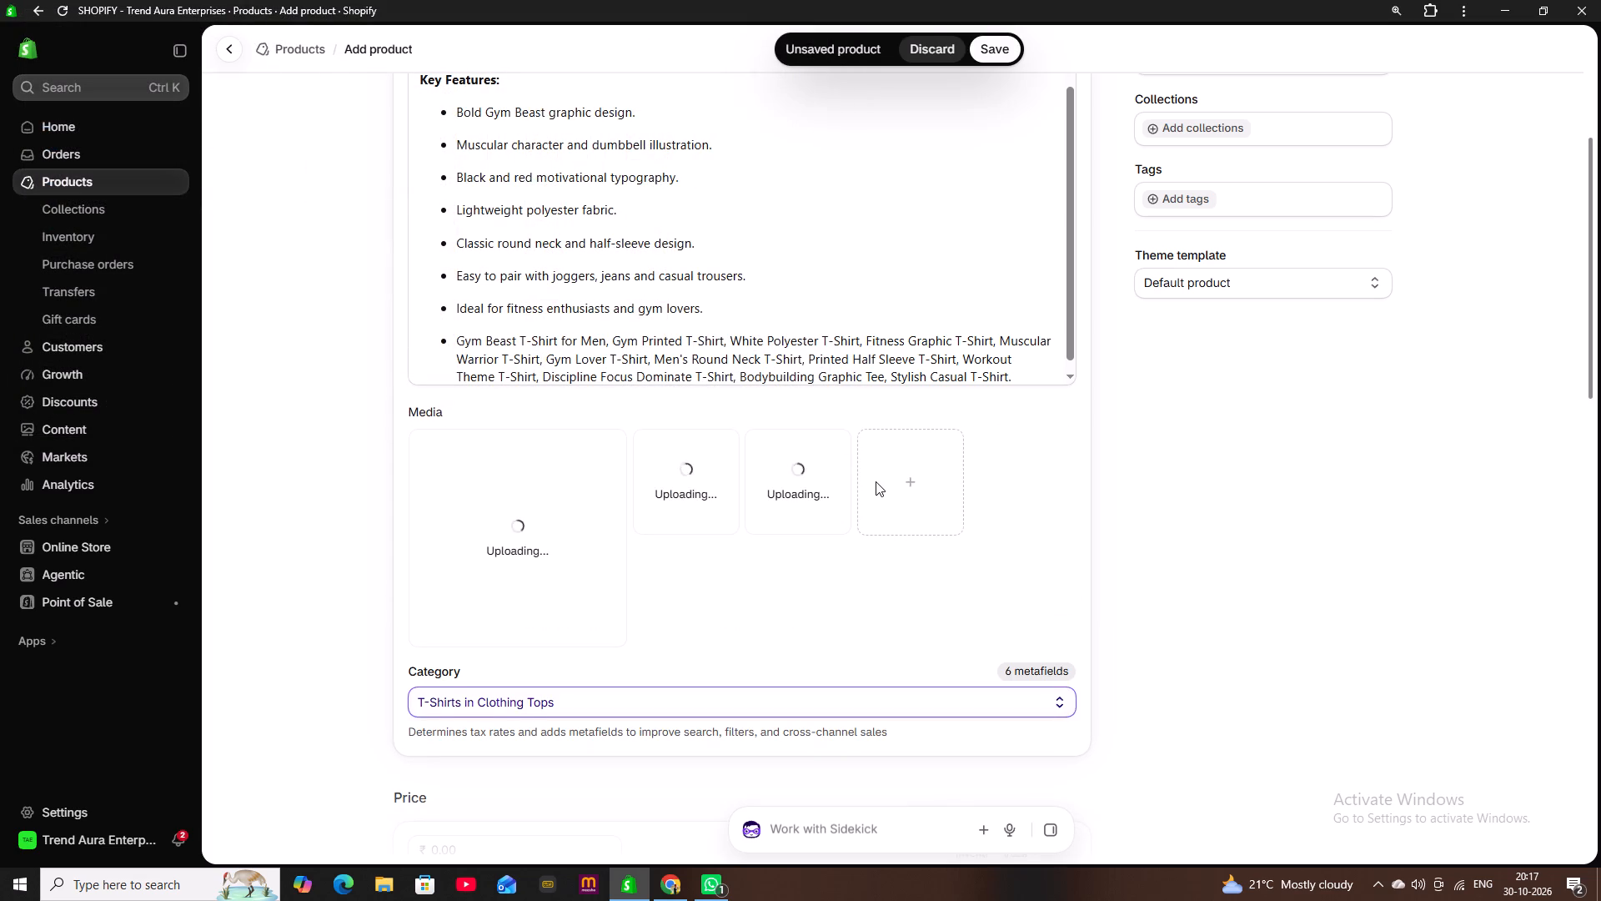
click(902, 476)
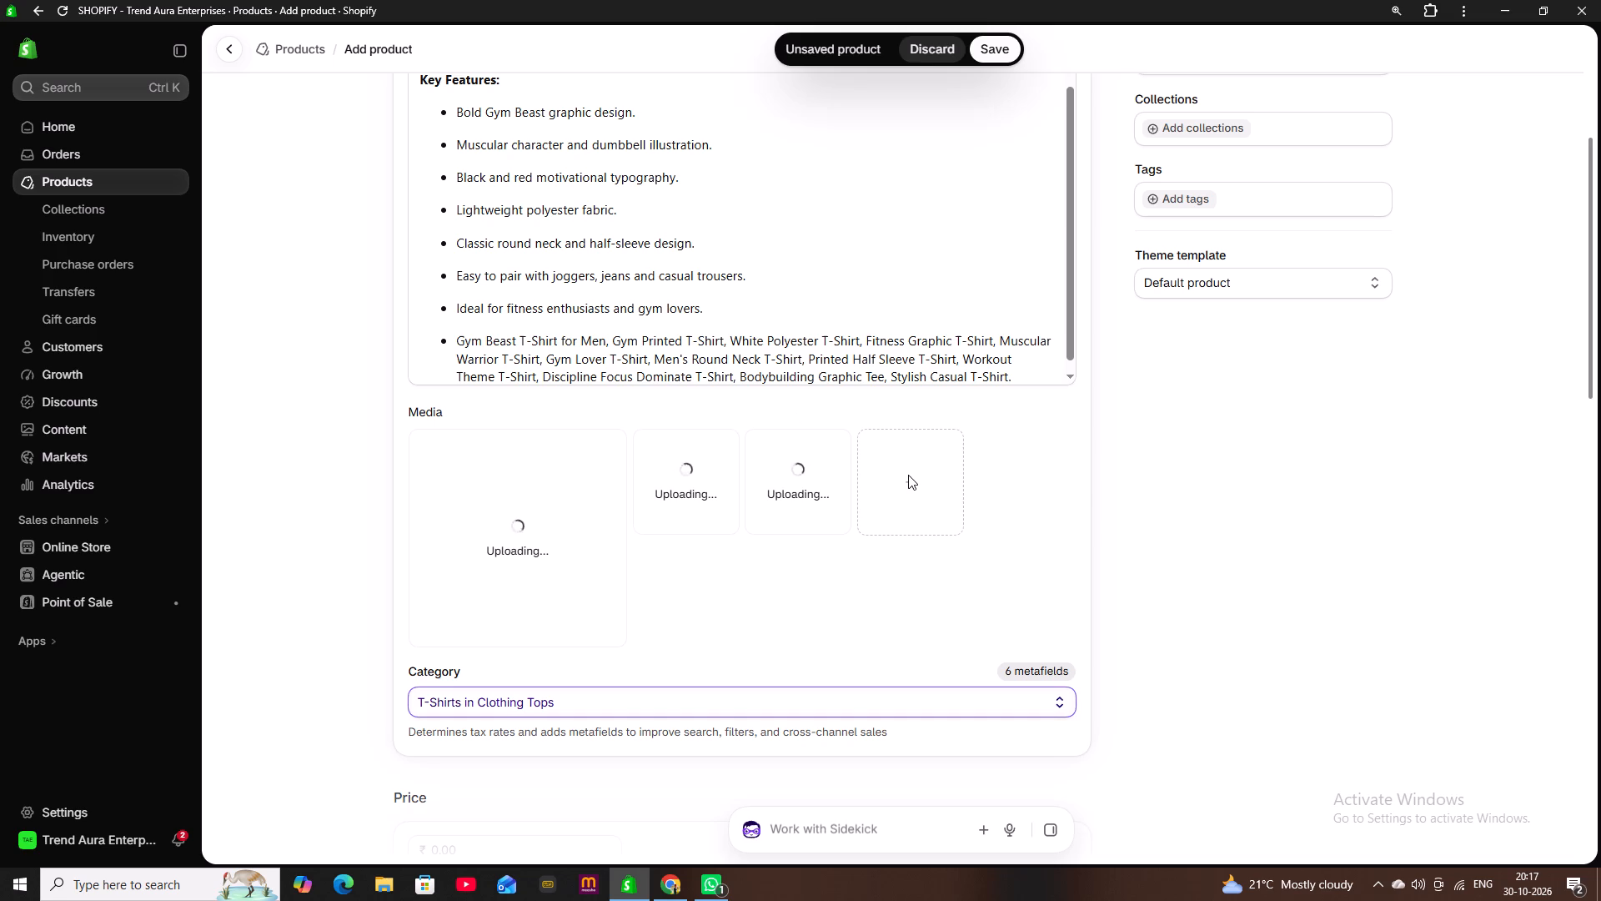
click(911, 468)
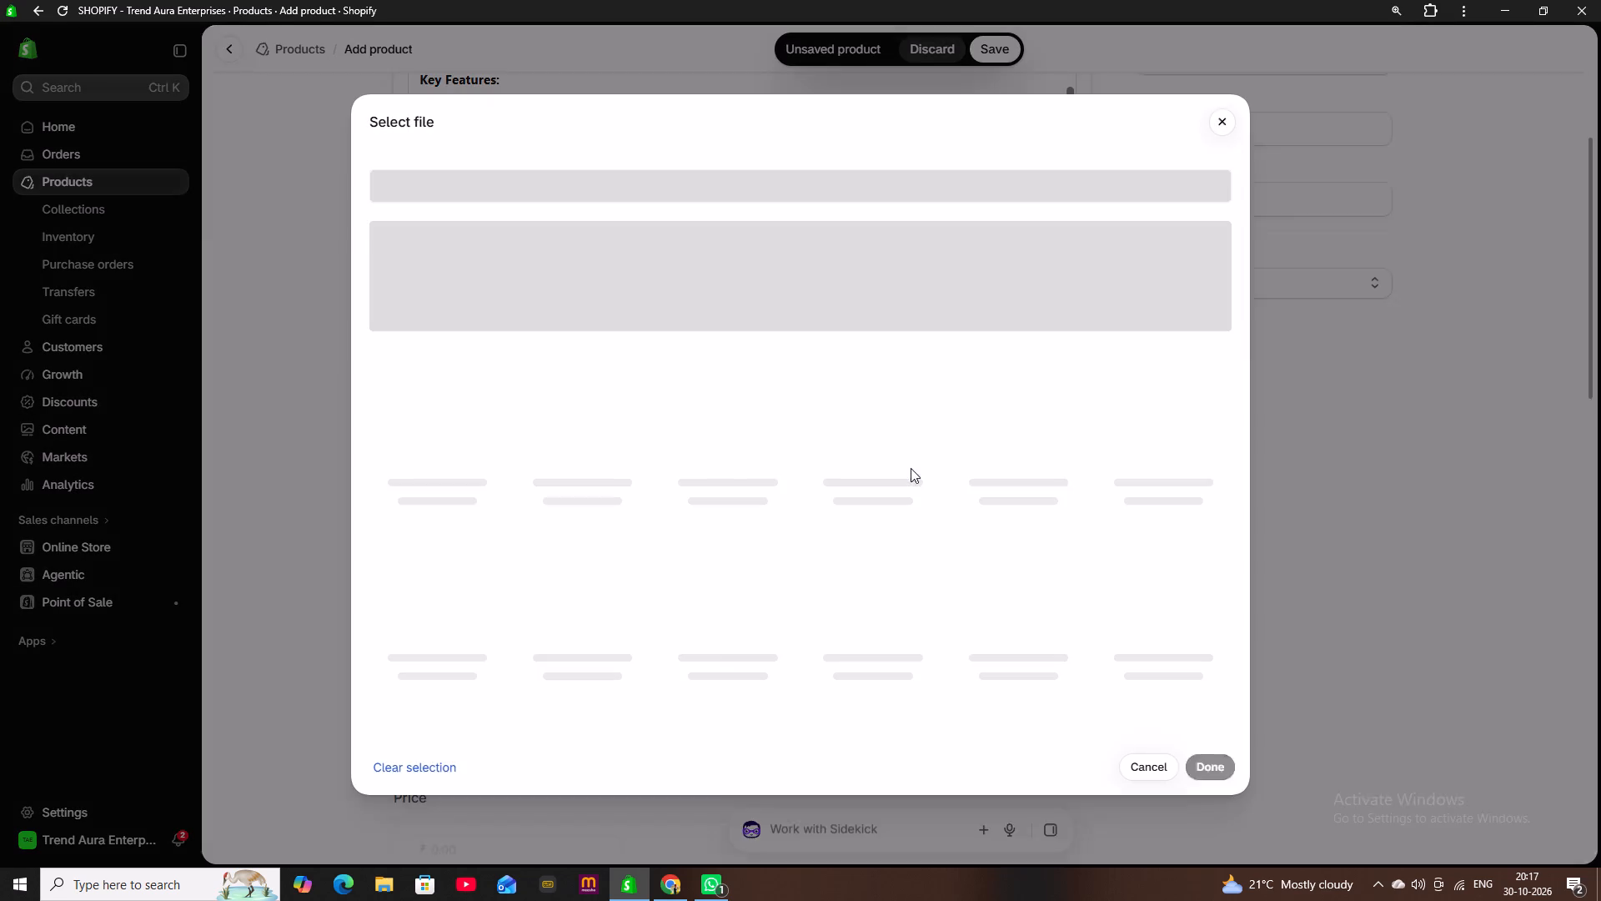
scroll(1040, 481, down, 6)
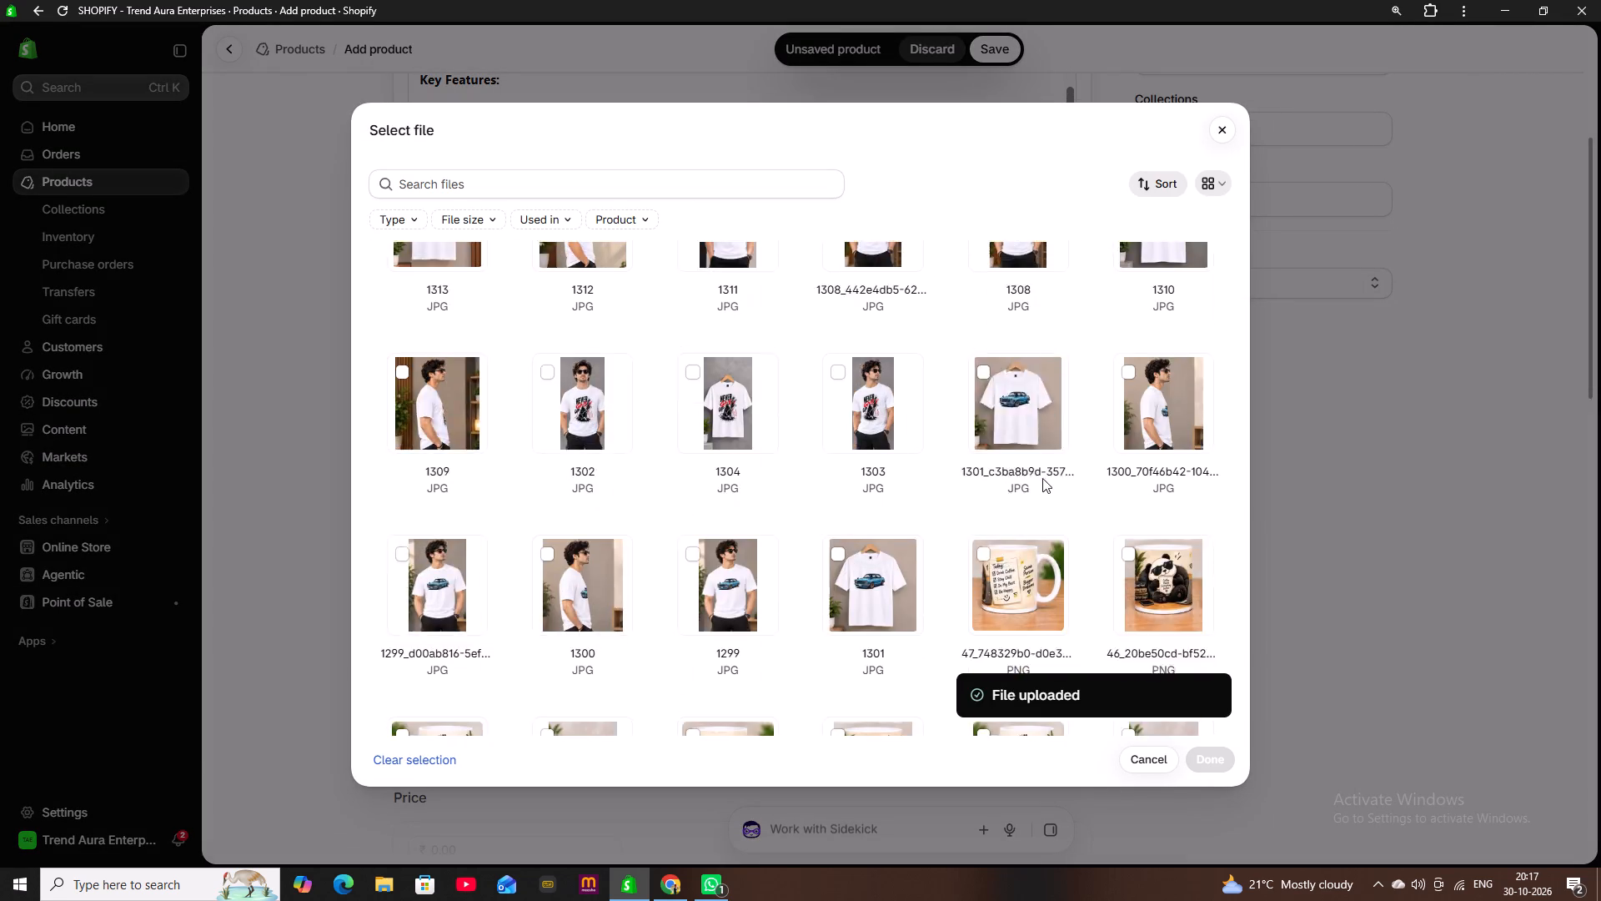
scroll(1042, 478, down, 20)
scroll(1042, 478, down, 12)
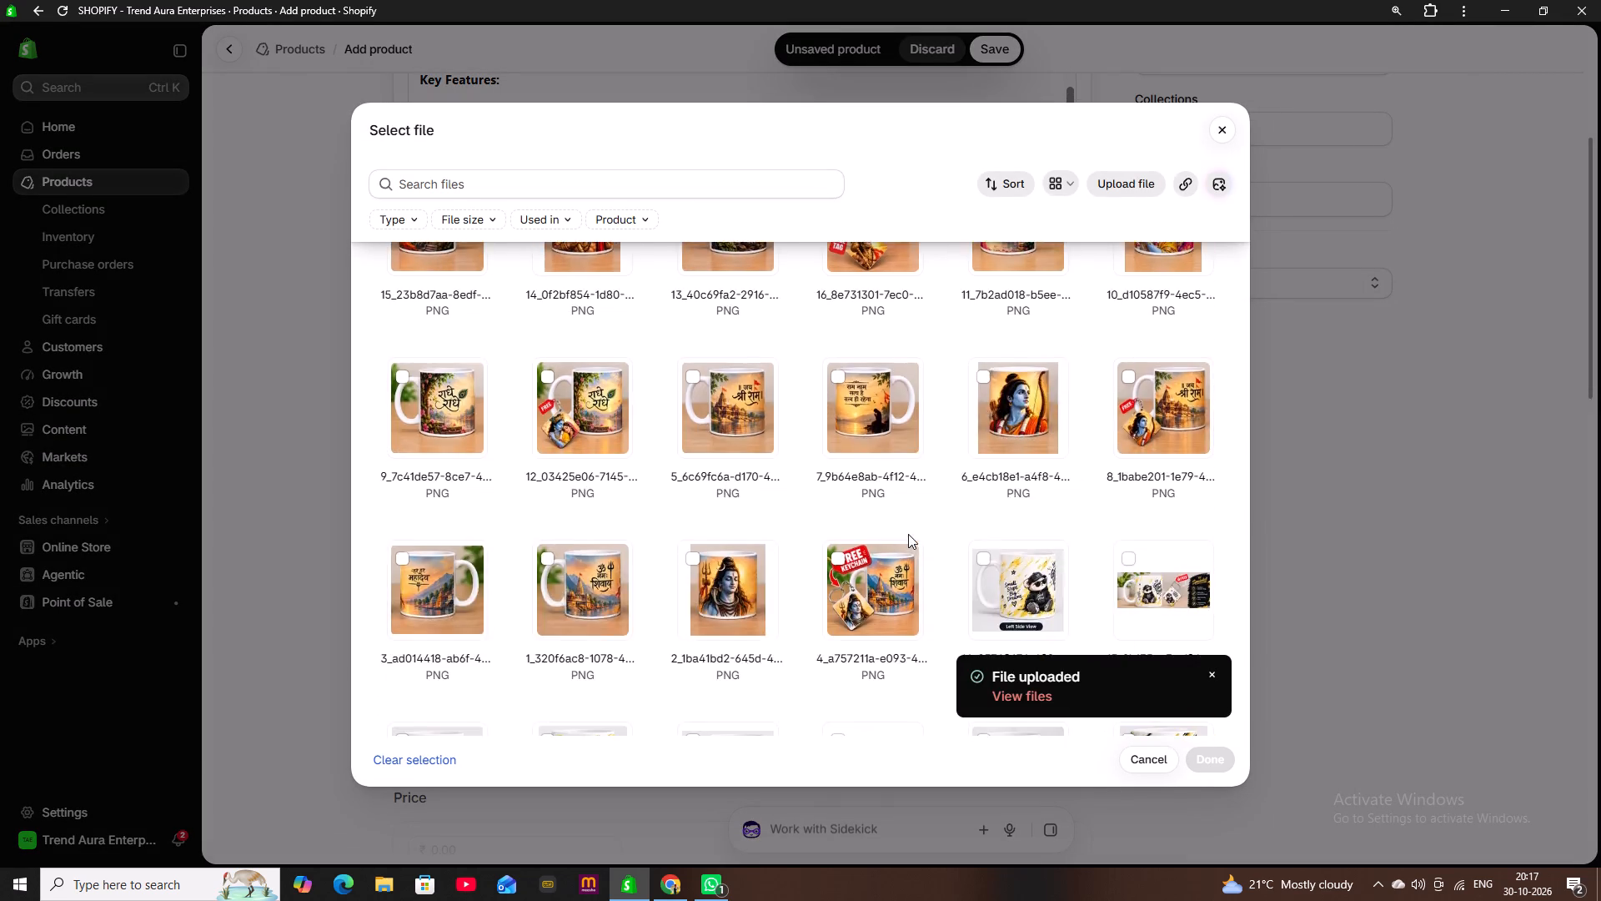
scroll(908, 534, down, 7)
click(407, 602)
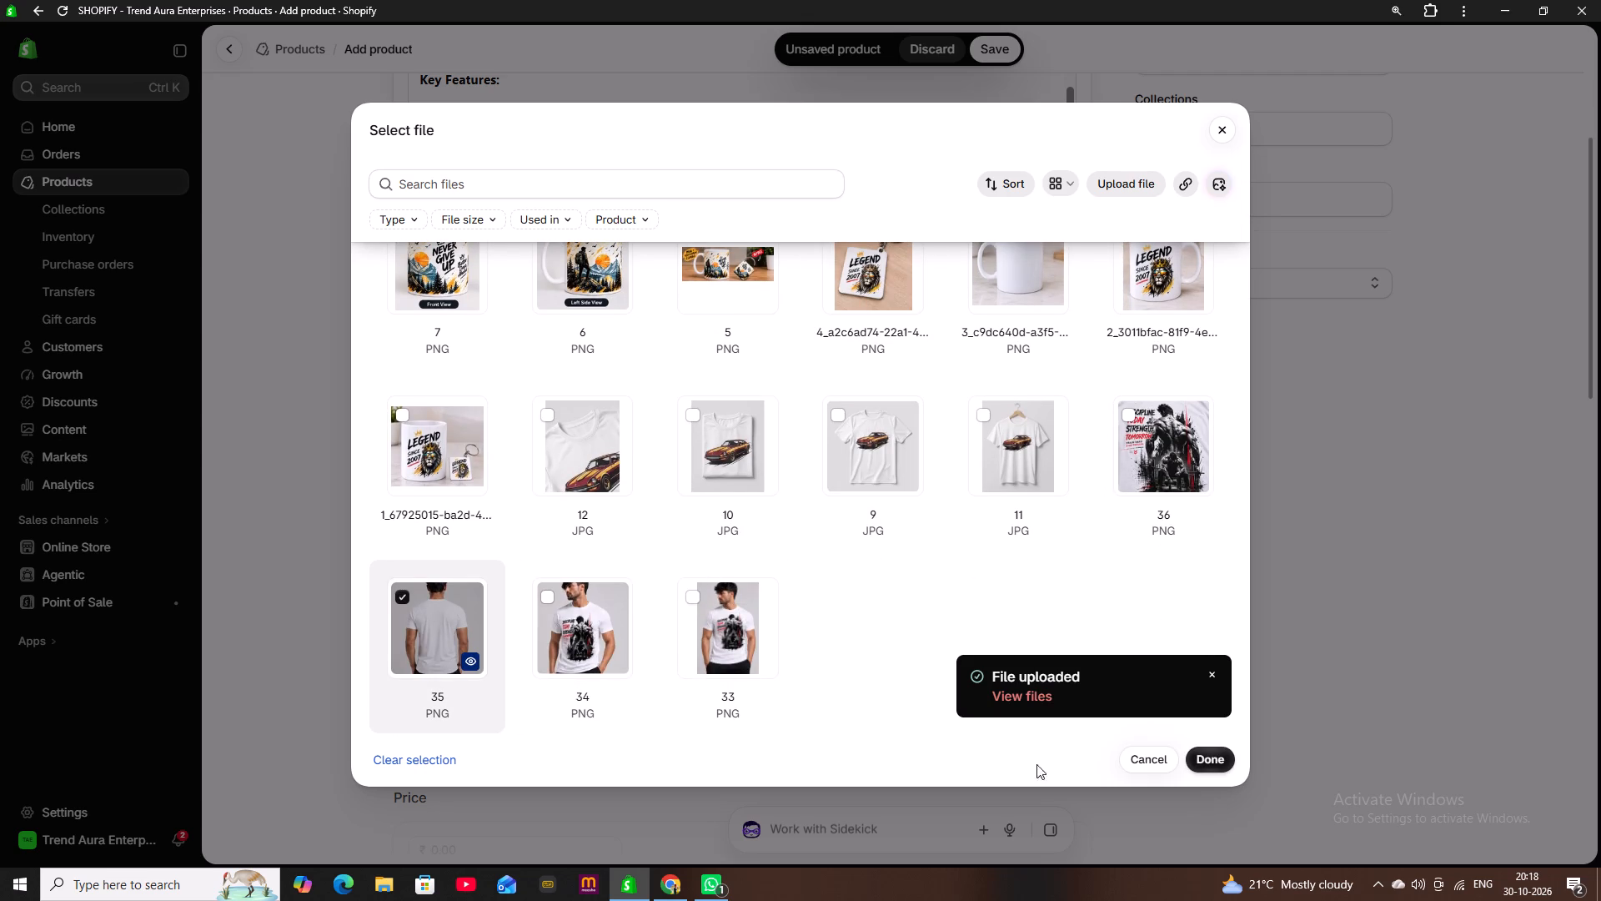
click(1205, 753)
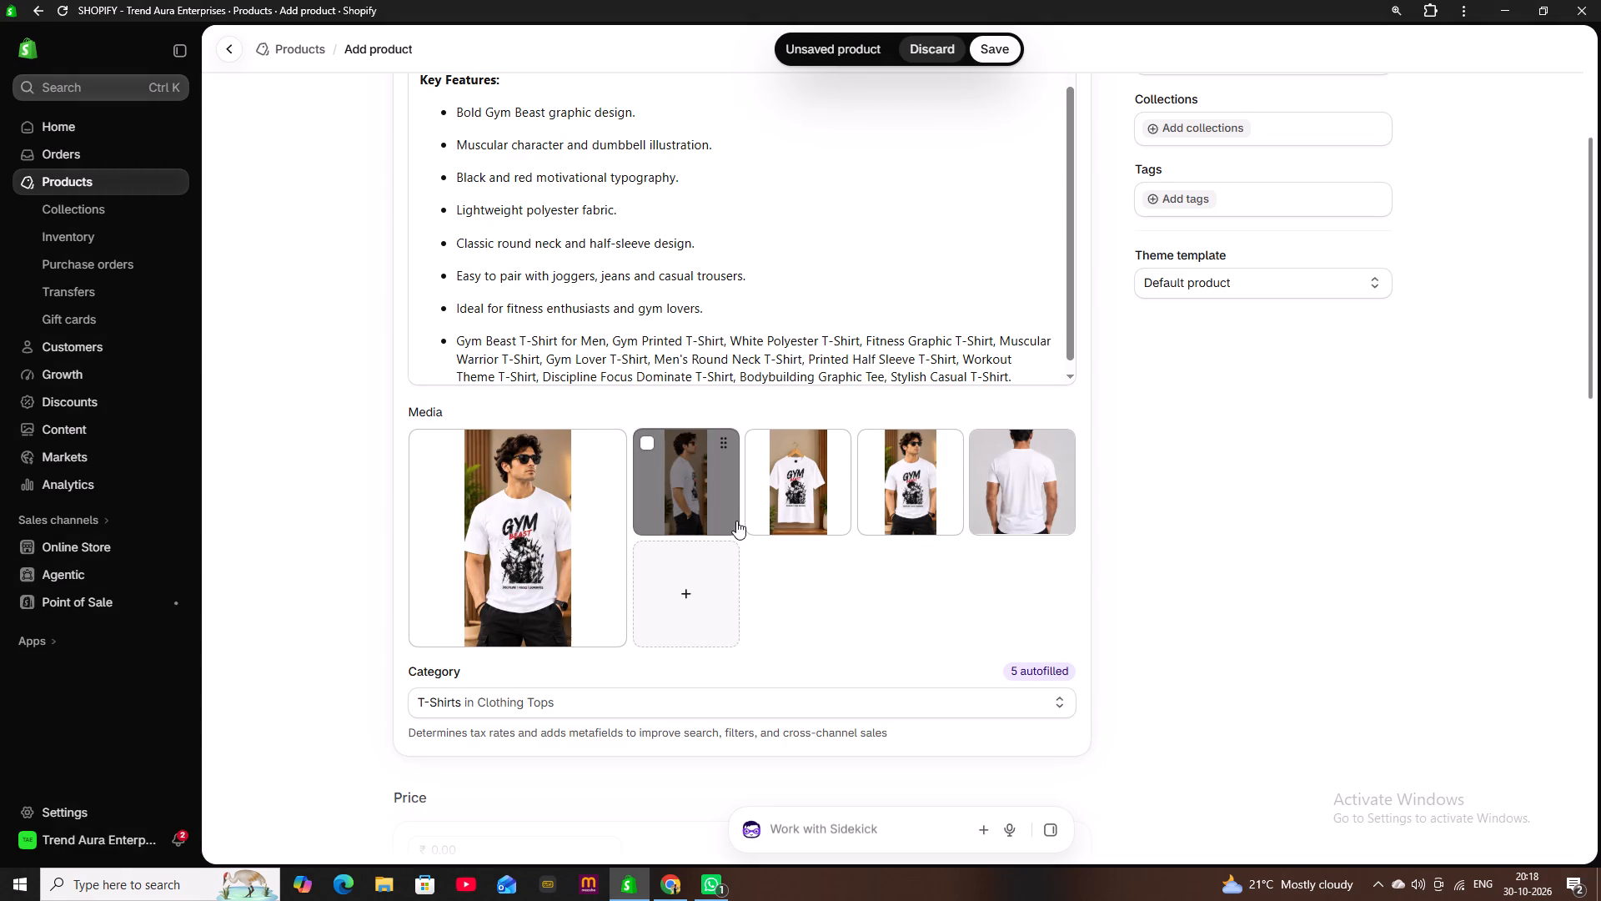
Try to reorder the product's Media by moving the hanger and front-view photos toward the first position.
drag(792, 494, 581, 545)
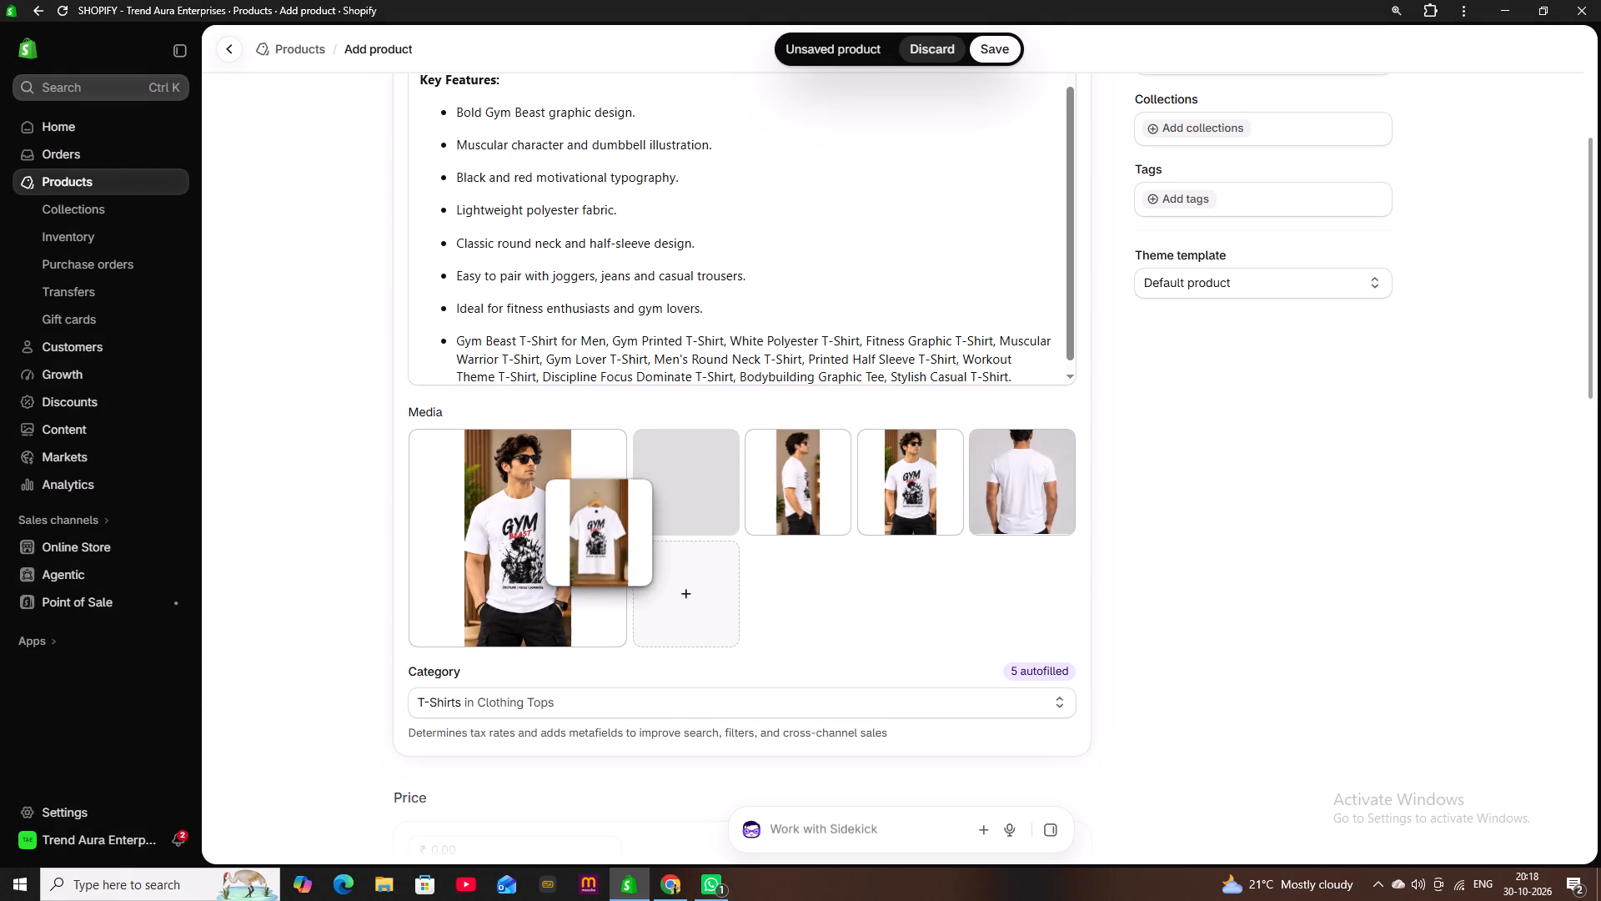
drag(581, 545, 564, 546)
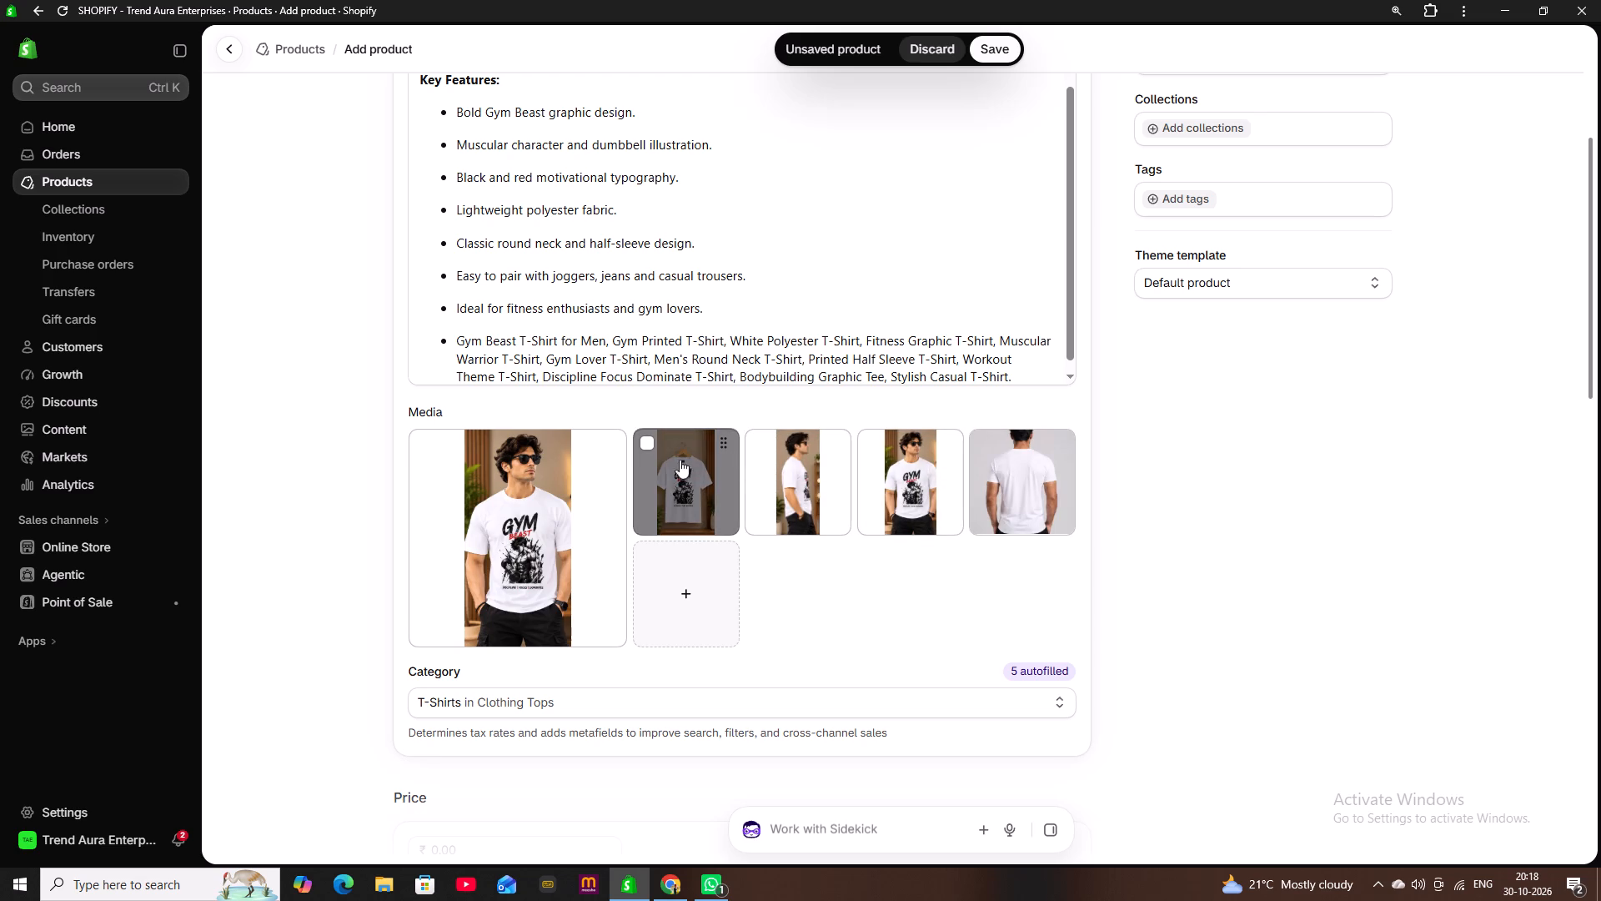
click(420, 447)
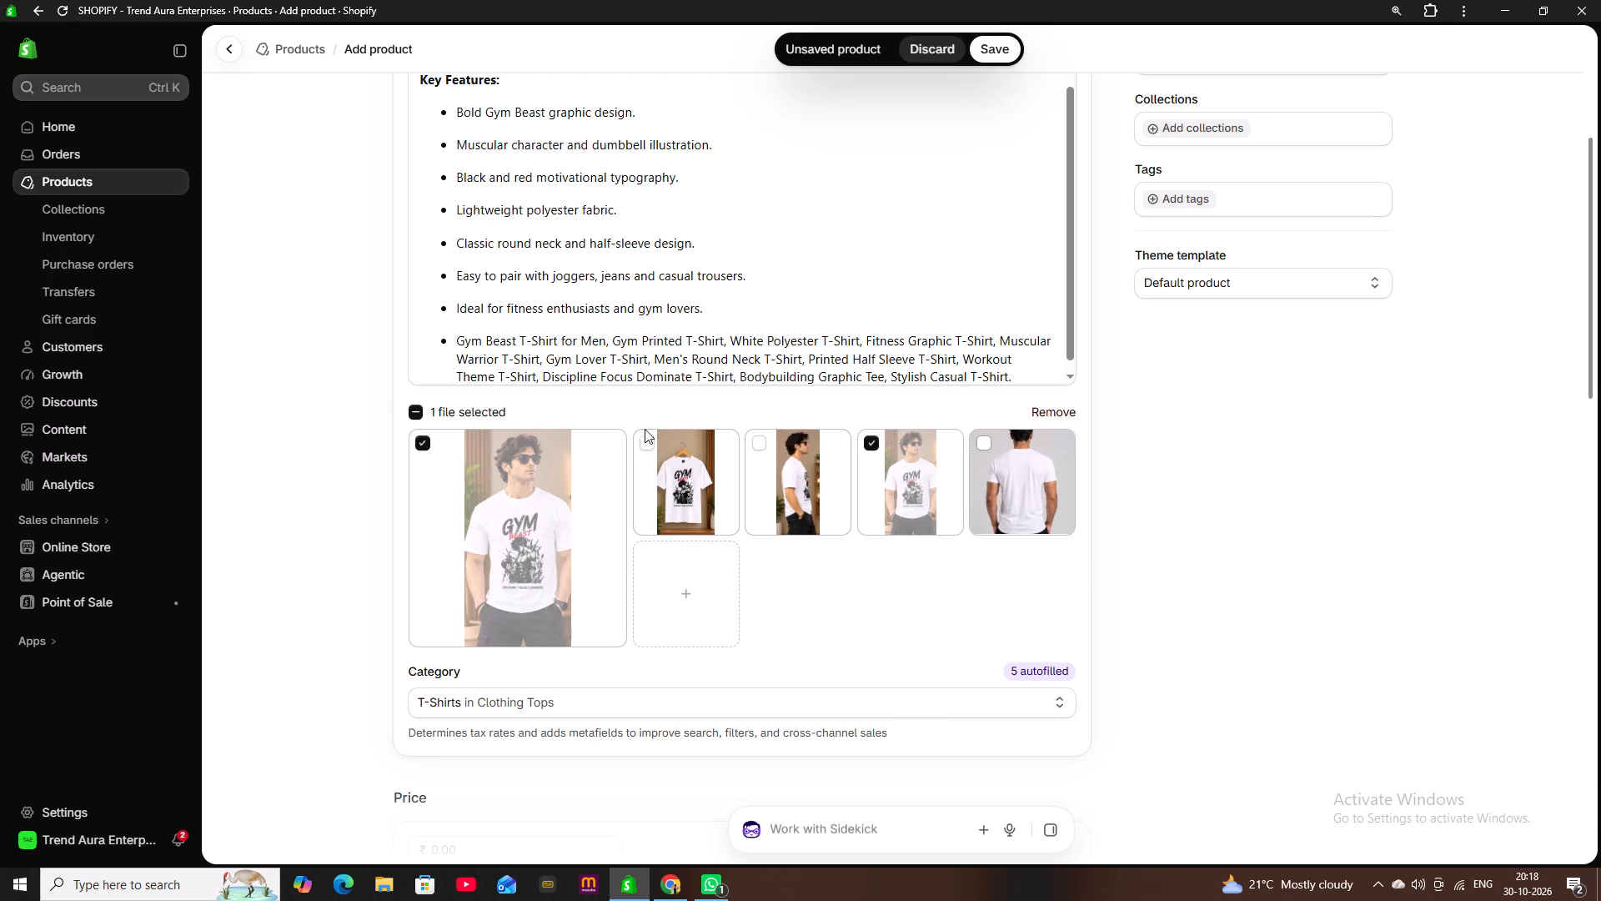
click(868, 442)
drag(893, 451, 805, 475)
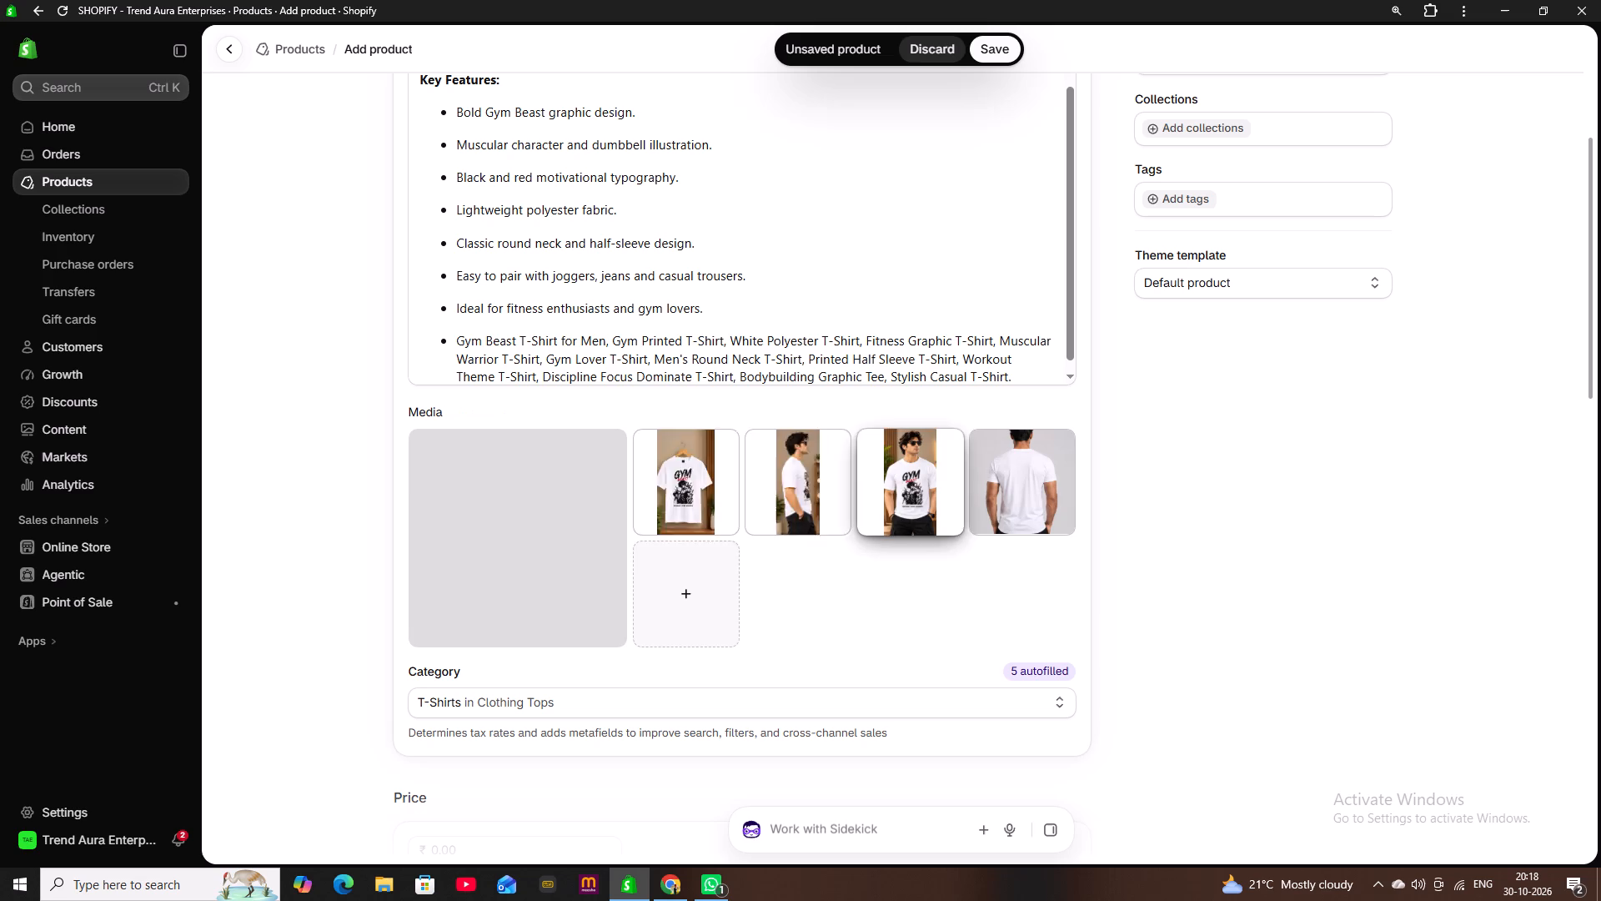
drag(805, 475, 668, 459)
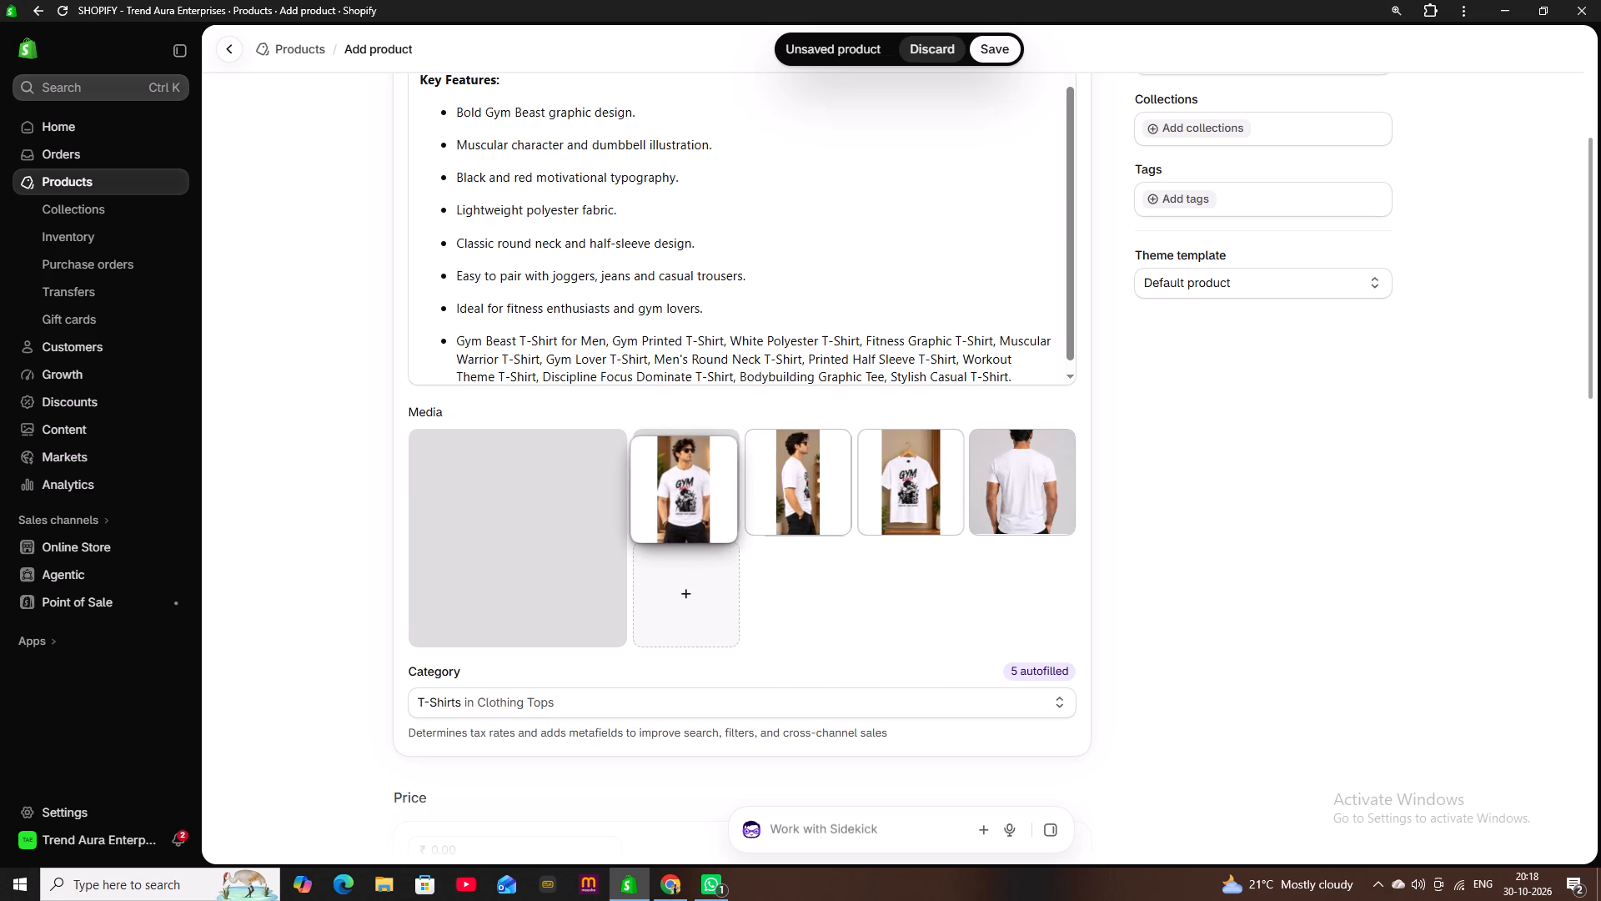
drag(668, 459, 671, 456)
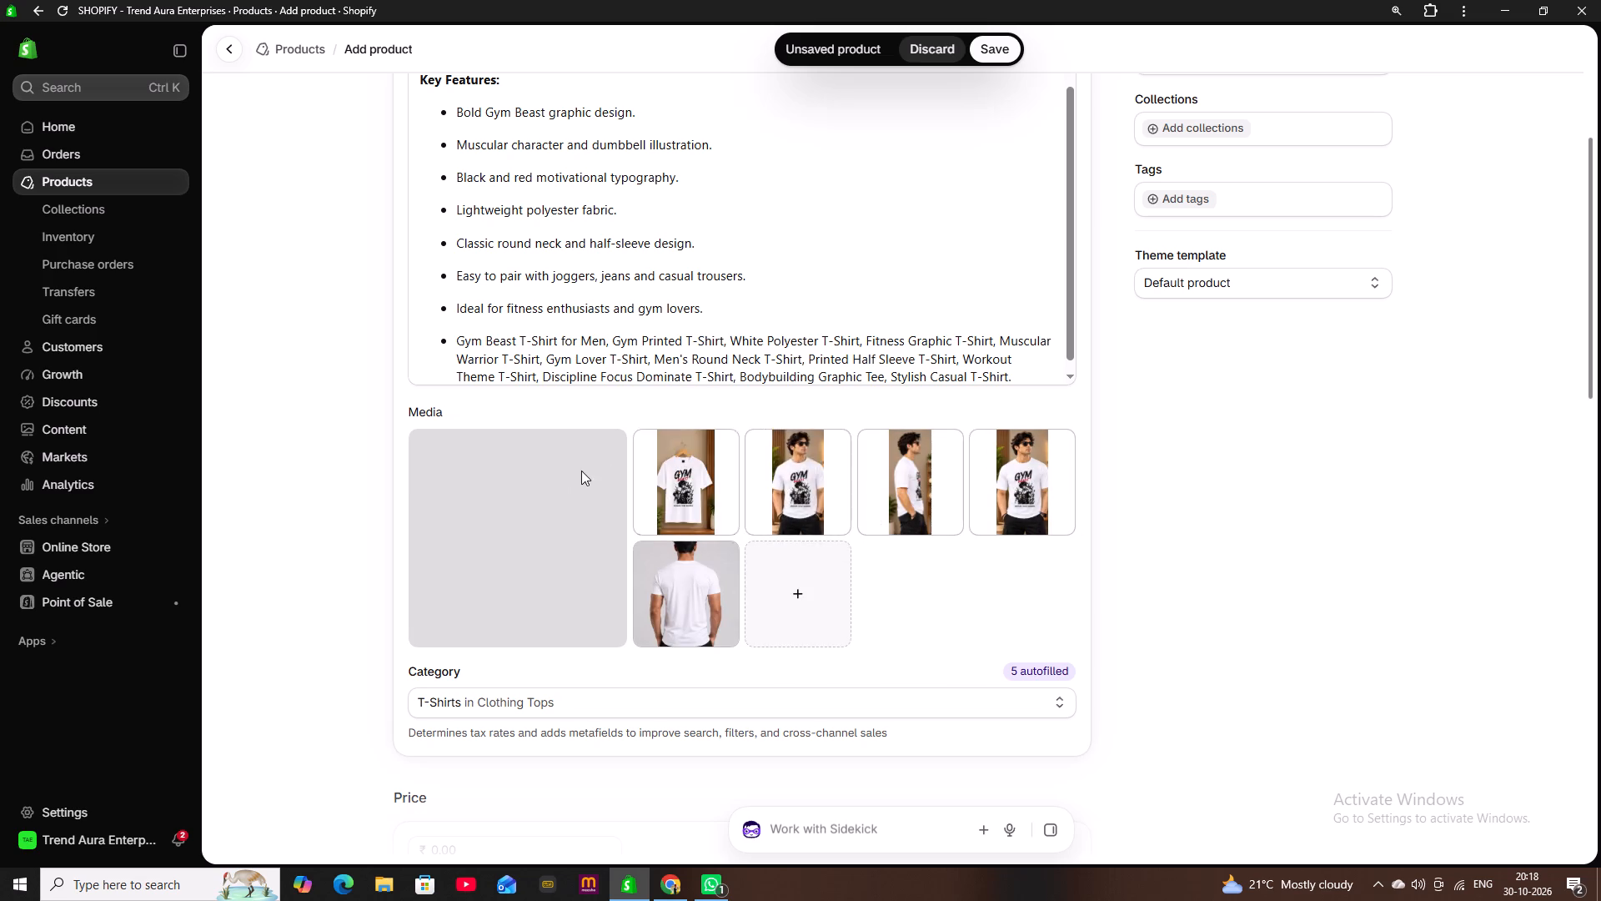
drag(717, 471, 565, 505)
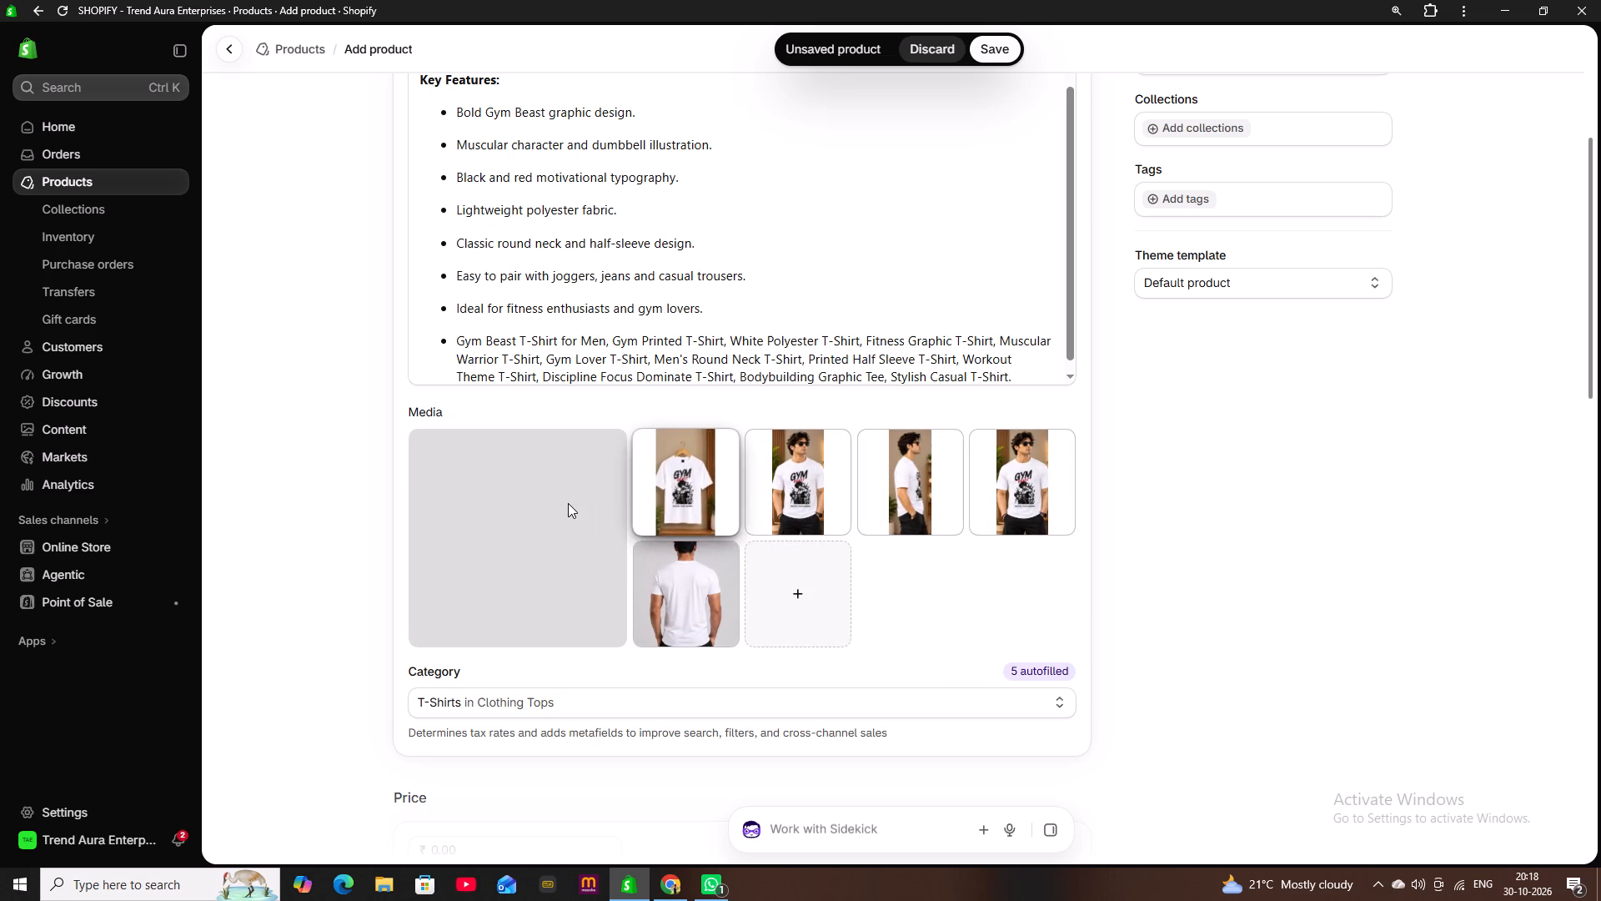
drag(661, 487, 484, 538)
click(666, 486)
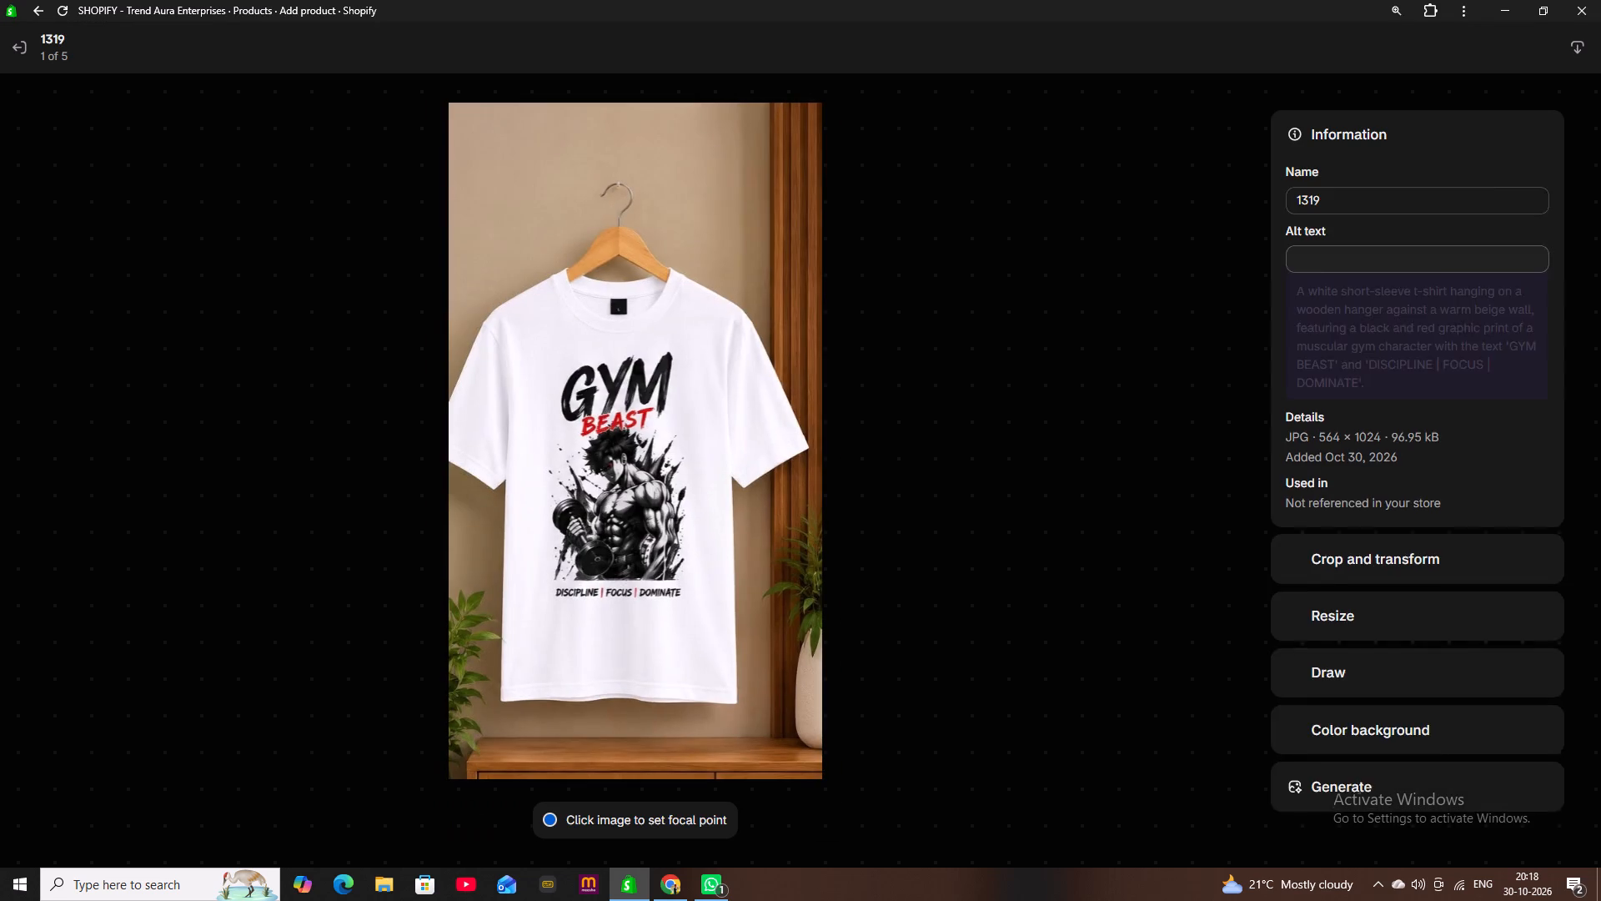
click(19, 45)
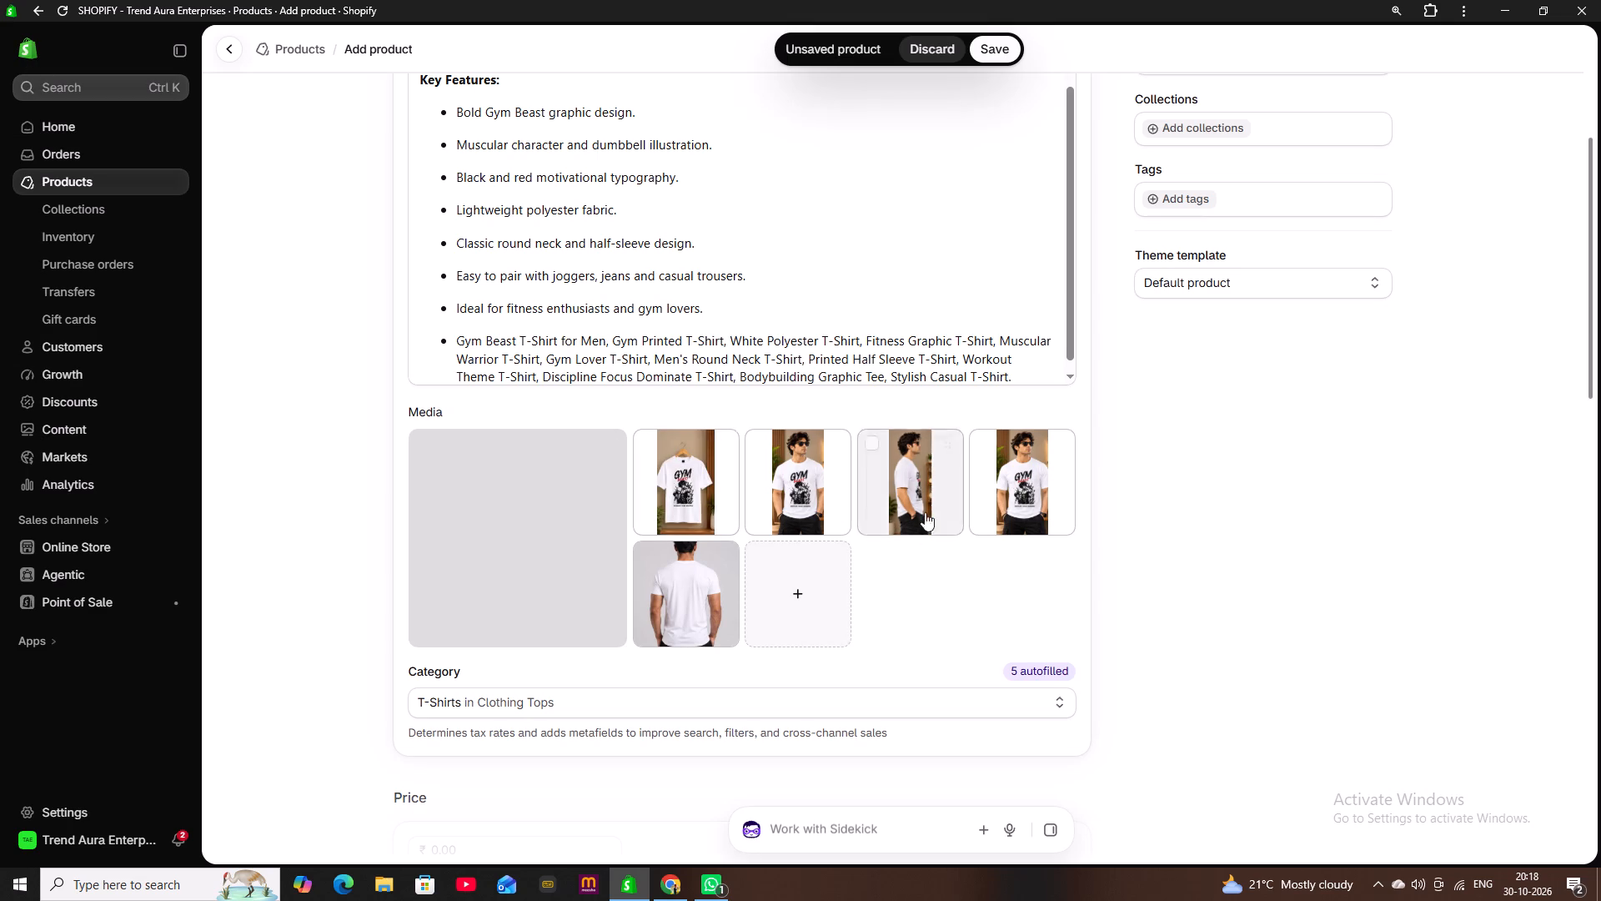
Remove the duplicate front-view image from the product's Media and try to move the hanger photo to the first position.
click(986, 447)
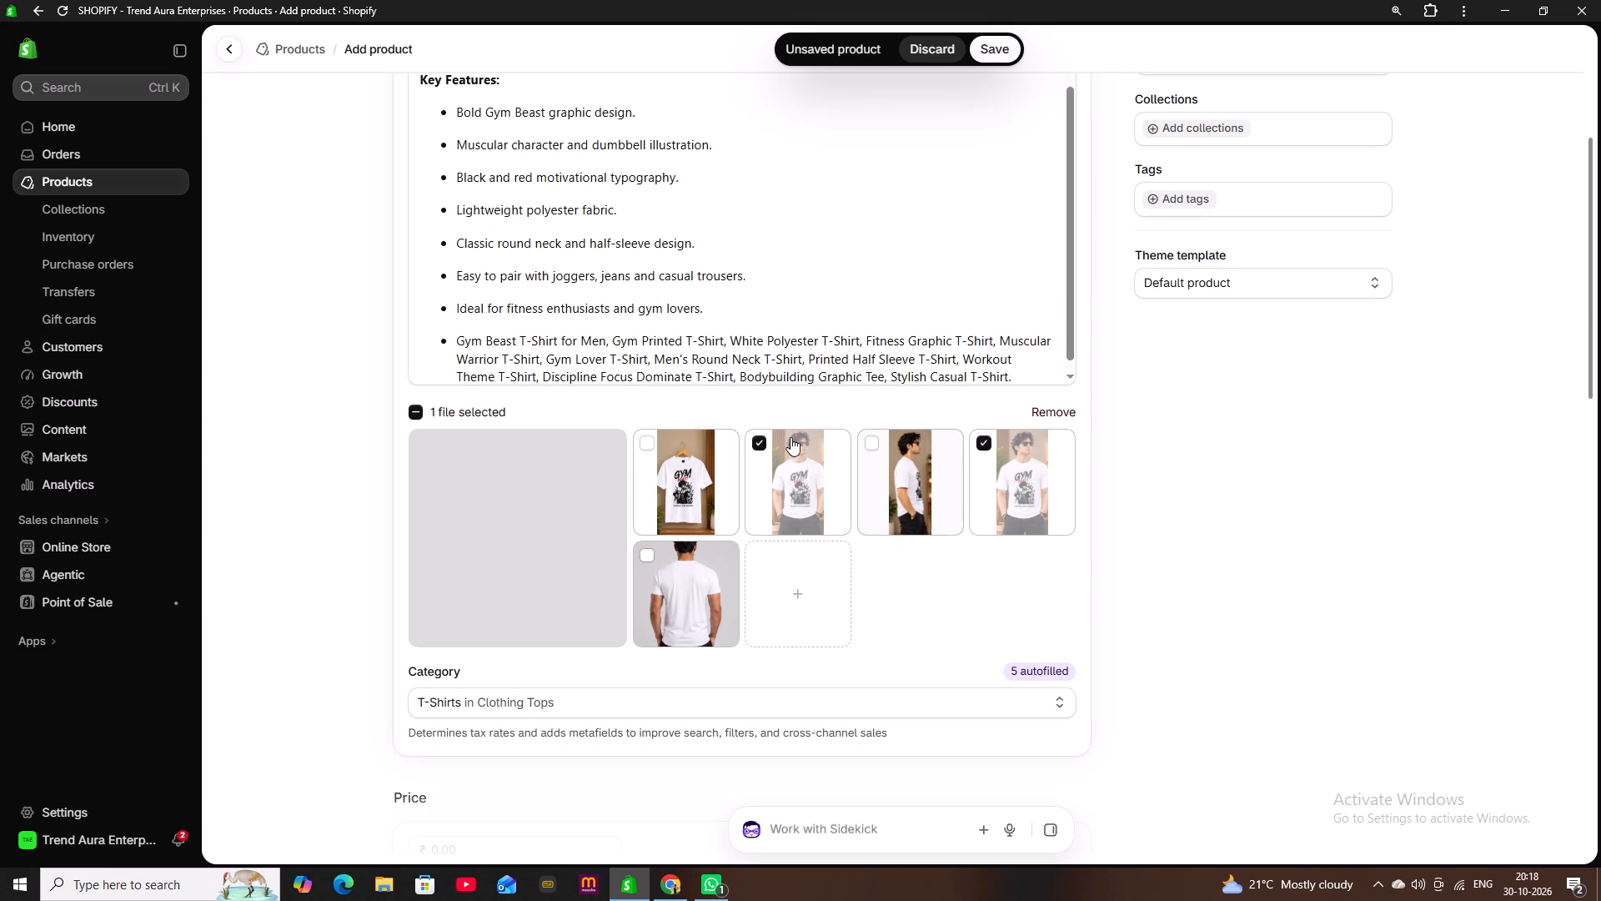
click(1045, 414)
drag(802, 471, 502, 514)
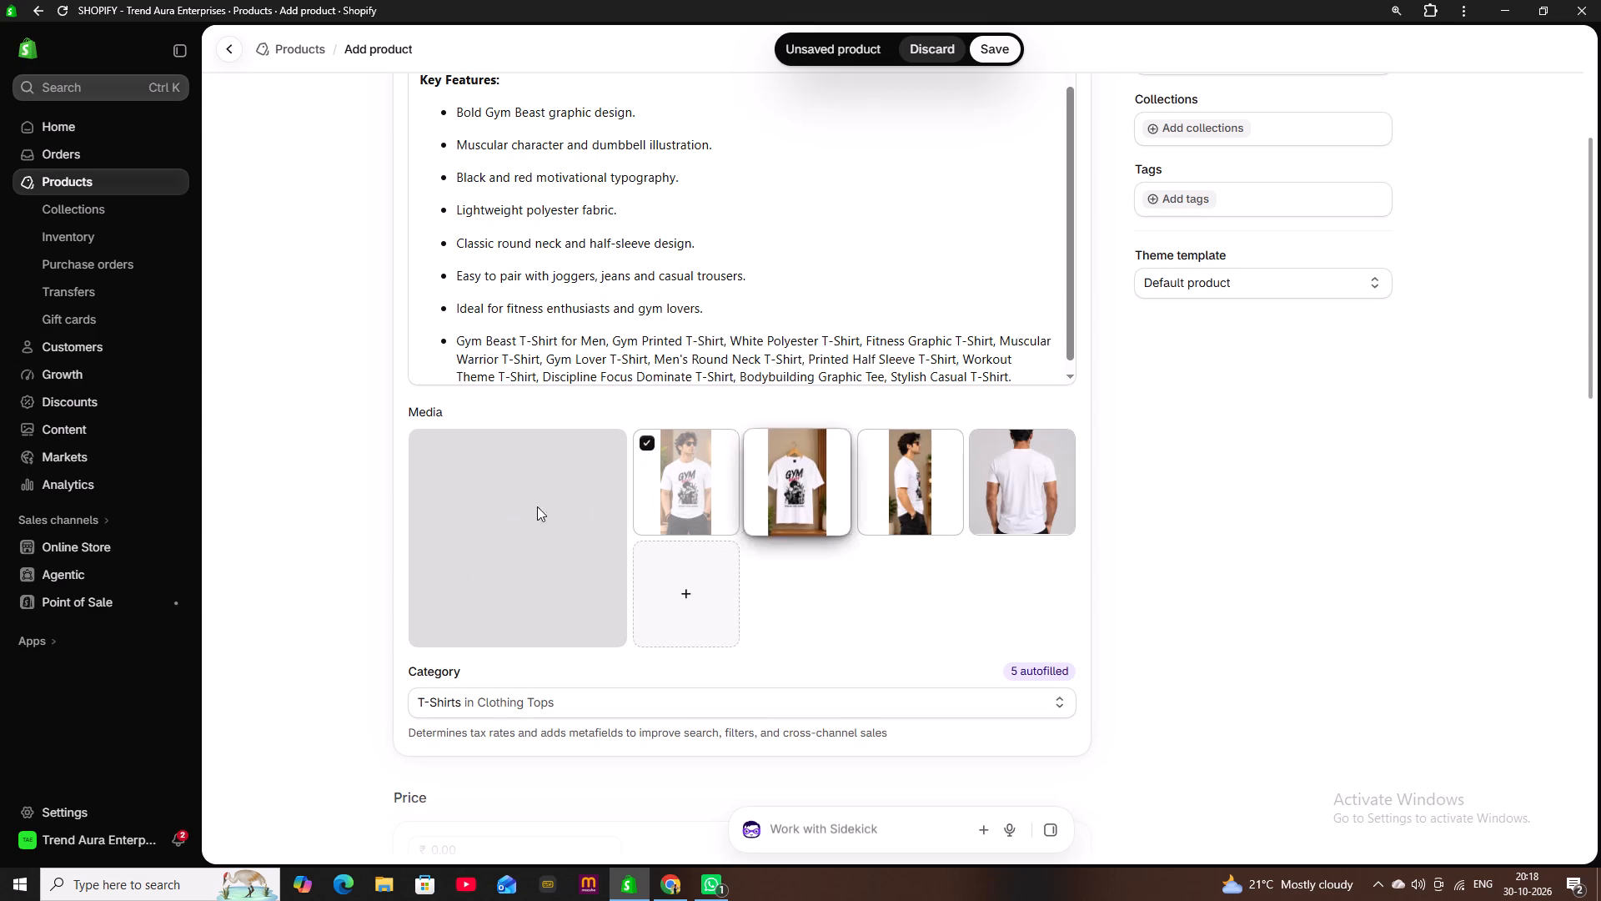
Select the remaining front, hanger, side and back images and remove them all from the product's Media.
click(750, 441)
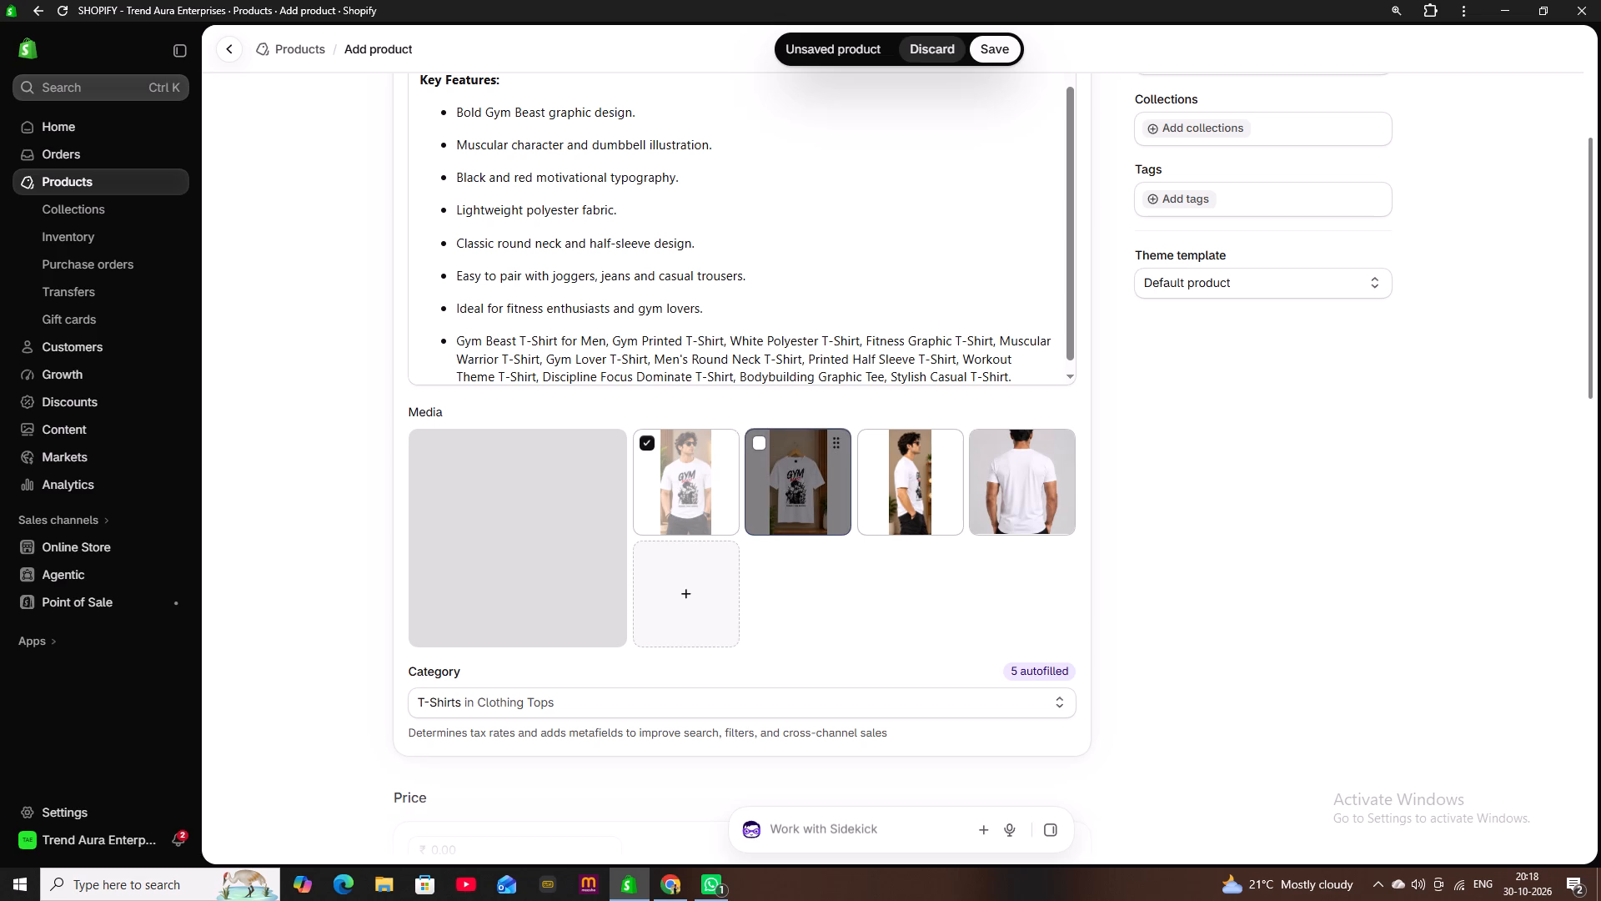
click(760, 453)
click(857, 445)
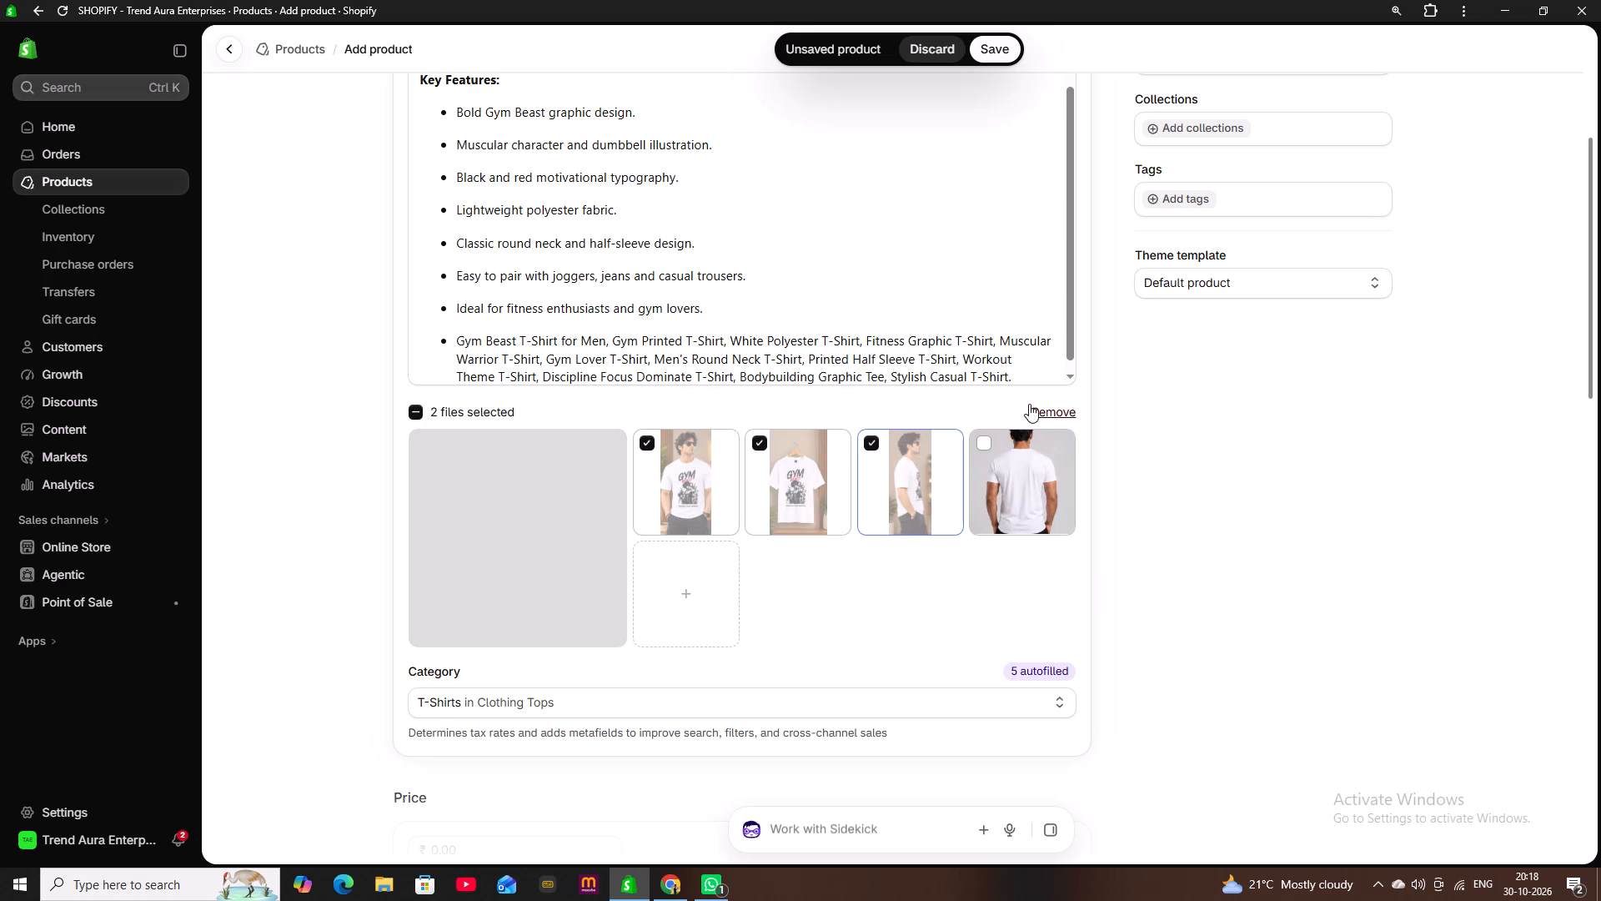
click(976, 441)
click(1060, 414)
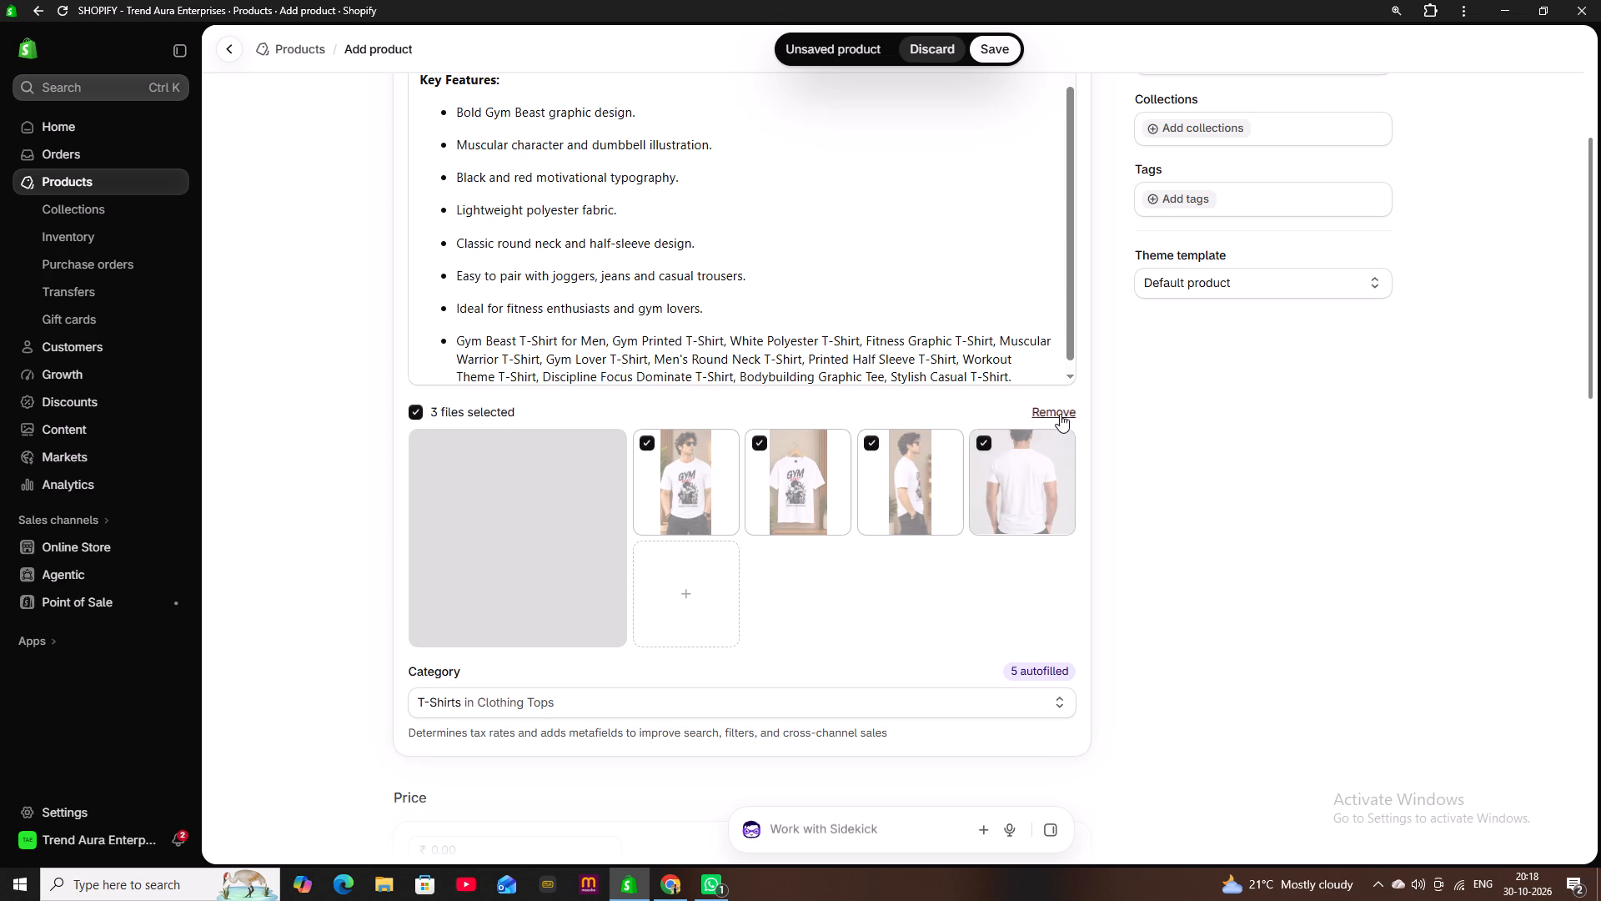
Upload the Gym Beast mockup images 1317, 1318 and 1319 again from the MOCK UPS folder to the empty Media section.
click(742, 448)
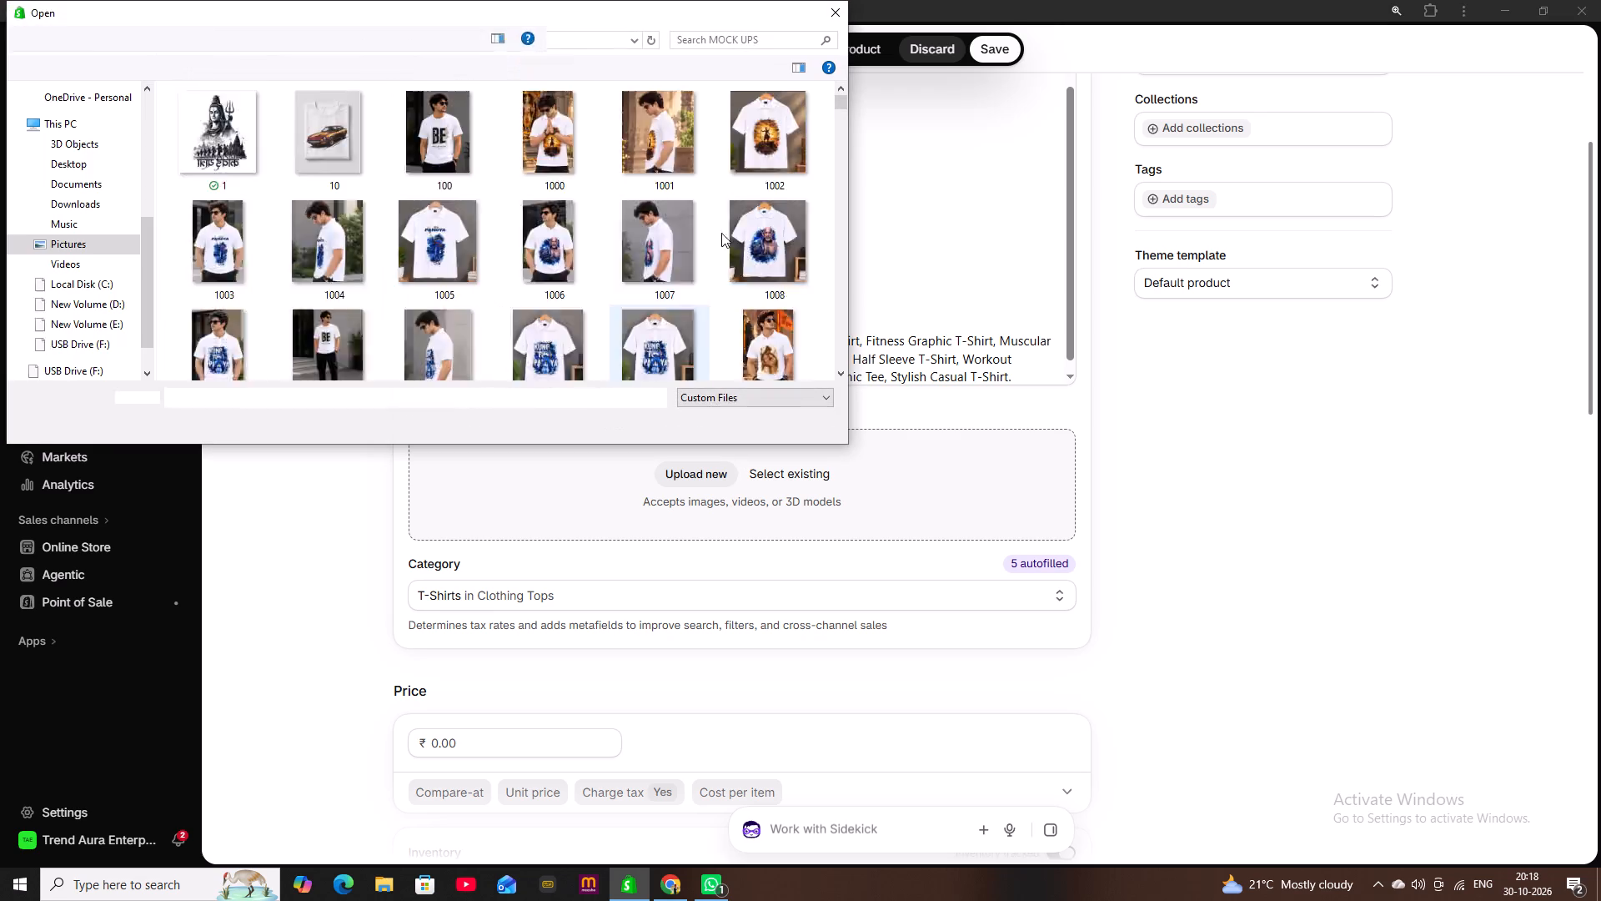
drag(843, 106, 778, 386)
scroll(690, 330, up, 2)
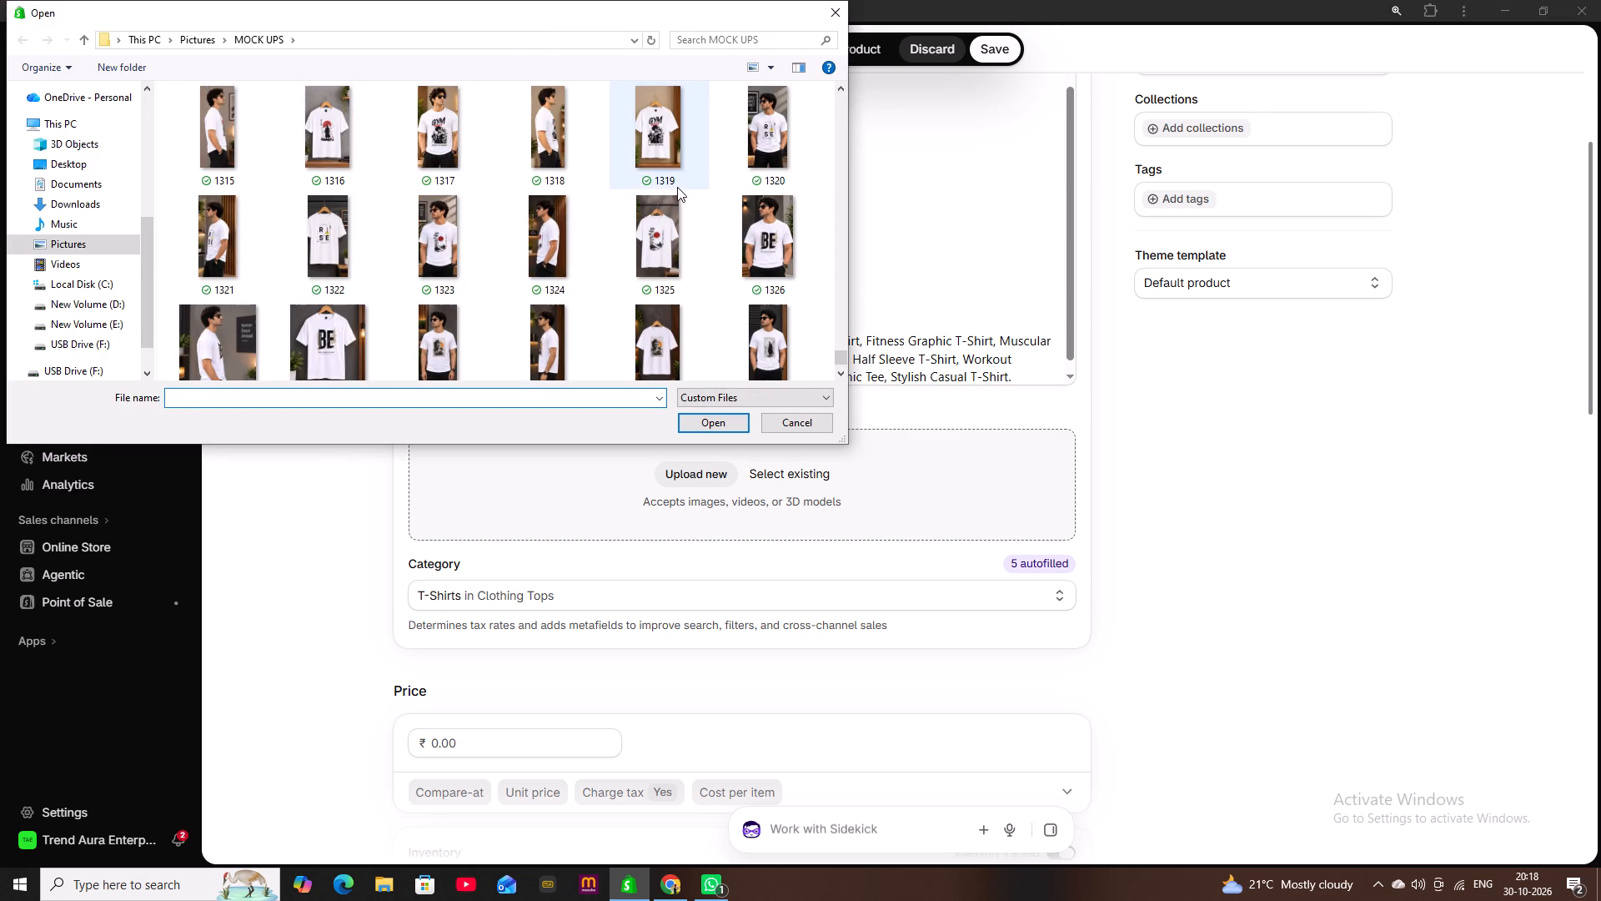
drag(682, 189, 463, 157)
click(714, 415)
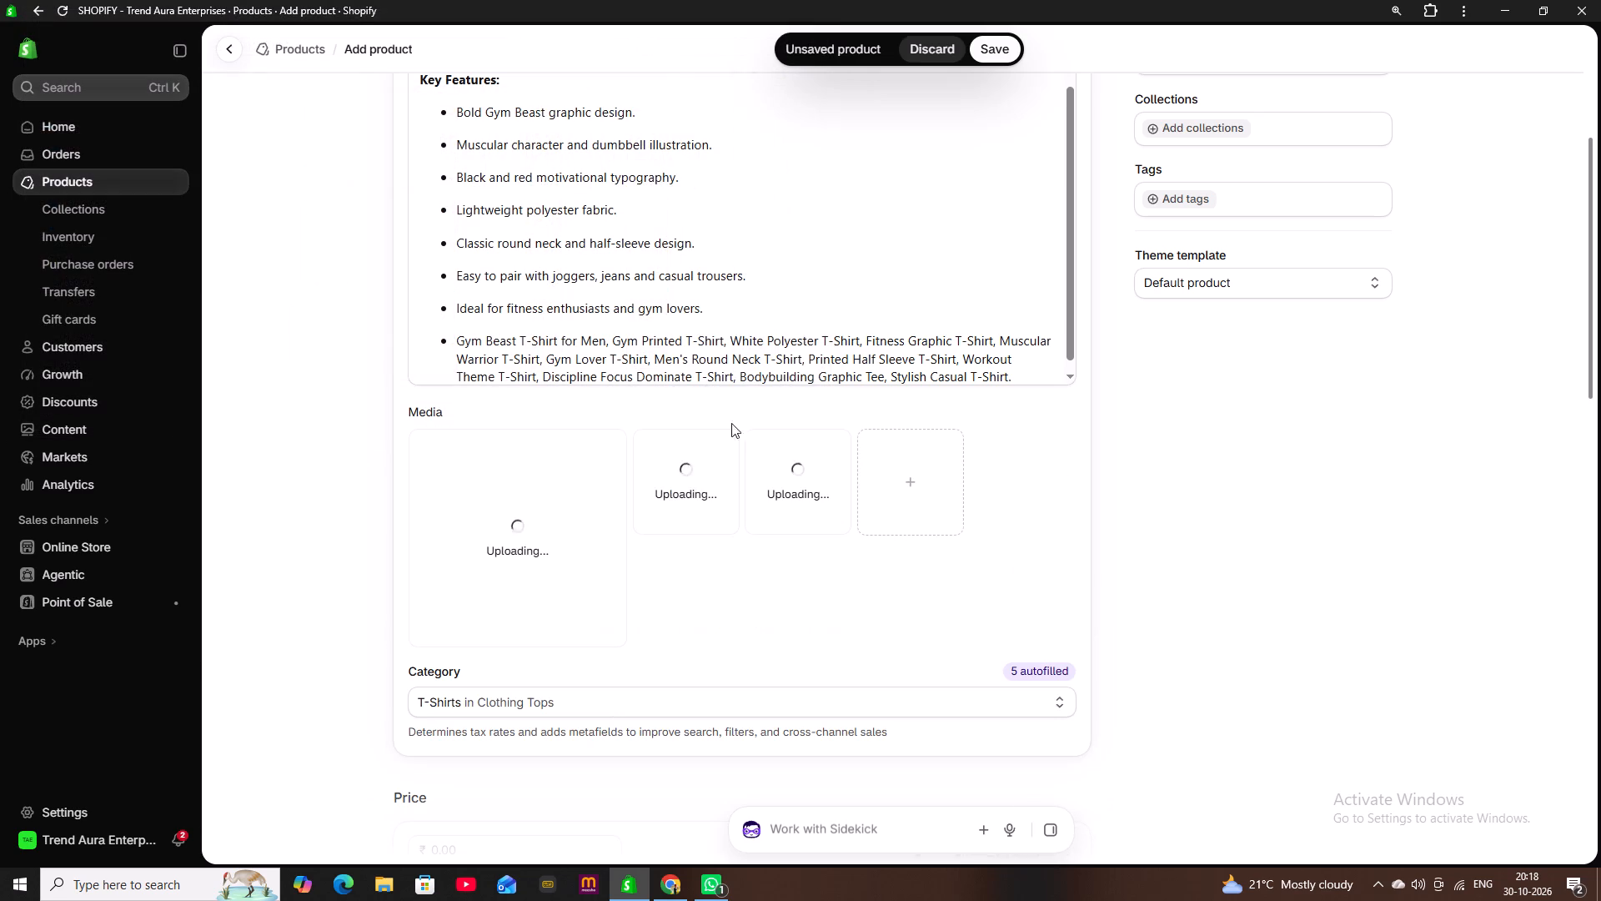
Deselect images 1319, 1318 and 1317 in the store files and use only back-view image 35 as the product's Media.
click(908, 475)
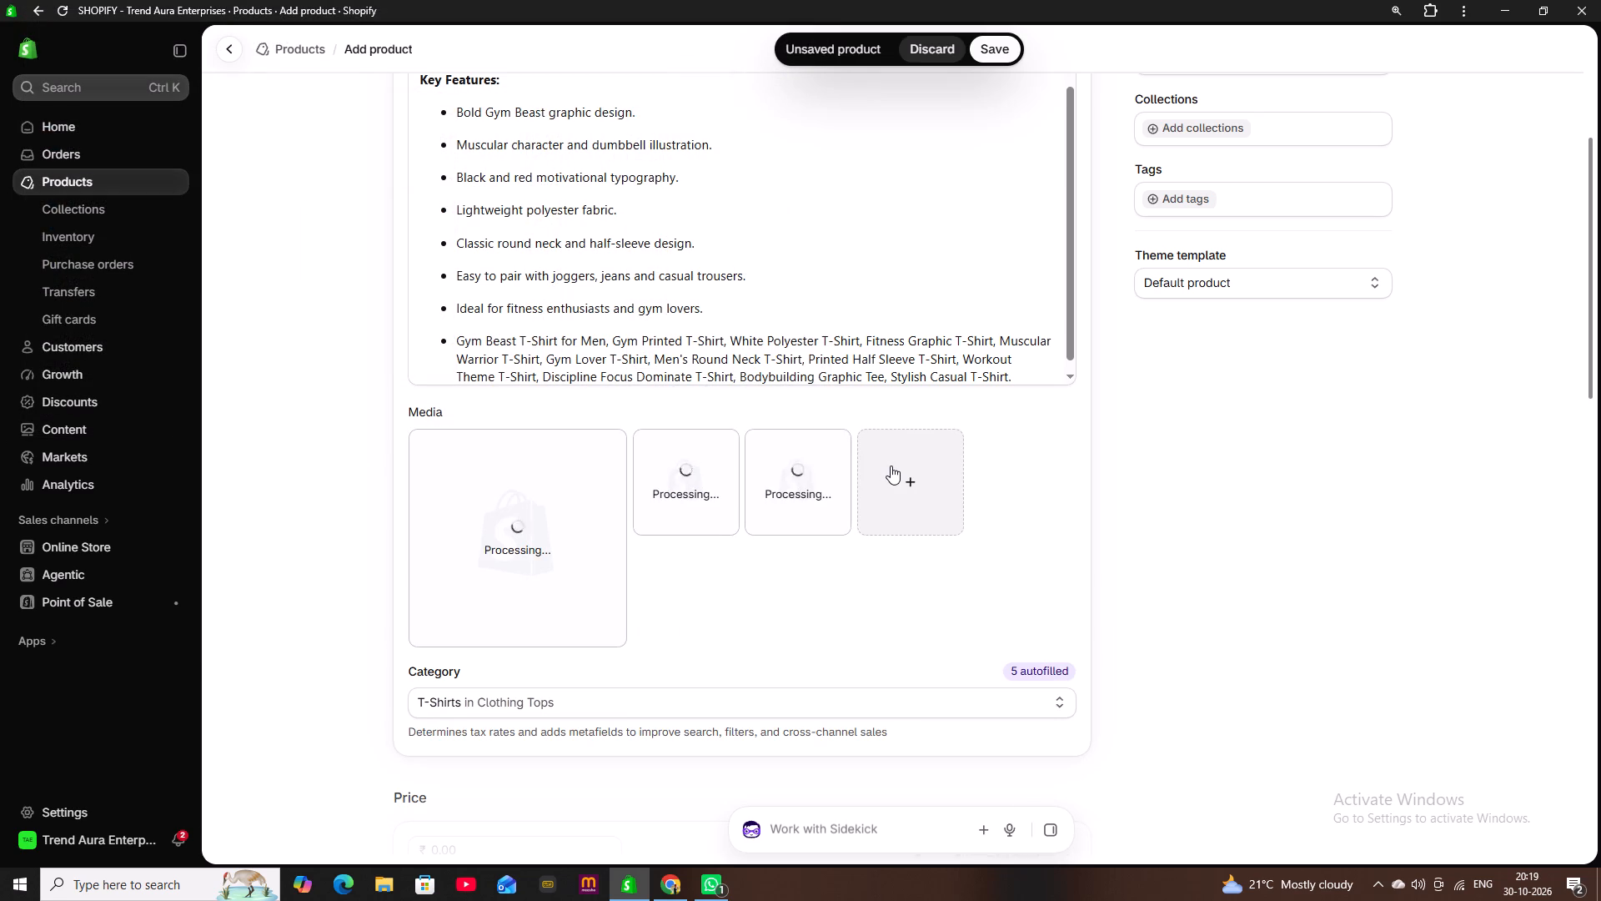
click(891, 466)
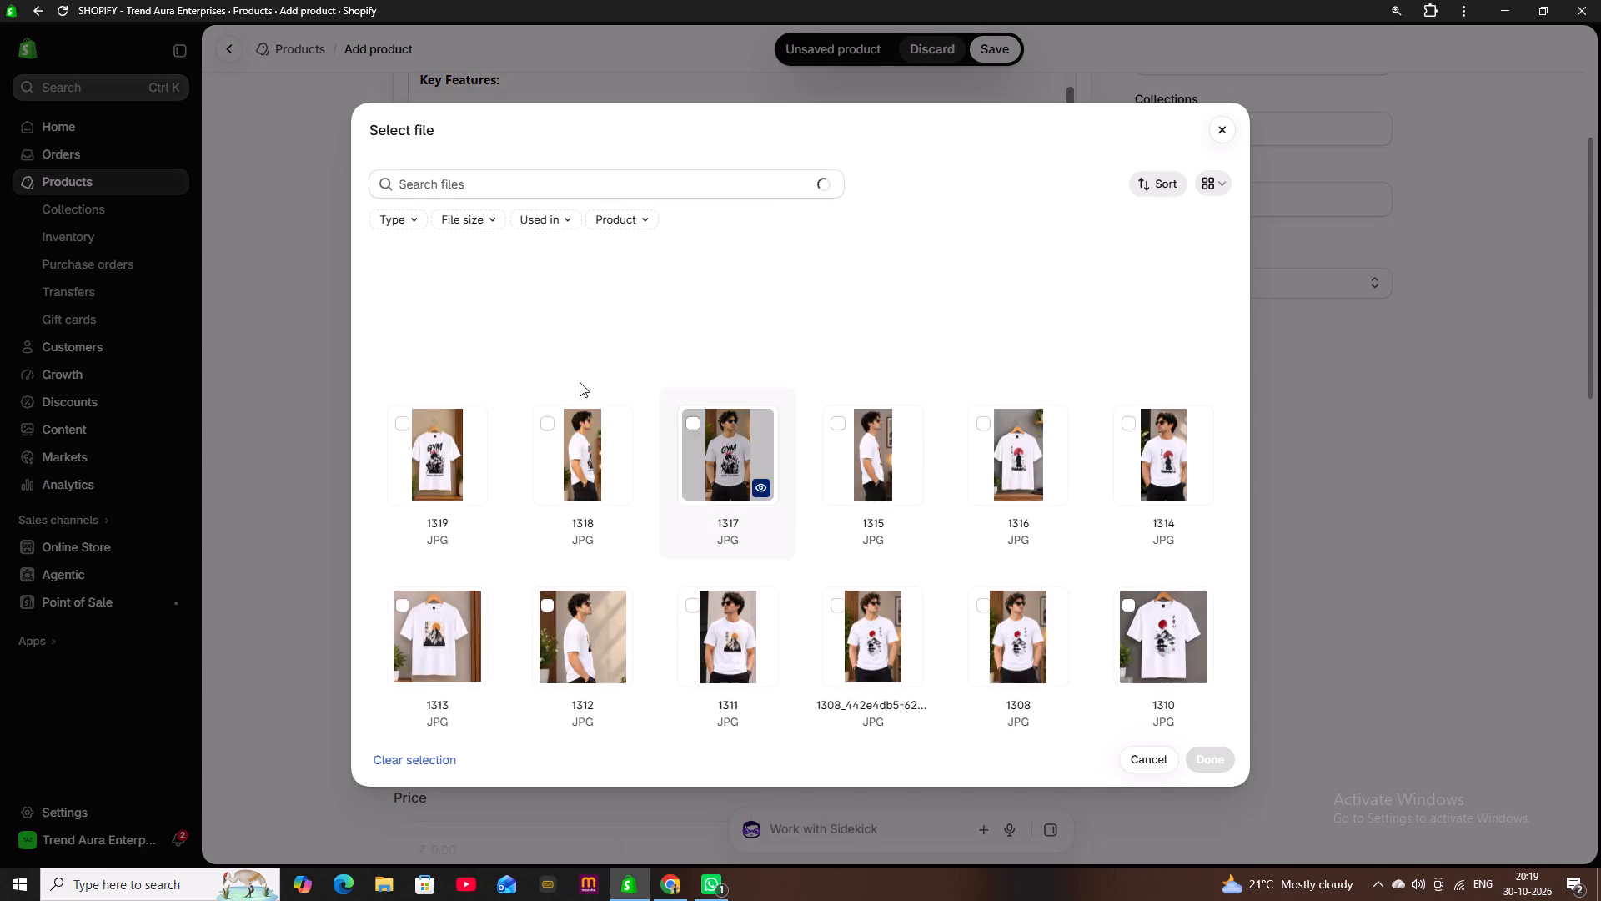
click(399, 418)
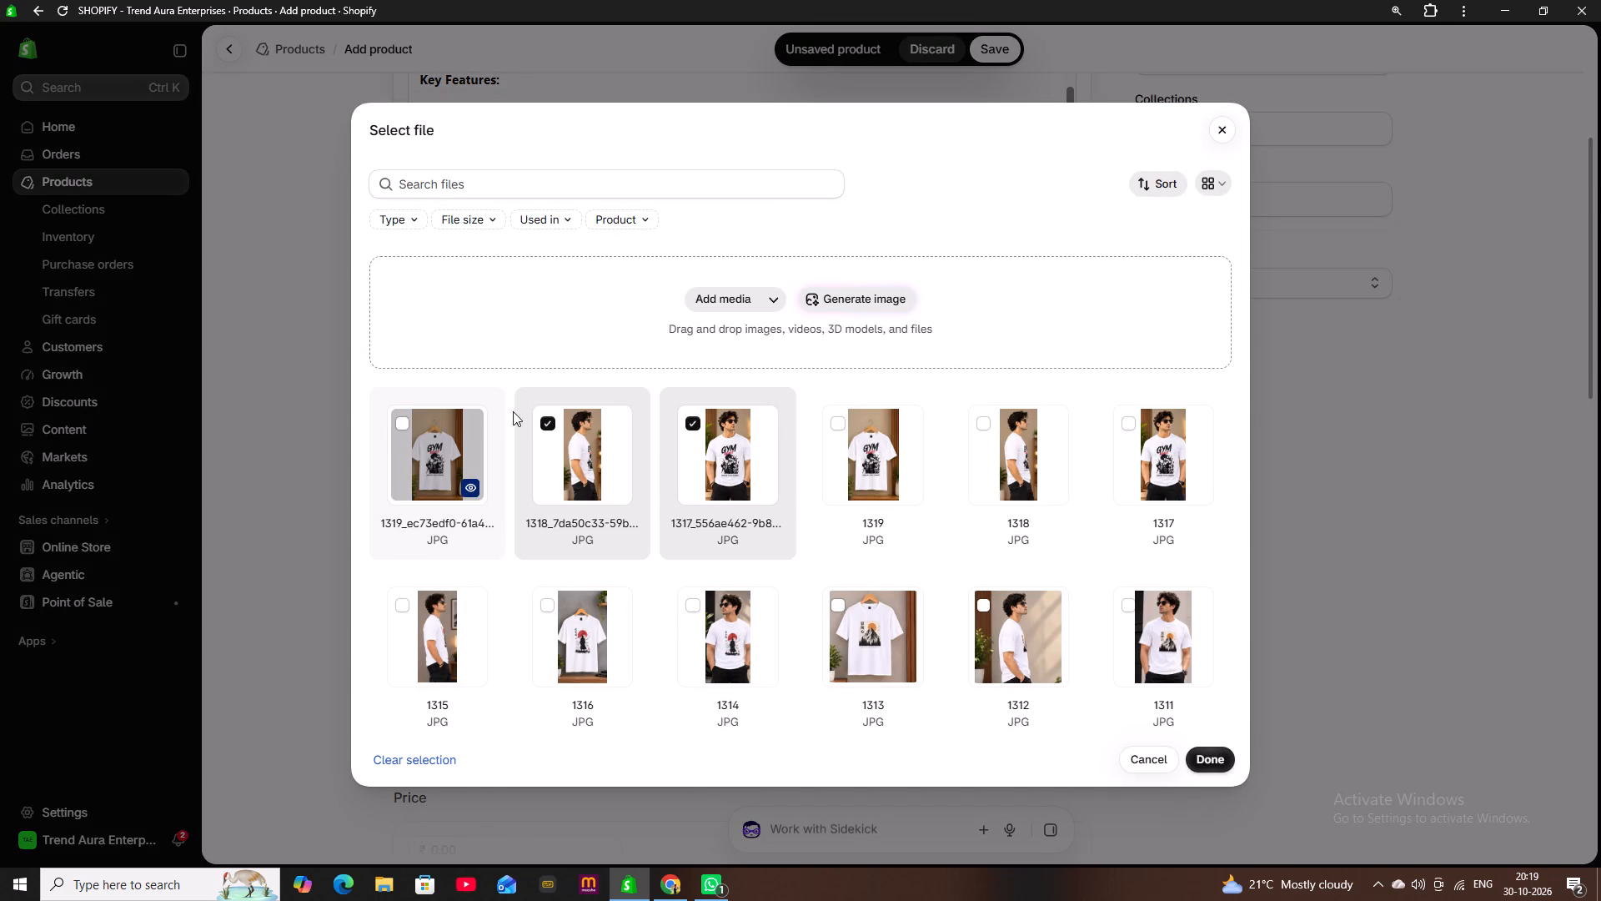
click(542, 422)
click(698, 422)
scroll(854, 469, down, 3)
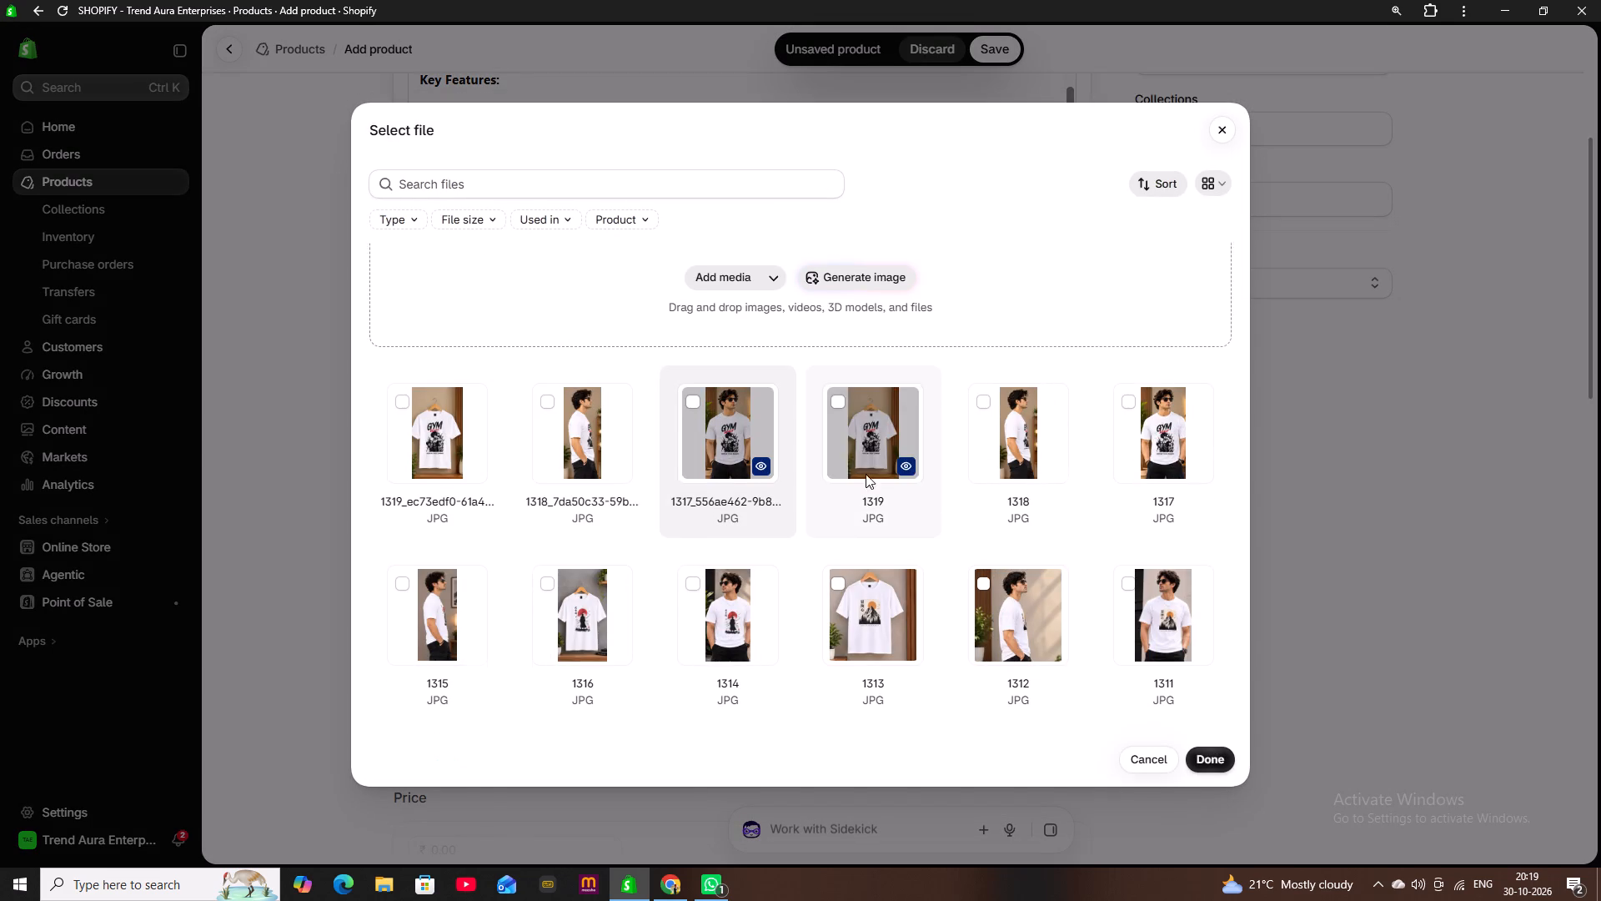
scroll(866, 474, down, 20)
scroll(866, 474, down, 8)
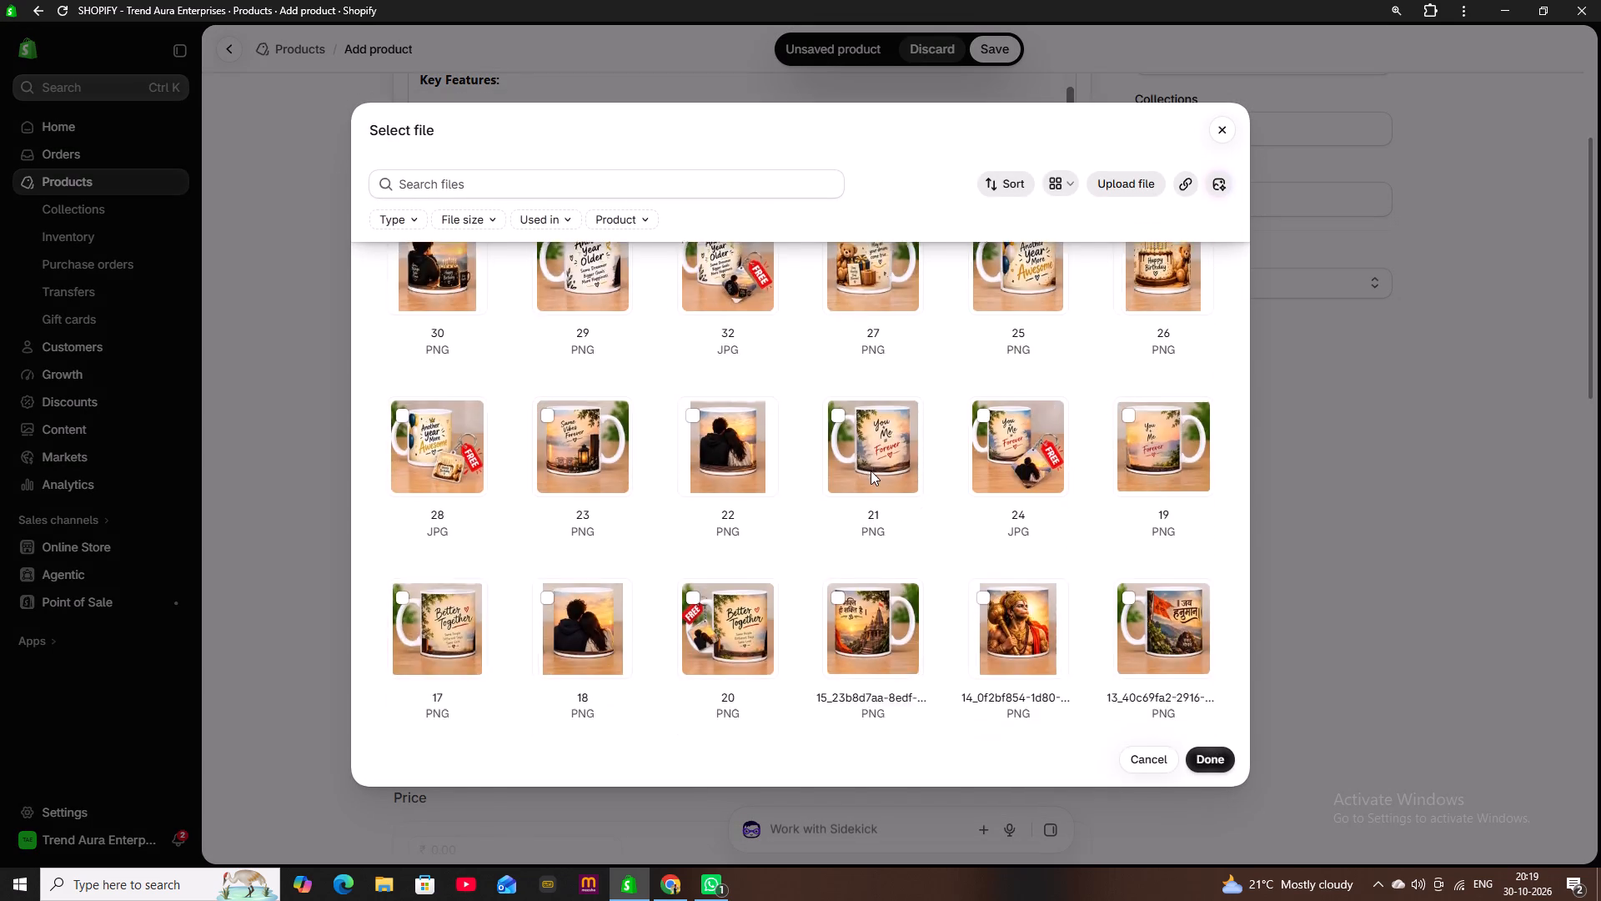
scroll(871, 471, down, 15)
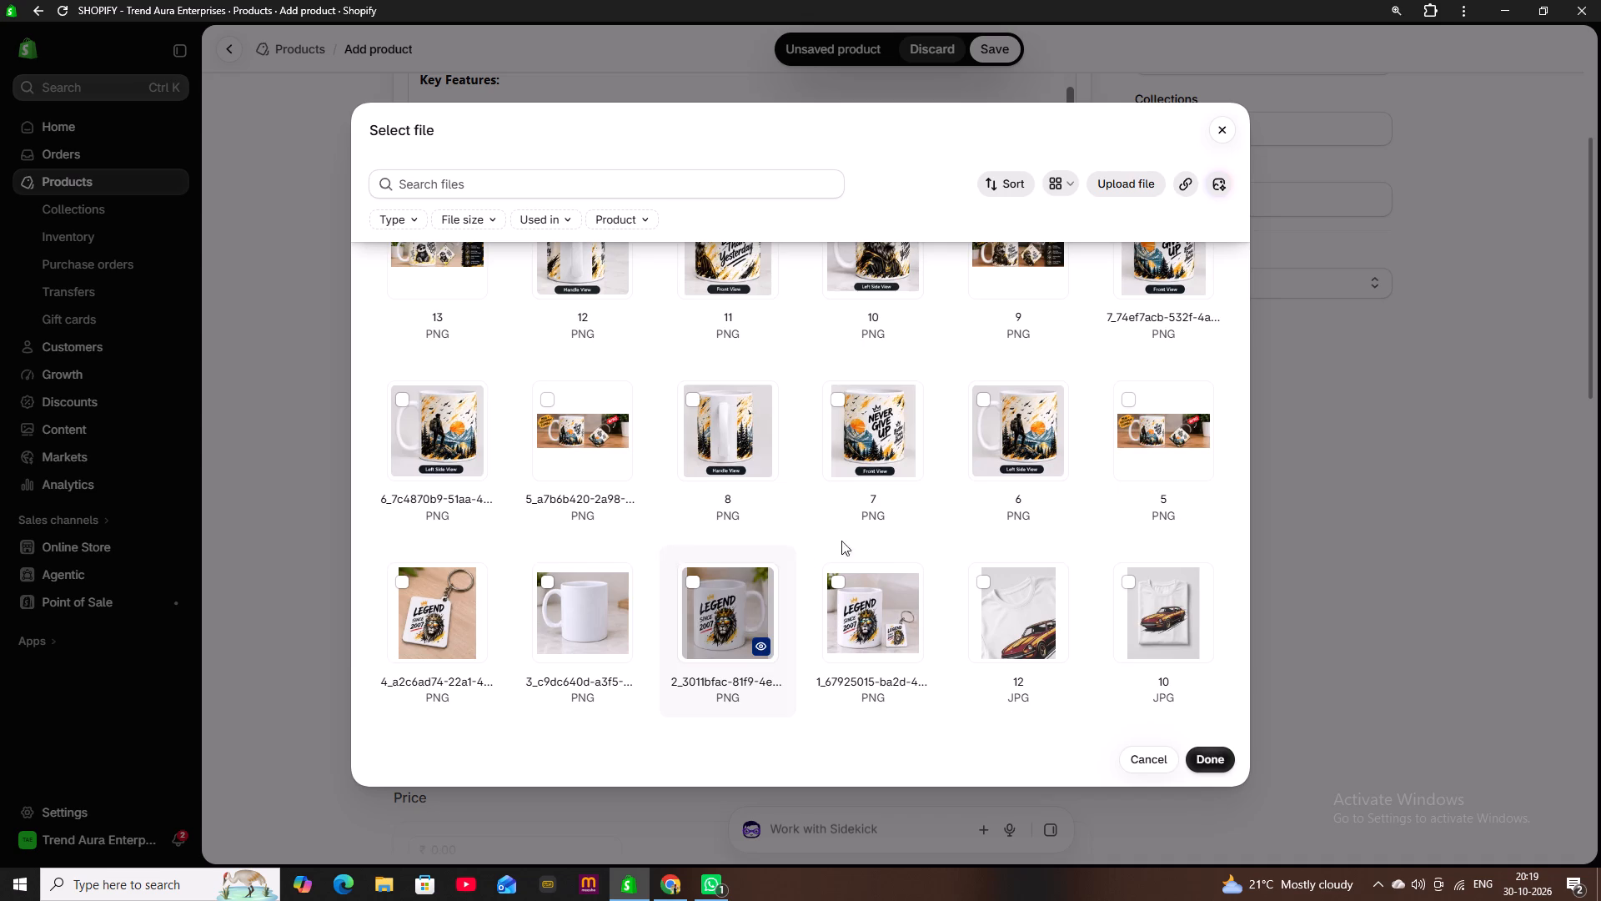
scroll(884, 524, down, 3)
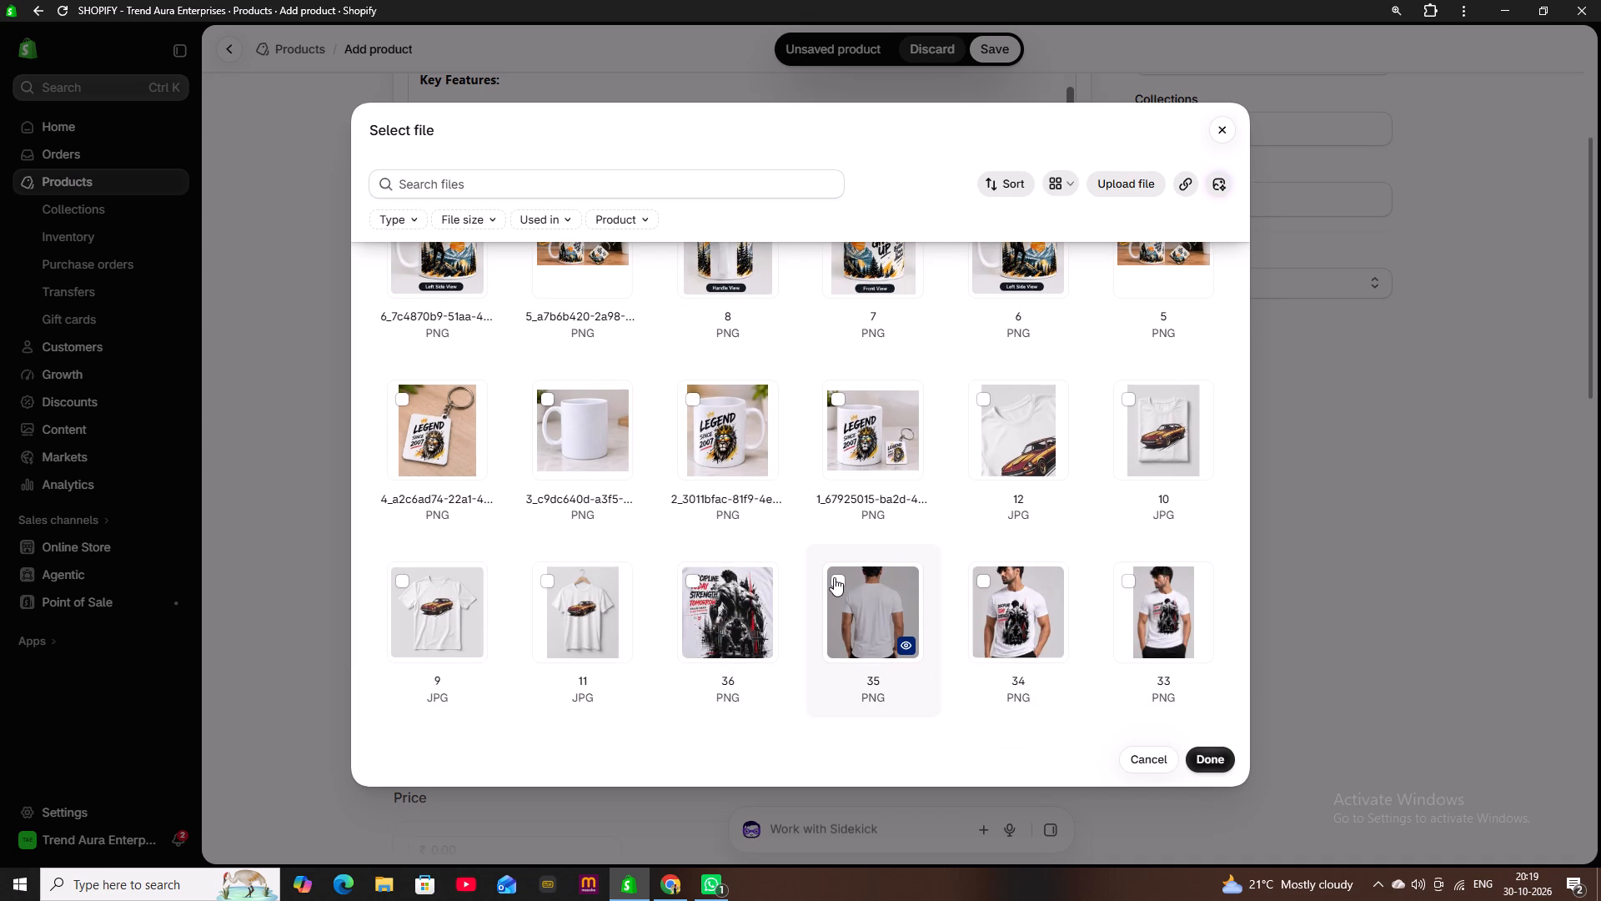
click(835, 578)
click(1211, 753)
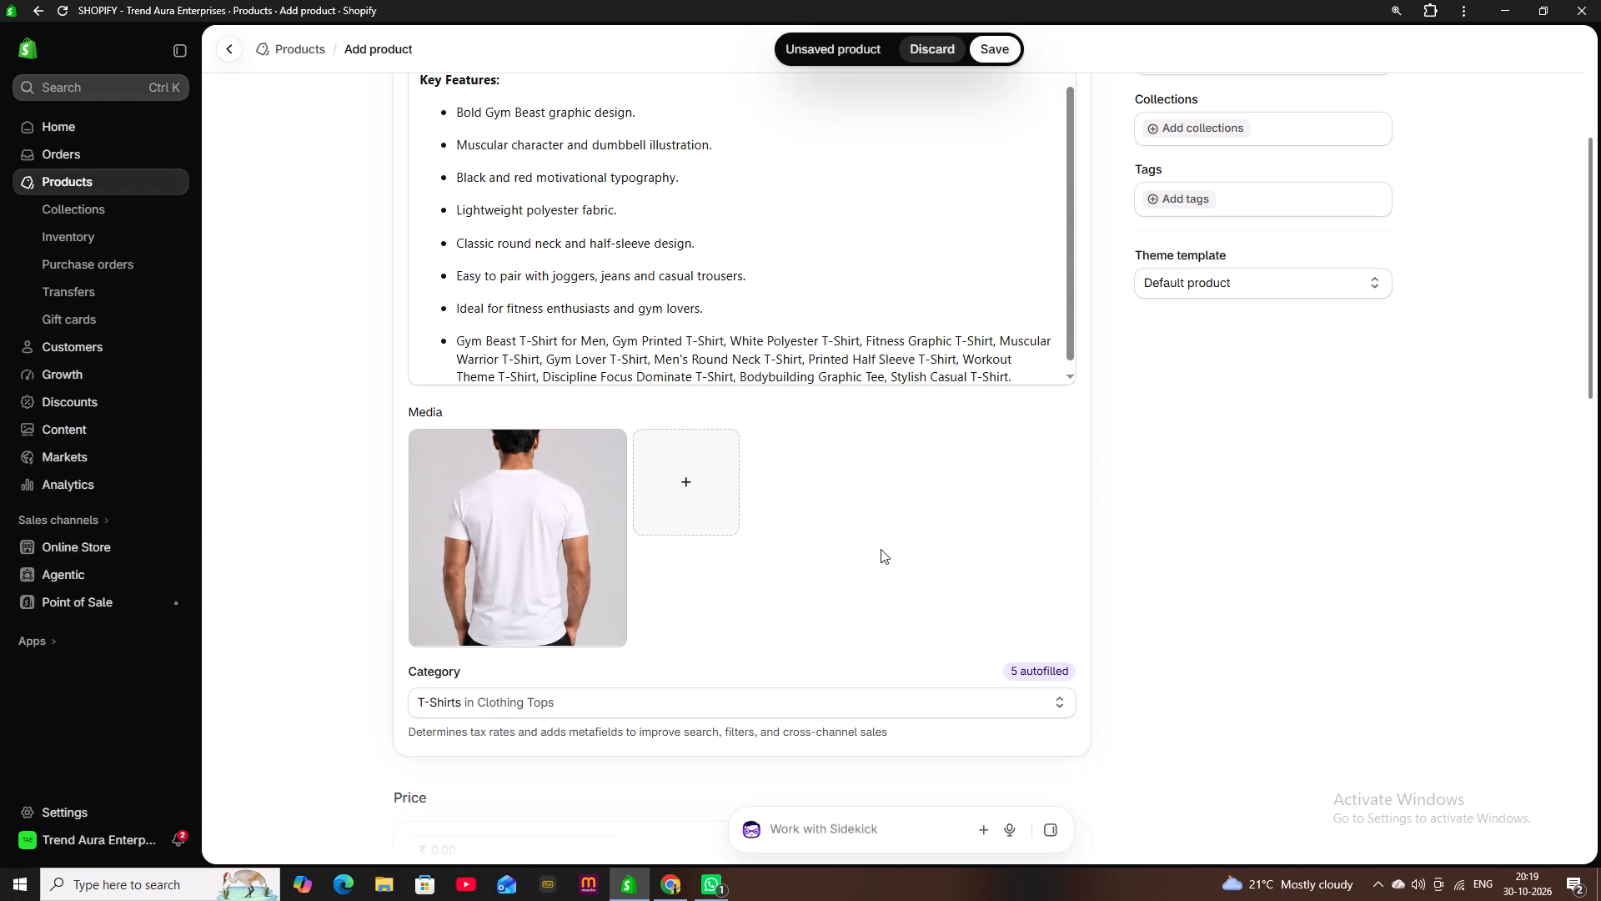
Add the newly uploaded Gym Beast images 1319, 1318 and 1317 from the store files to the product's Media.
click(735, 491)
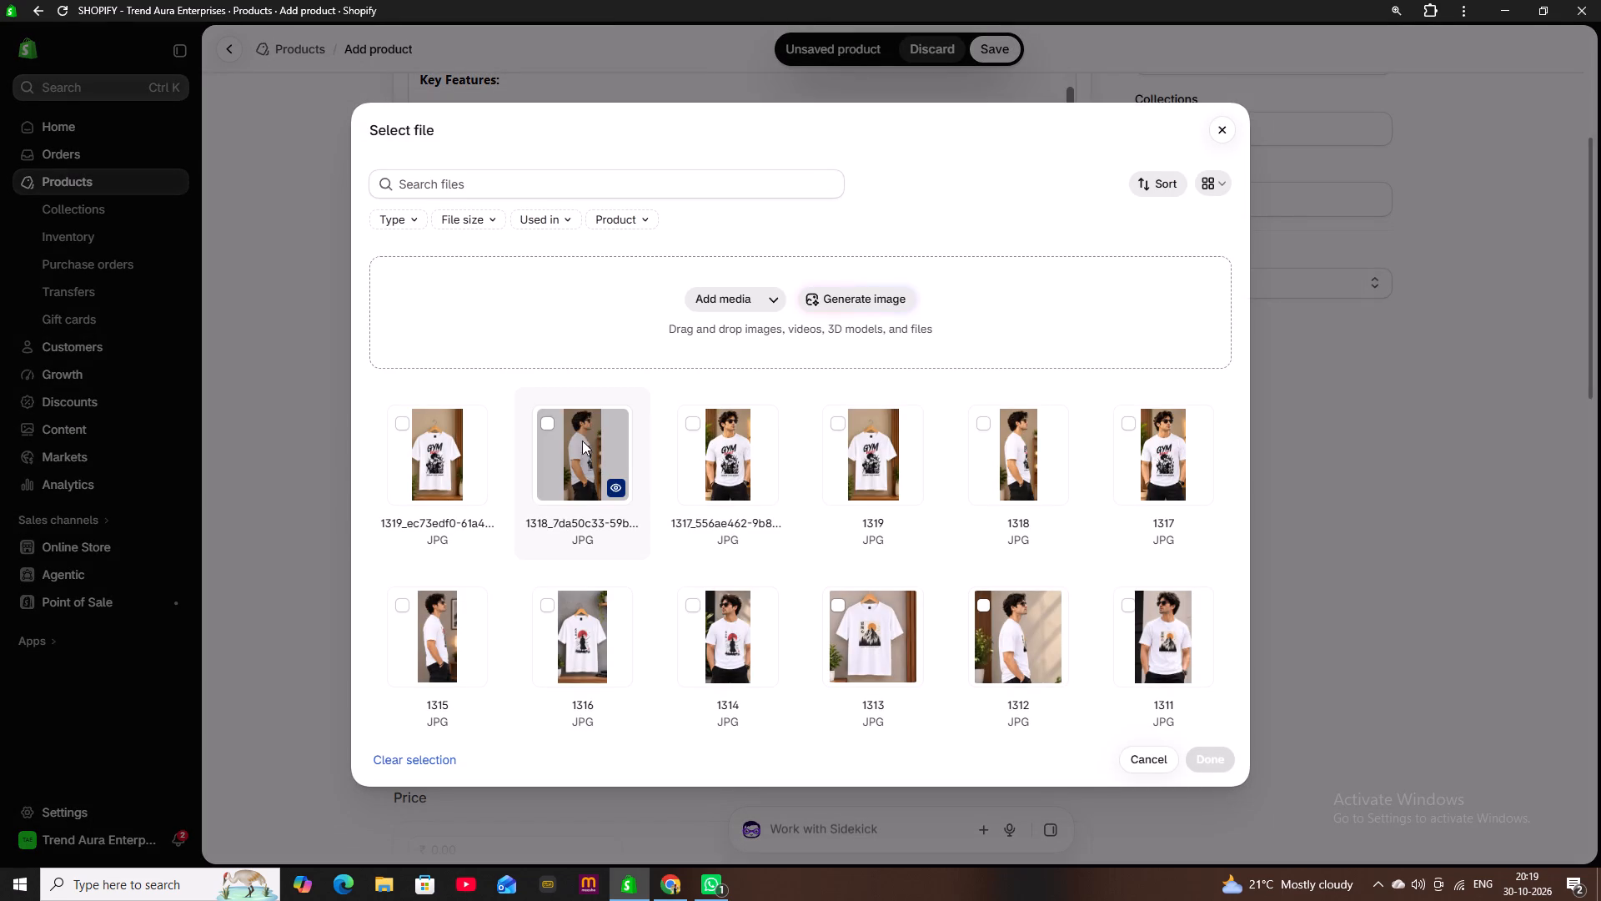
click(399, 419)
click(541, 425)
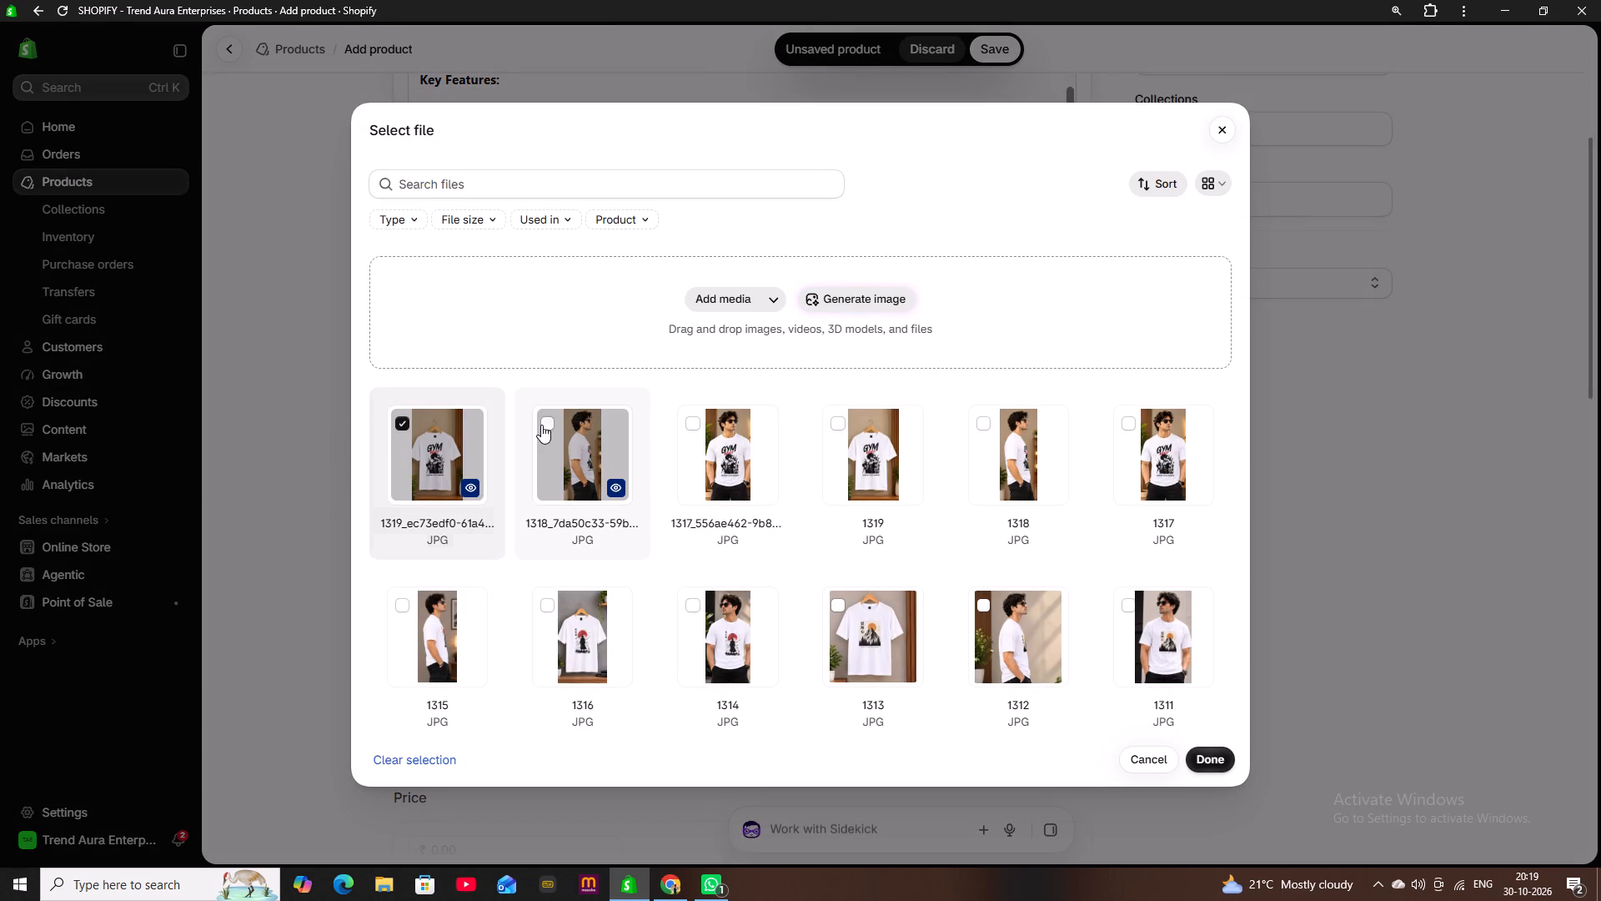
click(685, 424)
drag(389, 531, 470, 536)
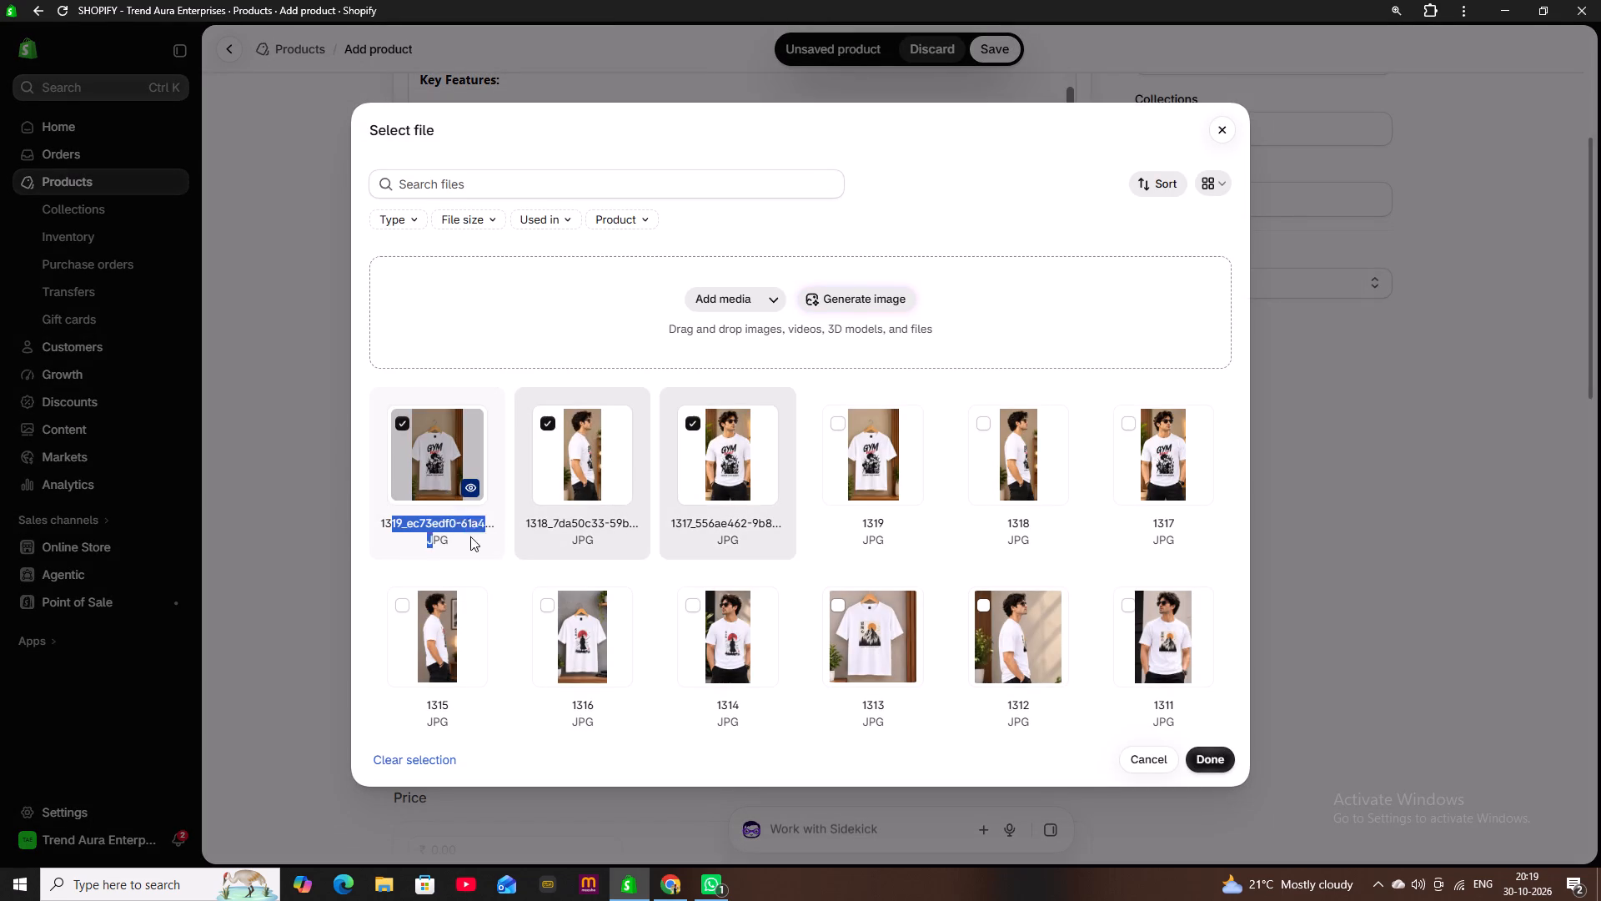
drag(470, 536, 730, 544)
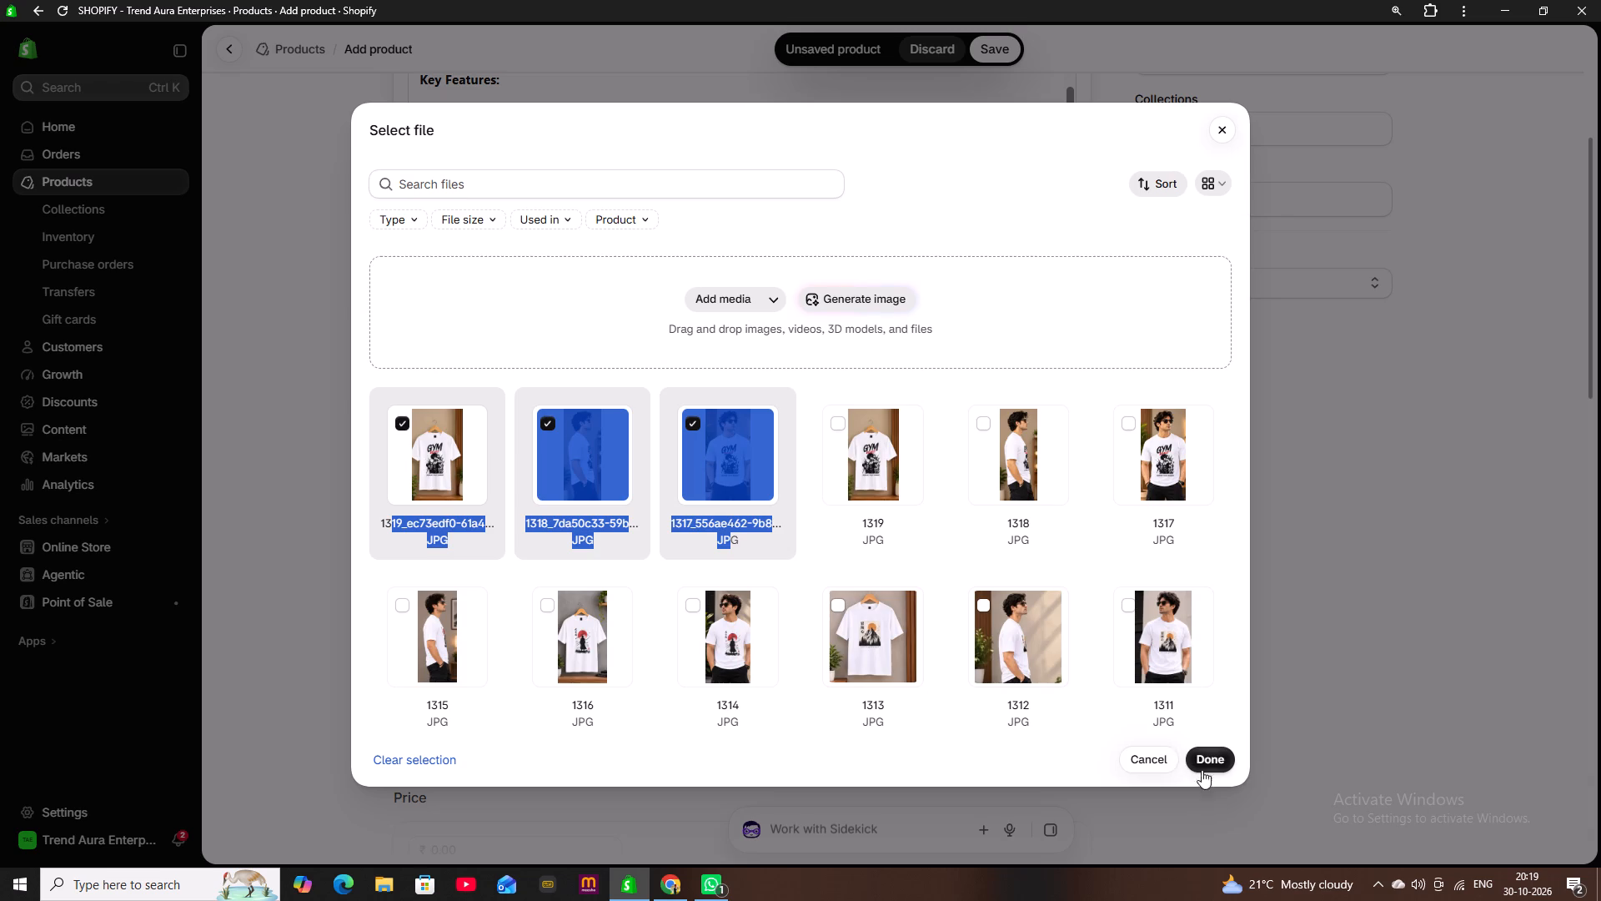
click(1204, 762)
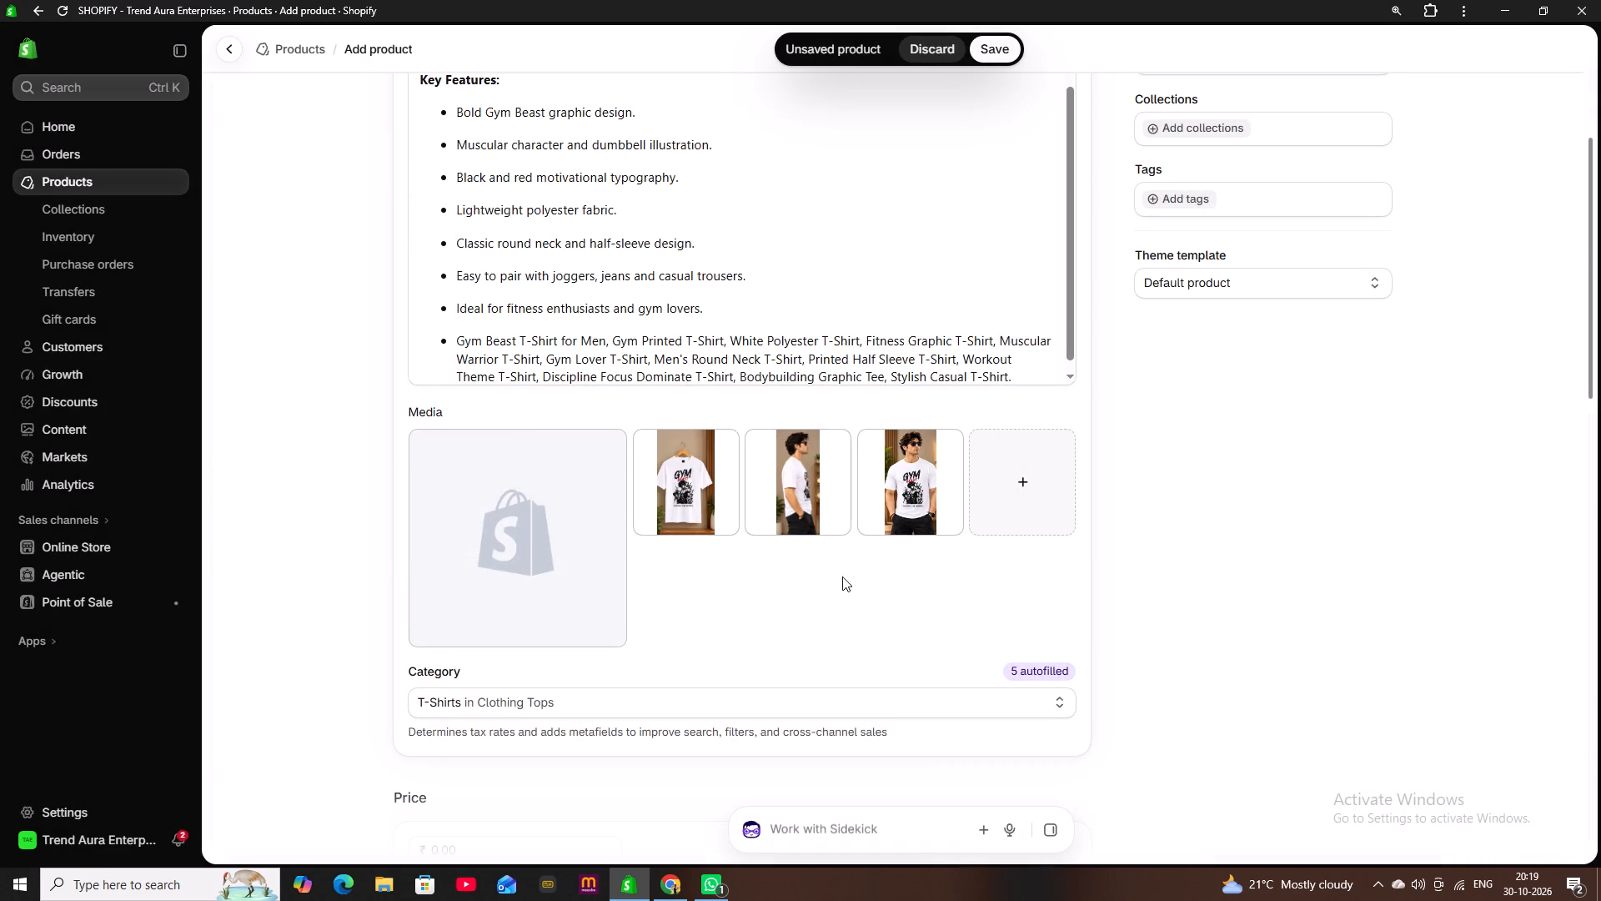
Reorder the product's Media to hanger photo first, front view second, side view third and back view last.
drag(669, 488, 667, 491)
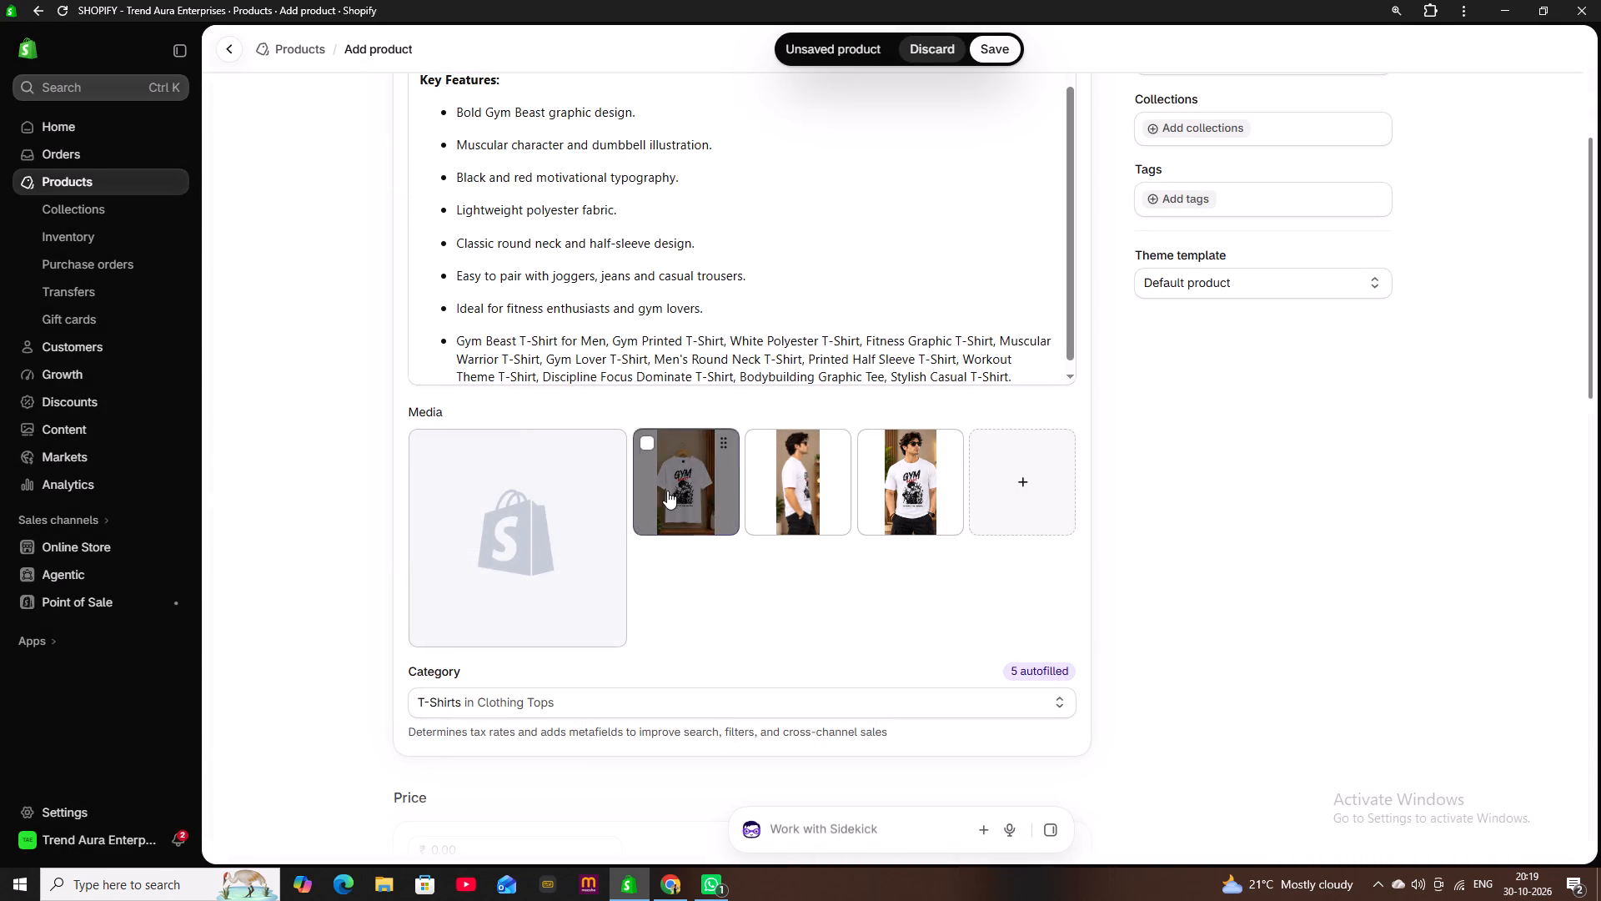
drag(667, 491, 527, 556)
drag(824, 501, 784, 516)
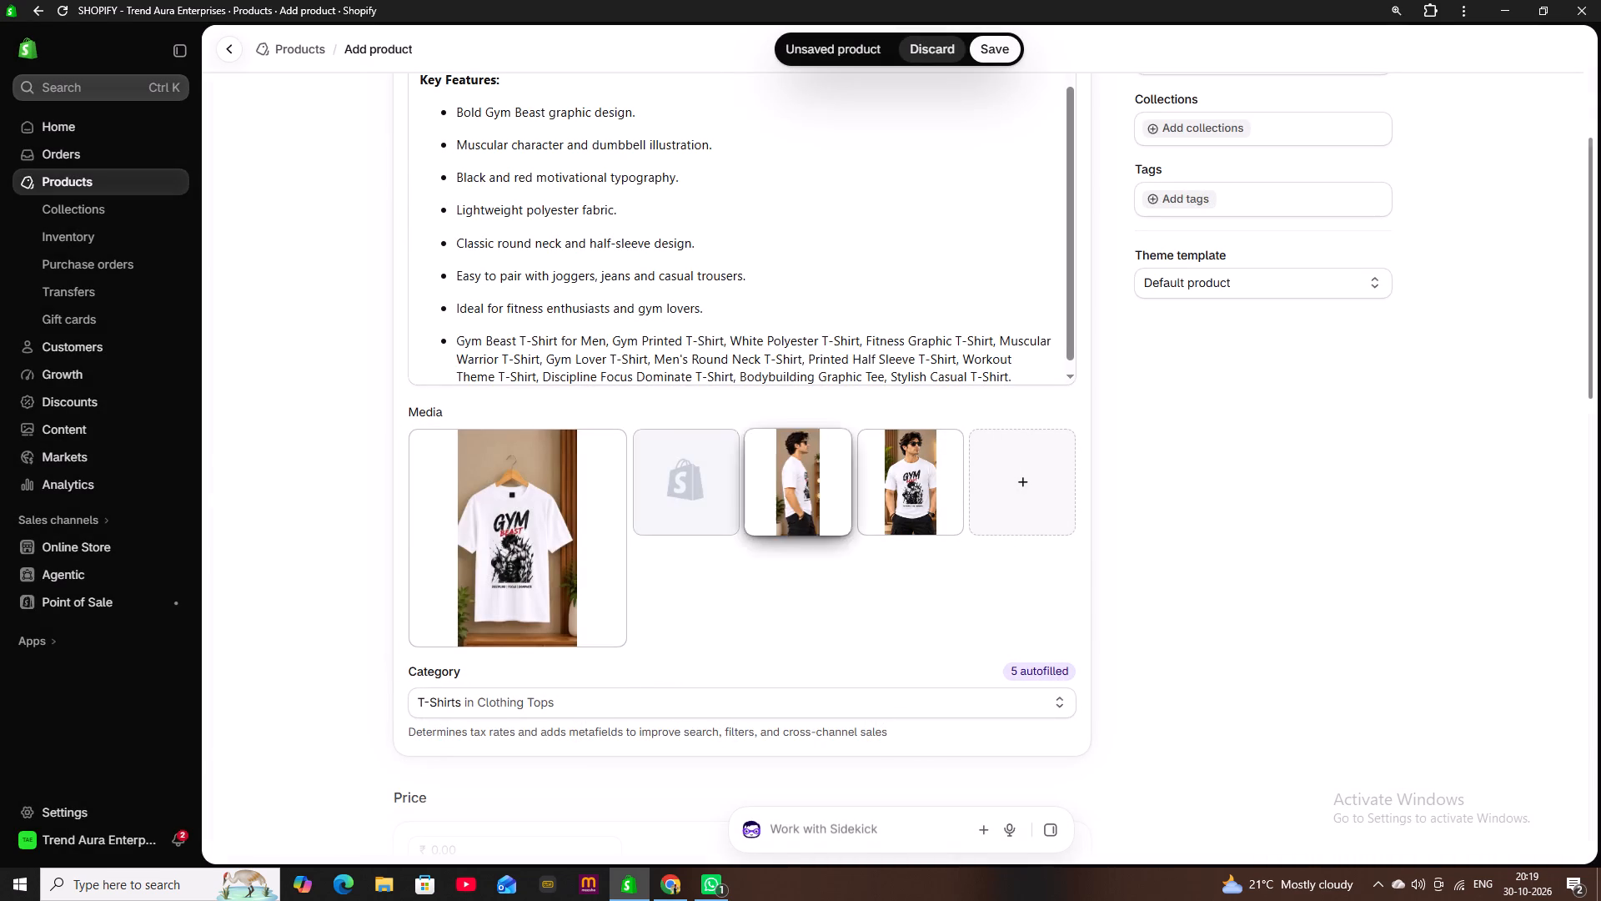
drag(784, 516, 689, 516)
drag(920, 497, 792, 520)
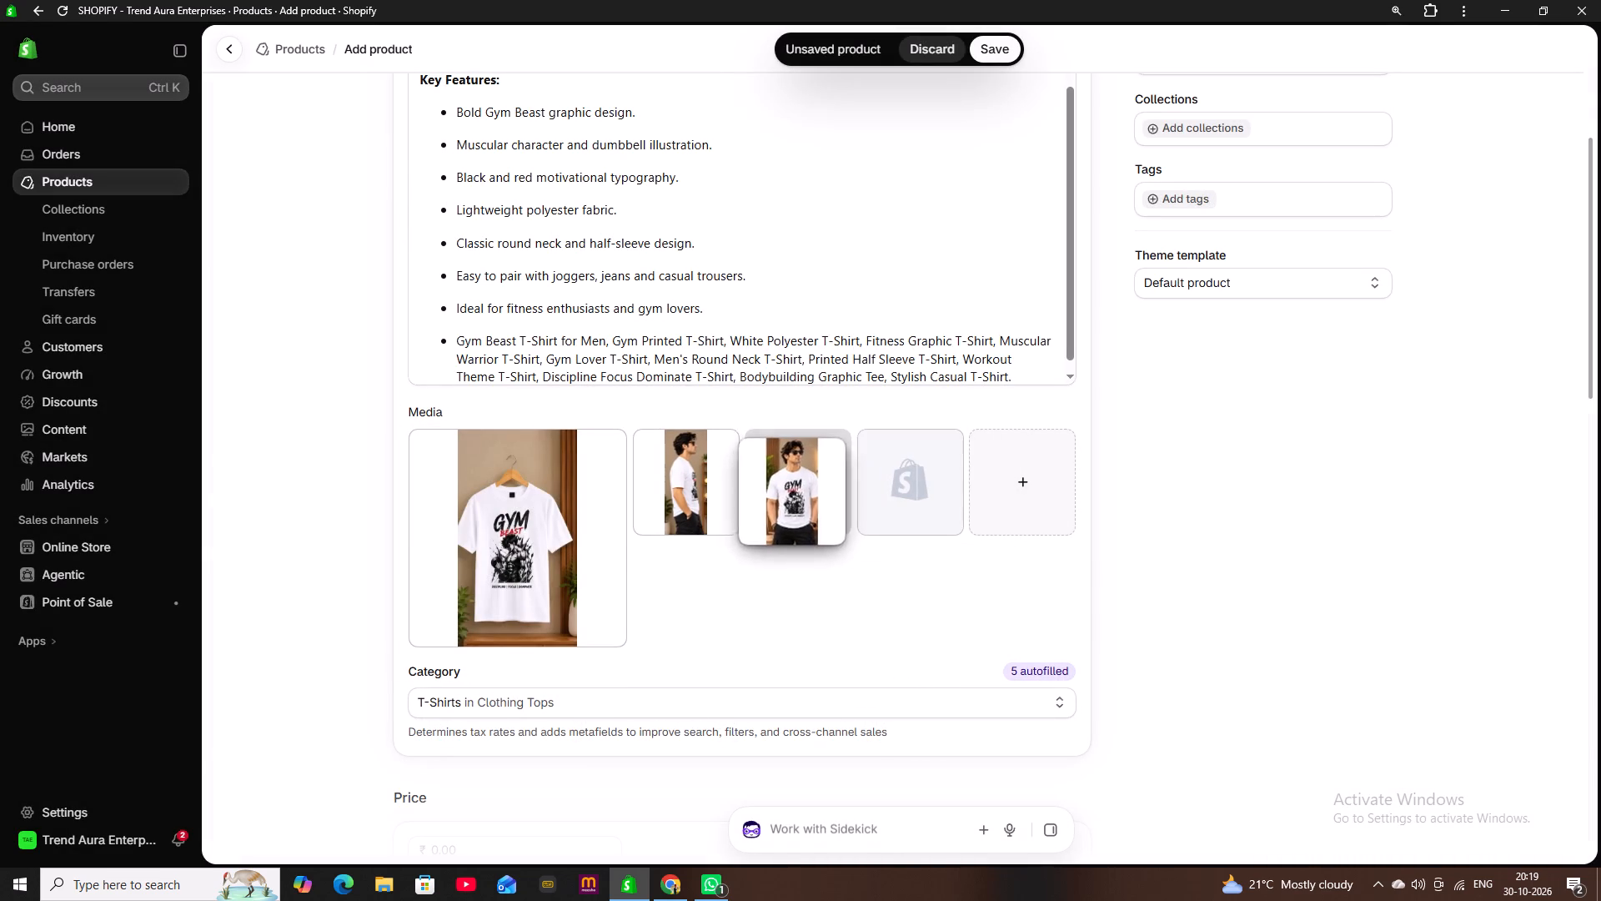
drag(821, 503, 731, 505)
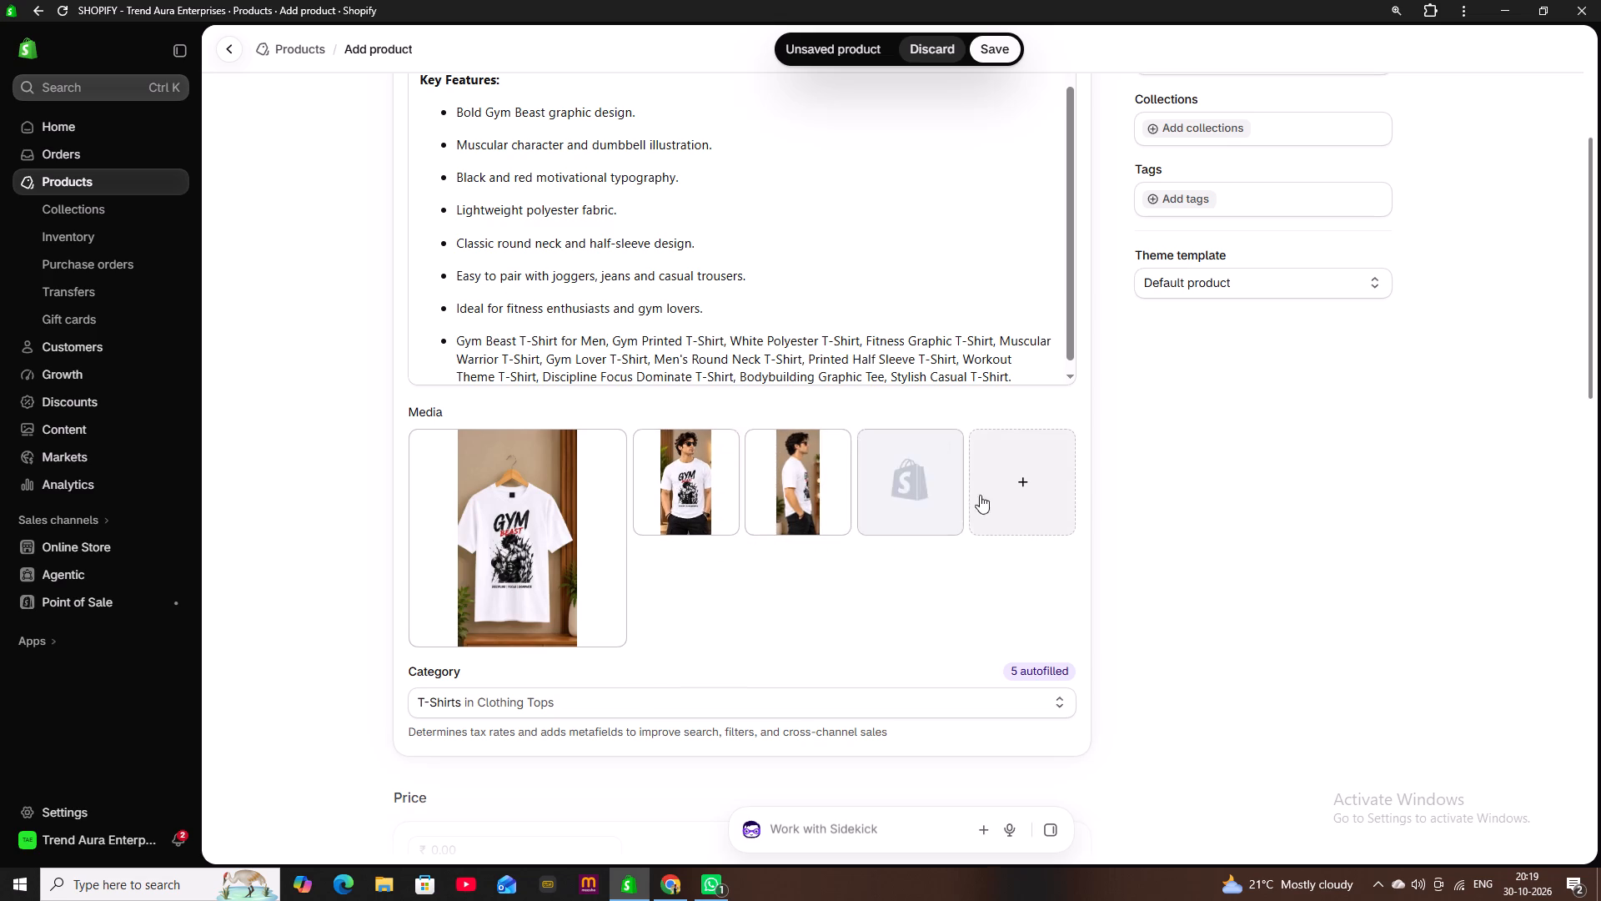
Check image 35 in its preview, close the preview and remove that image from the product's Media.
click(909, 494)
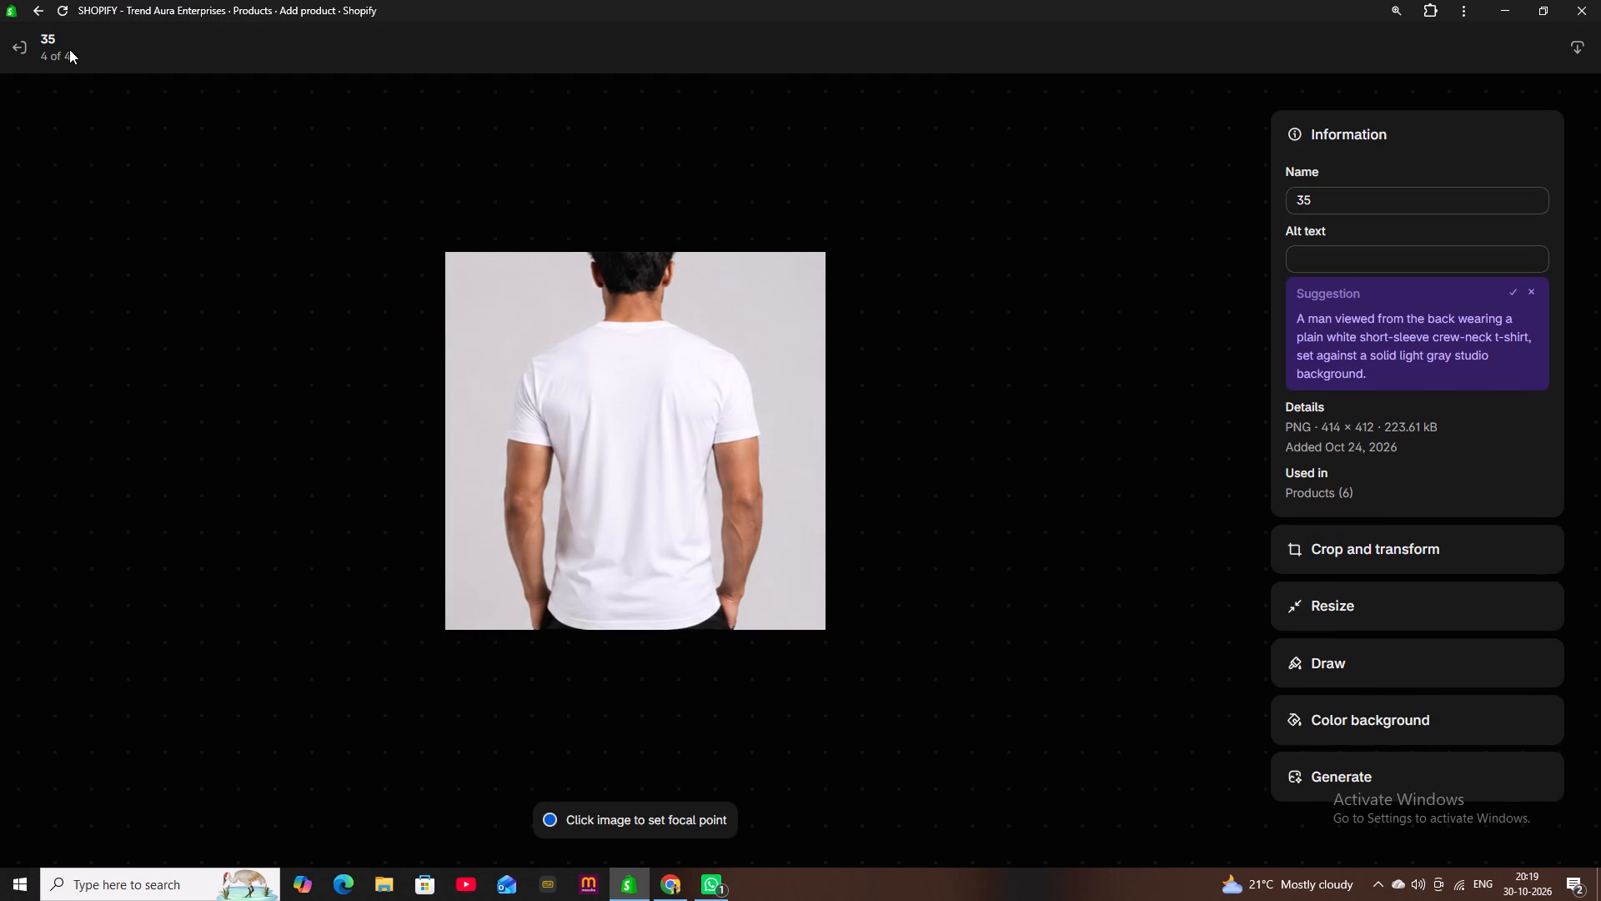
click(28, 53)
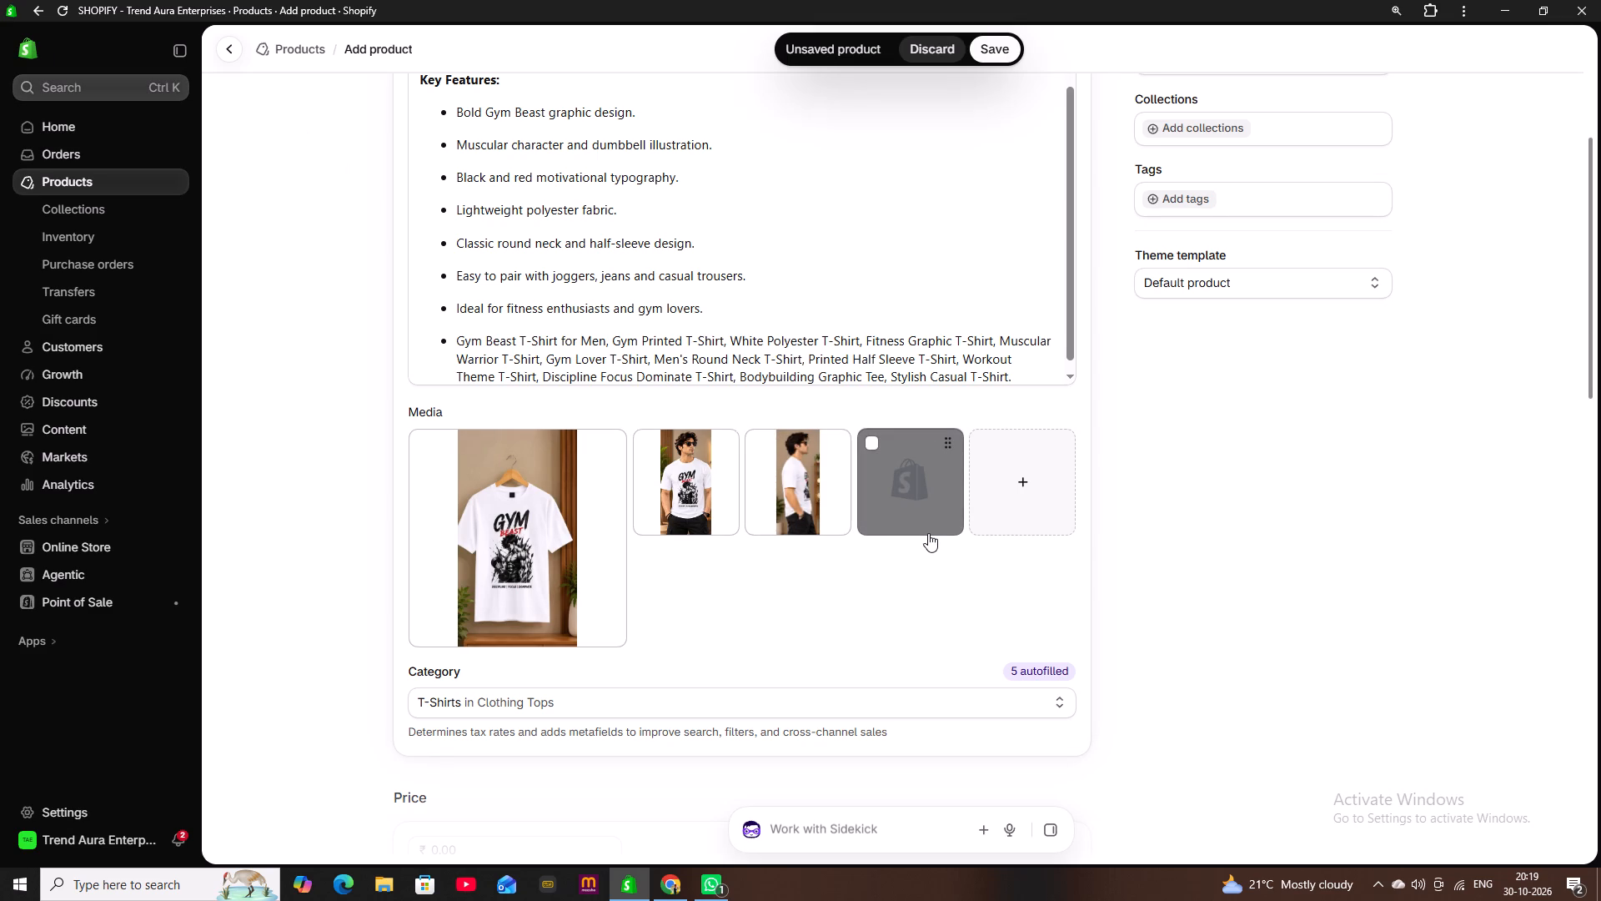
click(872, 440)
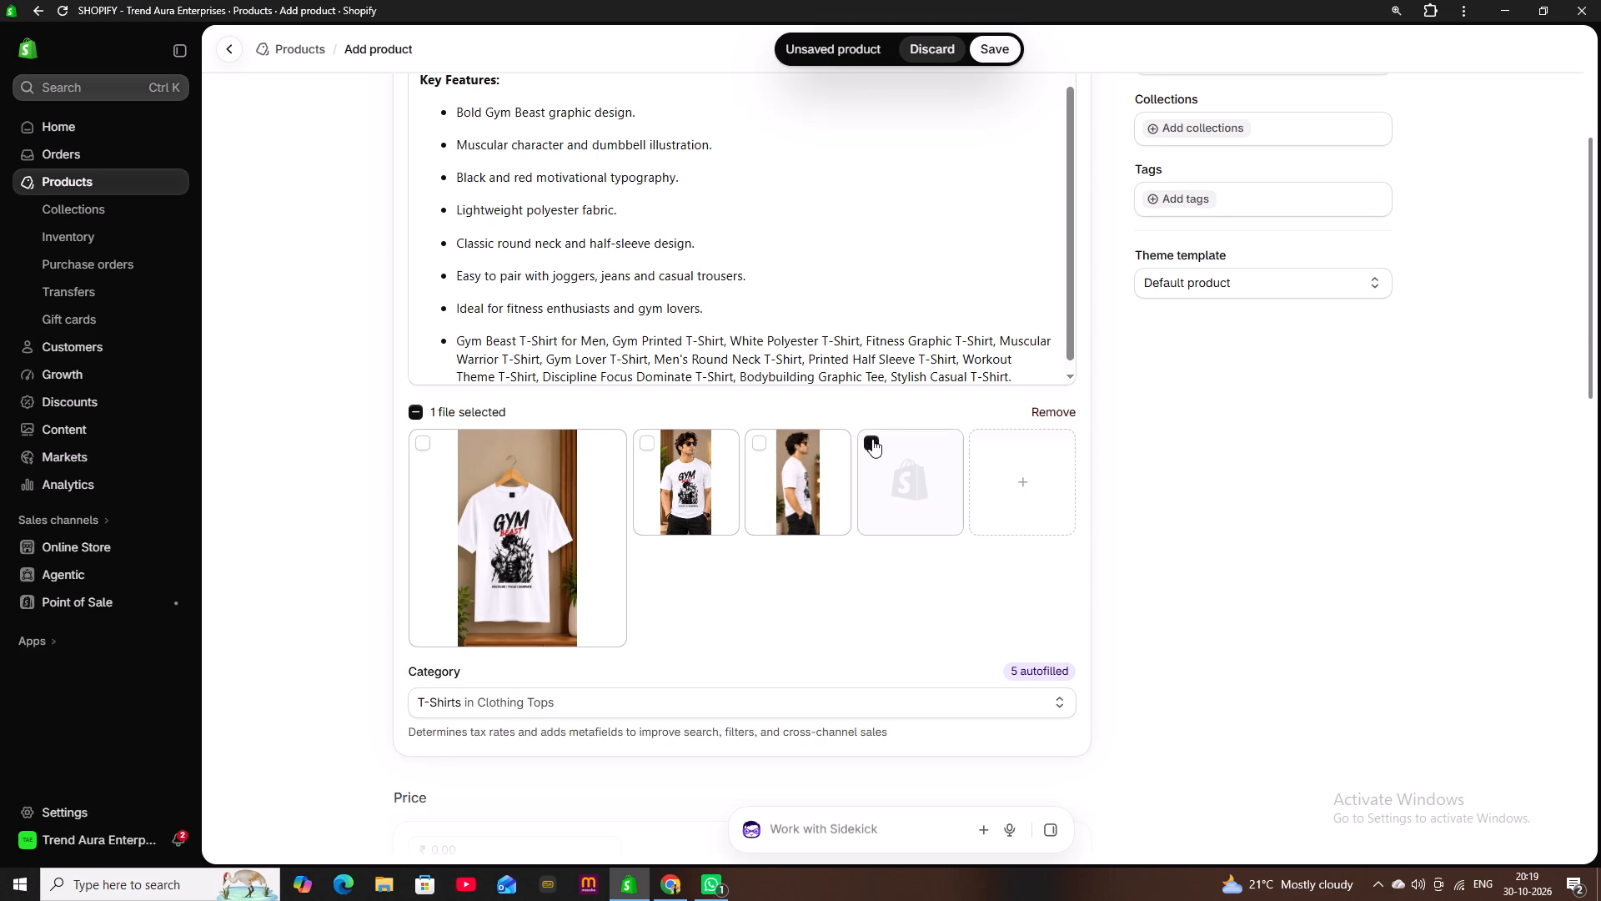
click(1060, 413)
Deselect images 1317, 1318 and 1319 in the store files and select only back-view image 35 for the product's Media.
click(954, 440)
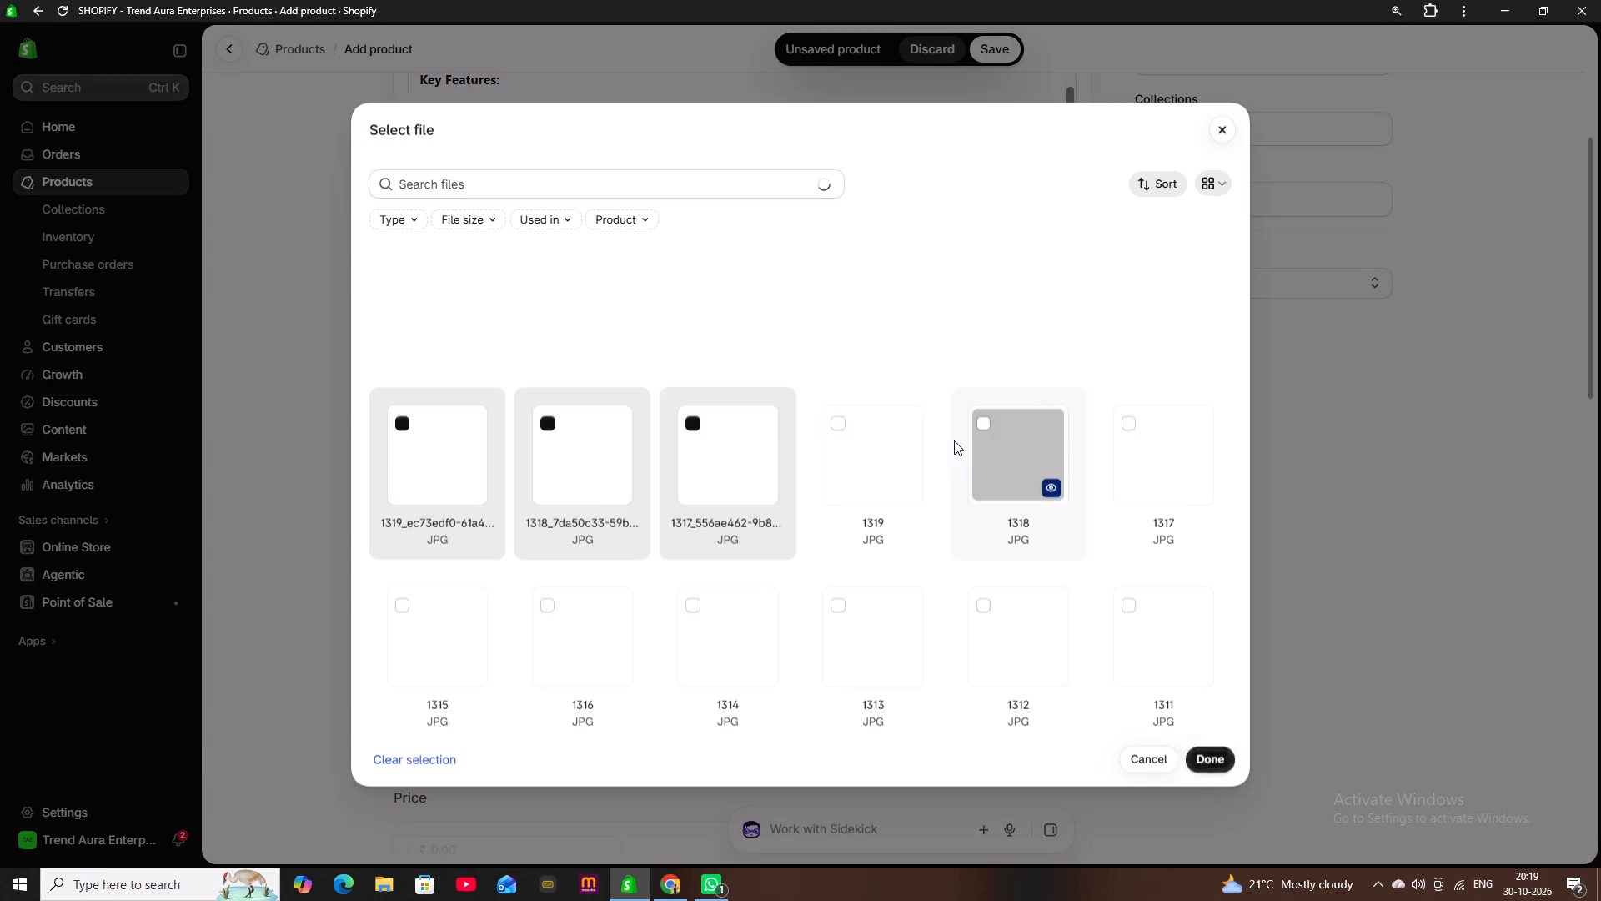
scroll(780, 445, down, 9)
scroll(780, 445, up, 8)
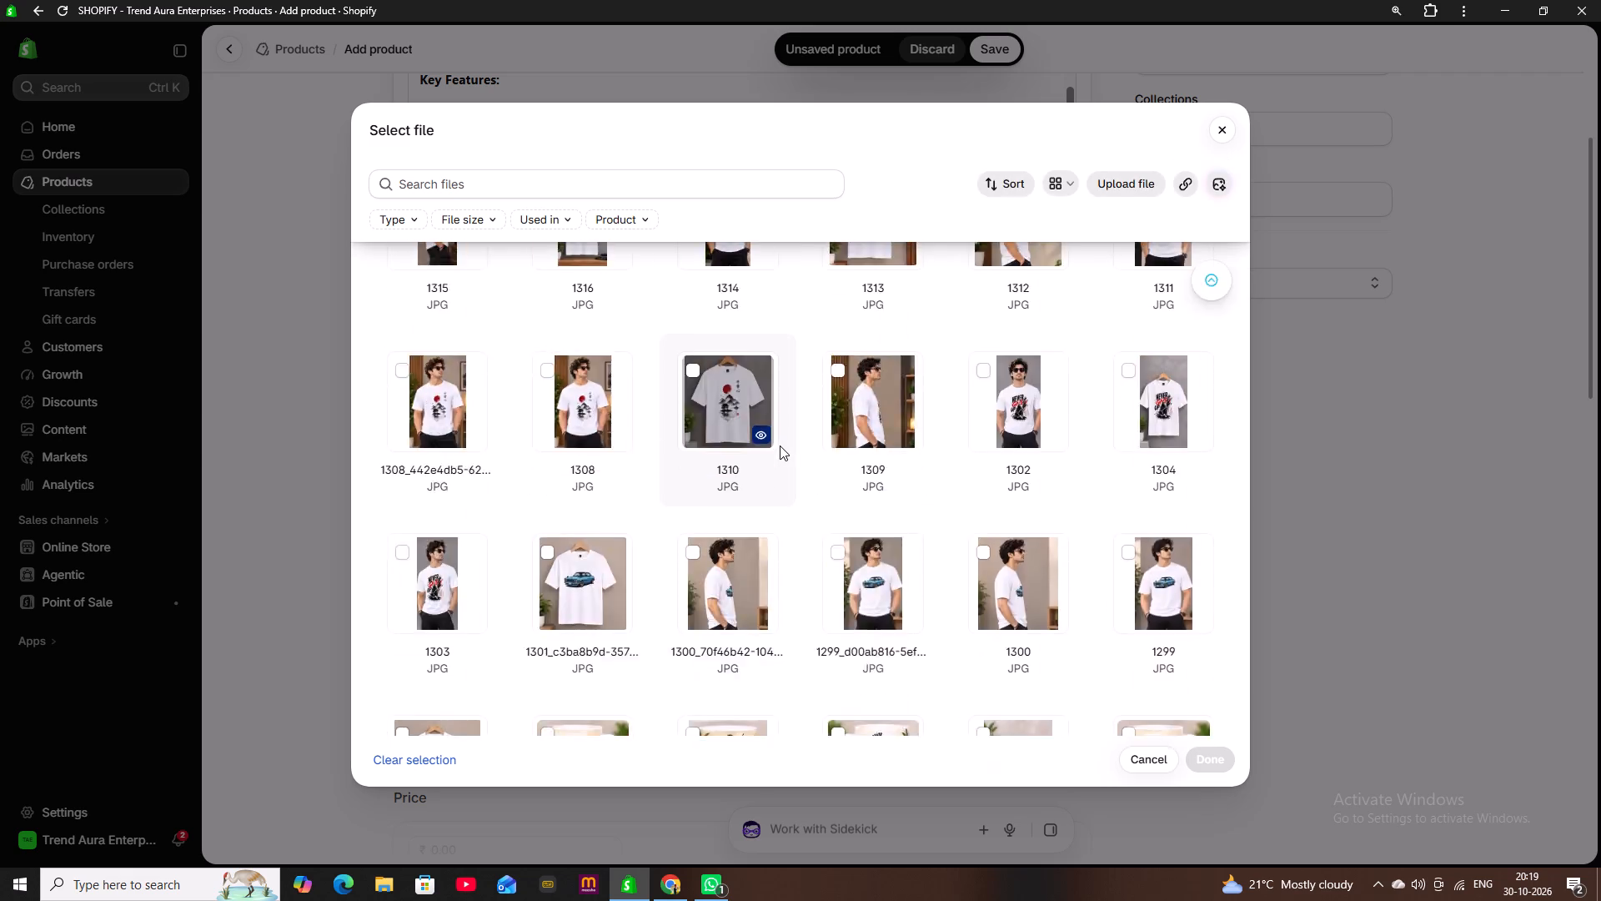
scroll(780, 445, up, 1)
click(692, 422)
click(550, 423)
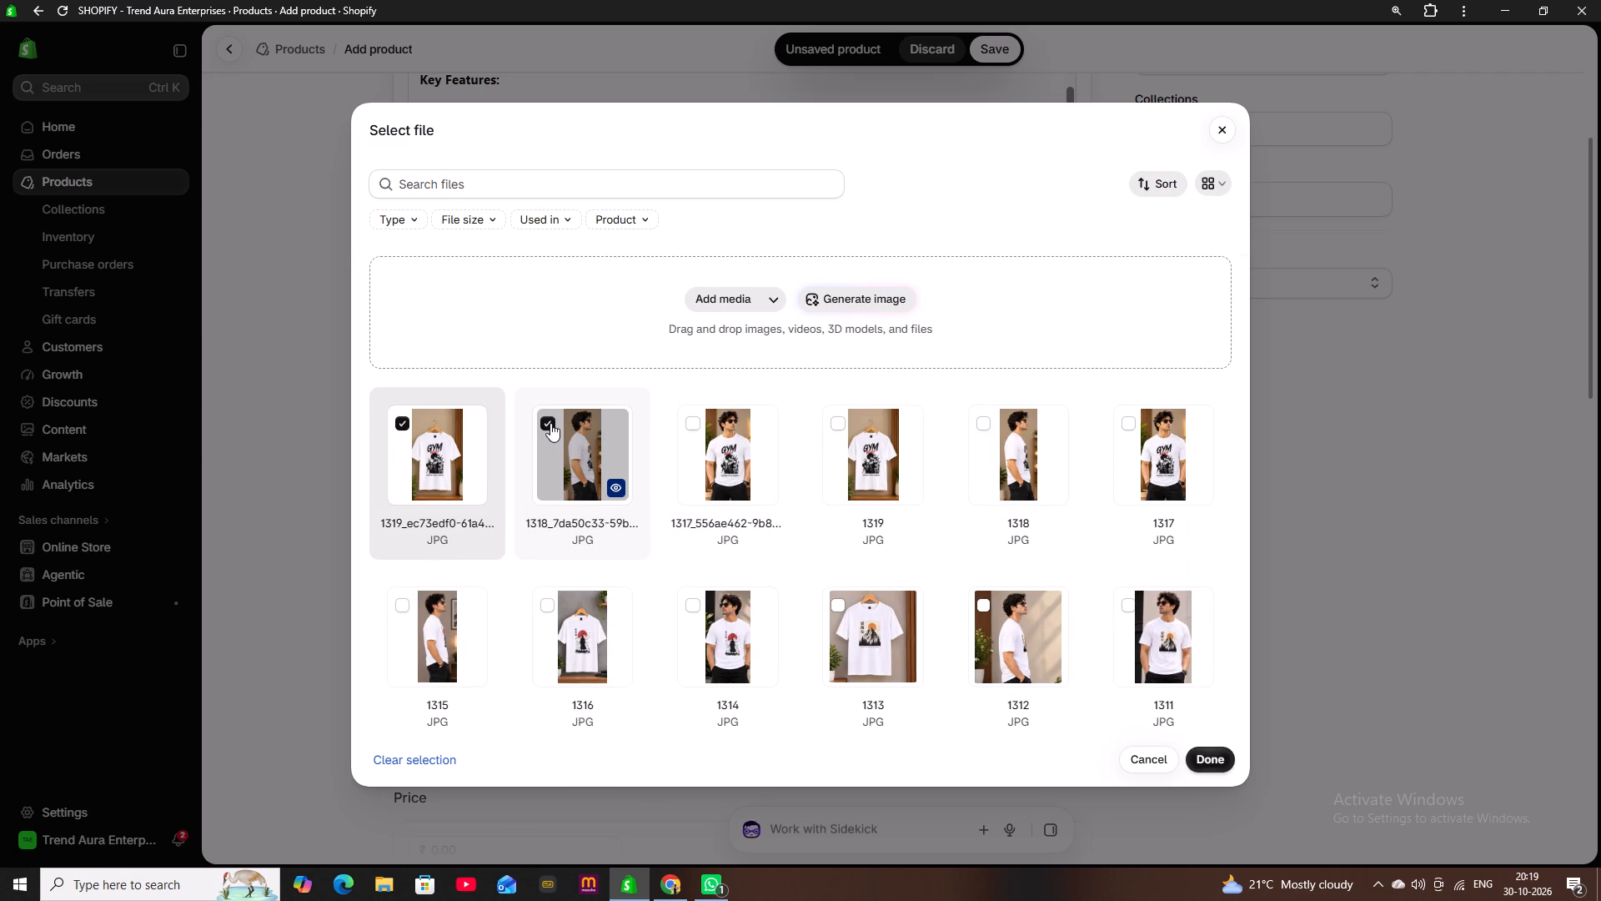
click(400, 420)
scroll(752, 490, down, 8)
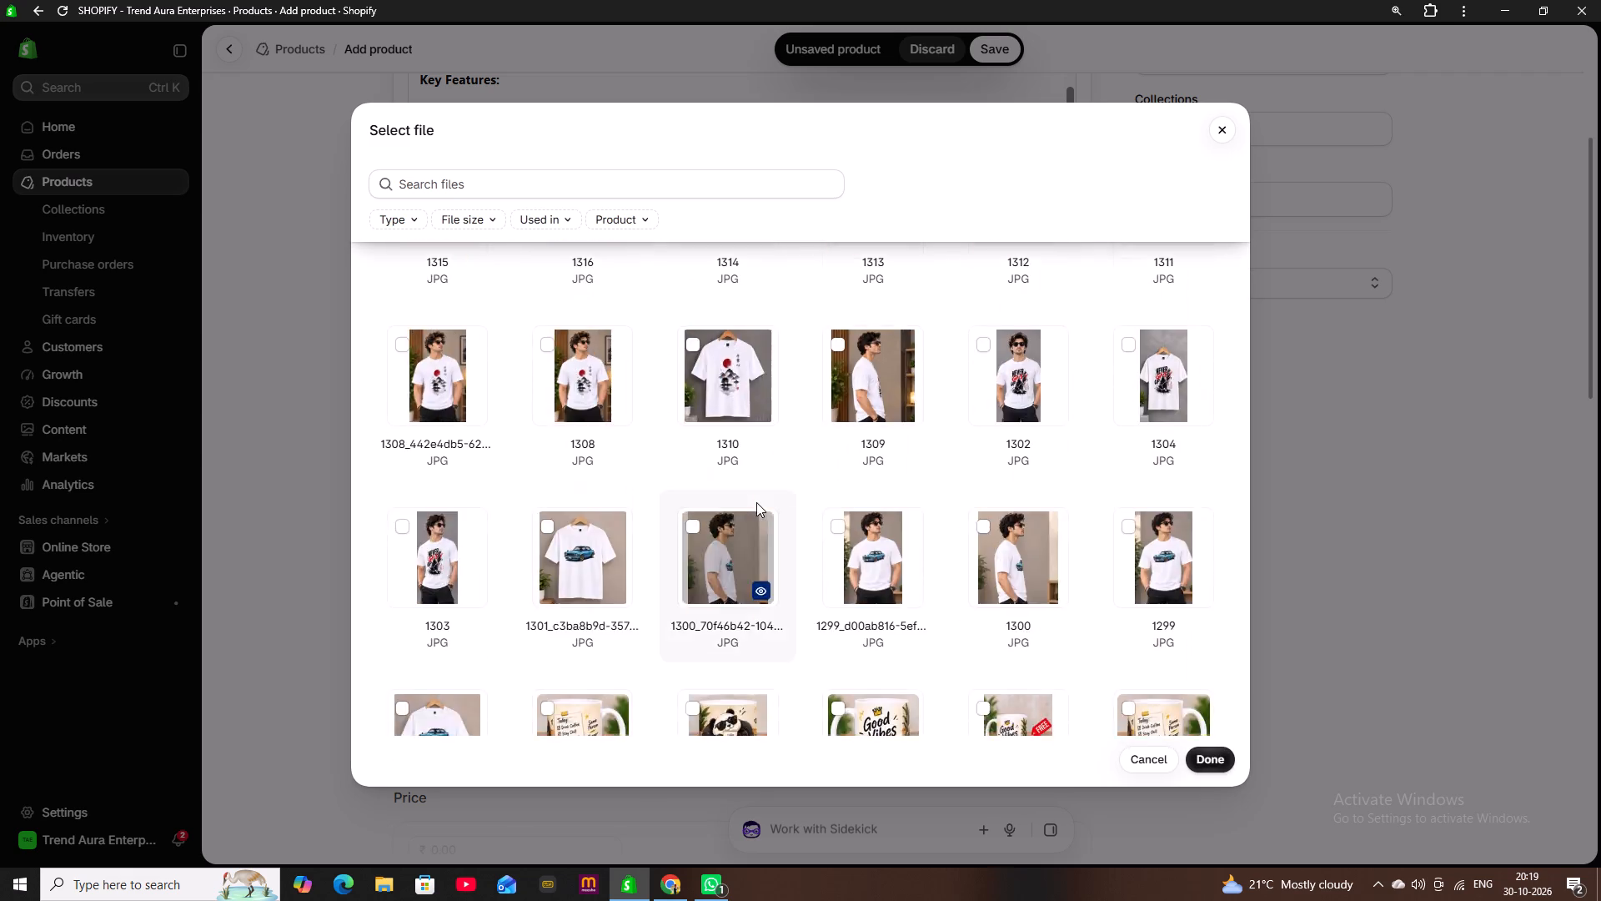
scroll(756, 502, down, 20)
scroll(756, 502, down, 8)
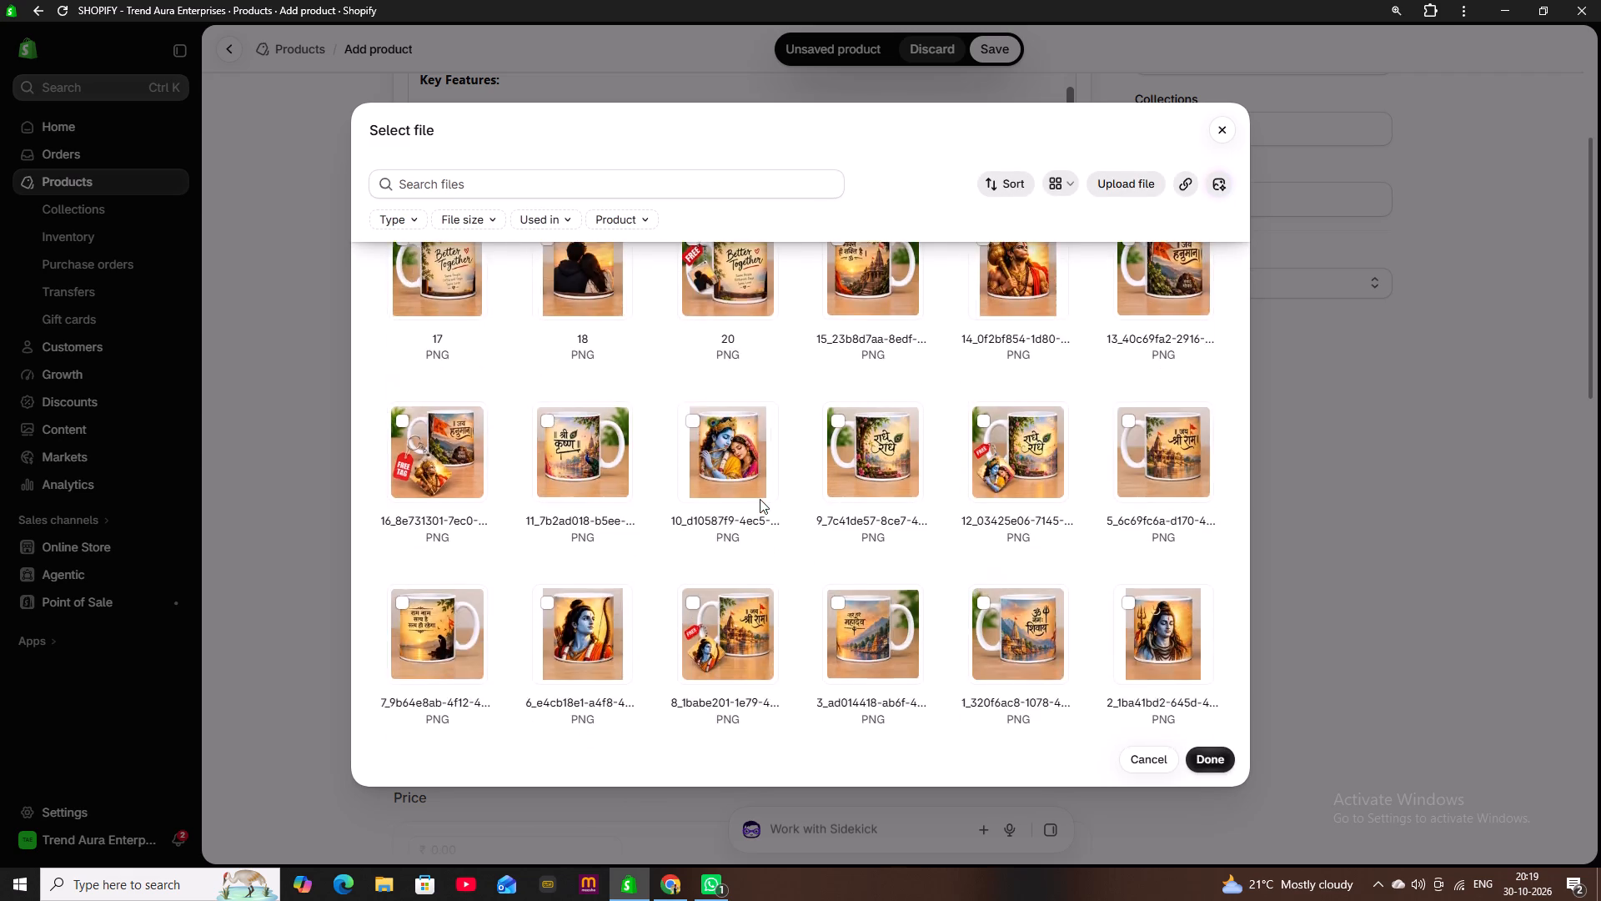
scroll(760, 499, down, 13)
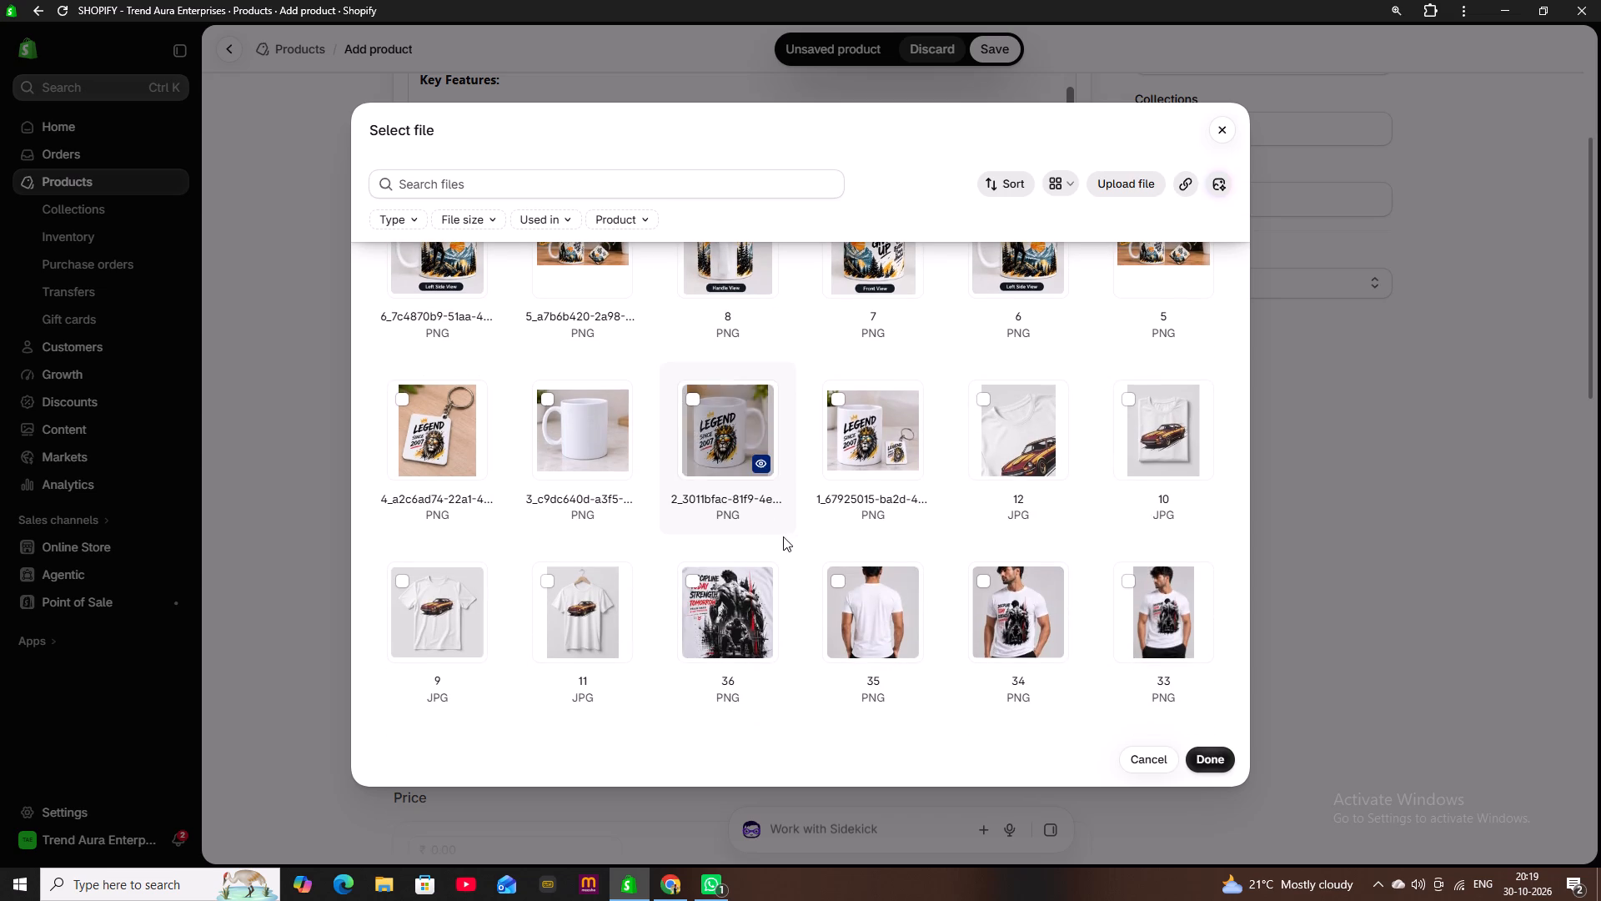
click(833, 579)
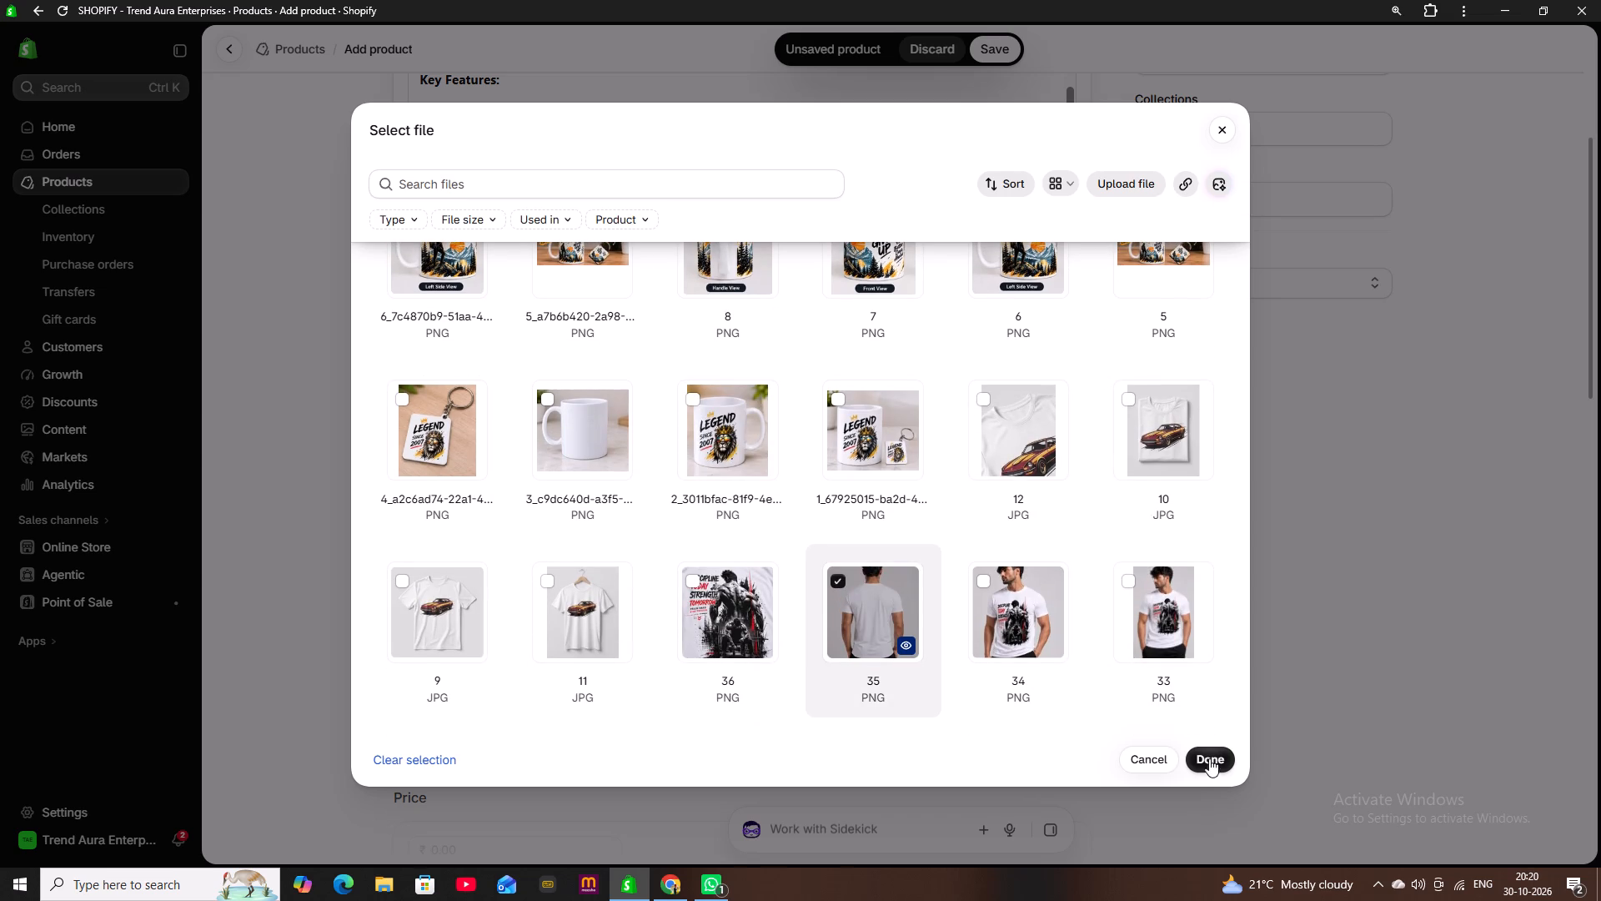
click(1215, 762)
Add the newly uploaded Gym Beast images 1319, 1318 and 1317 to the product's Media after image 35.
click(707, 464)
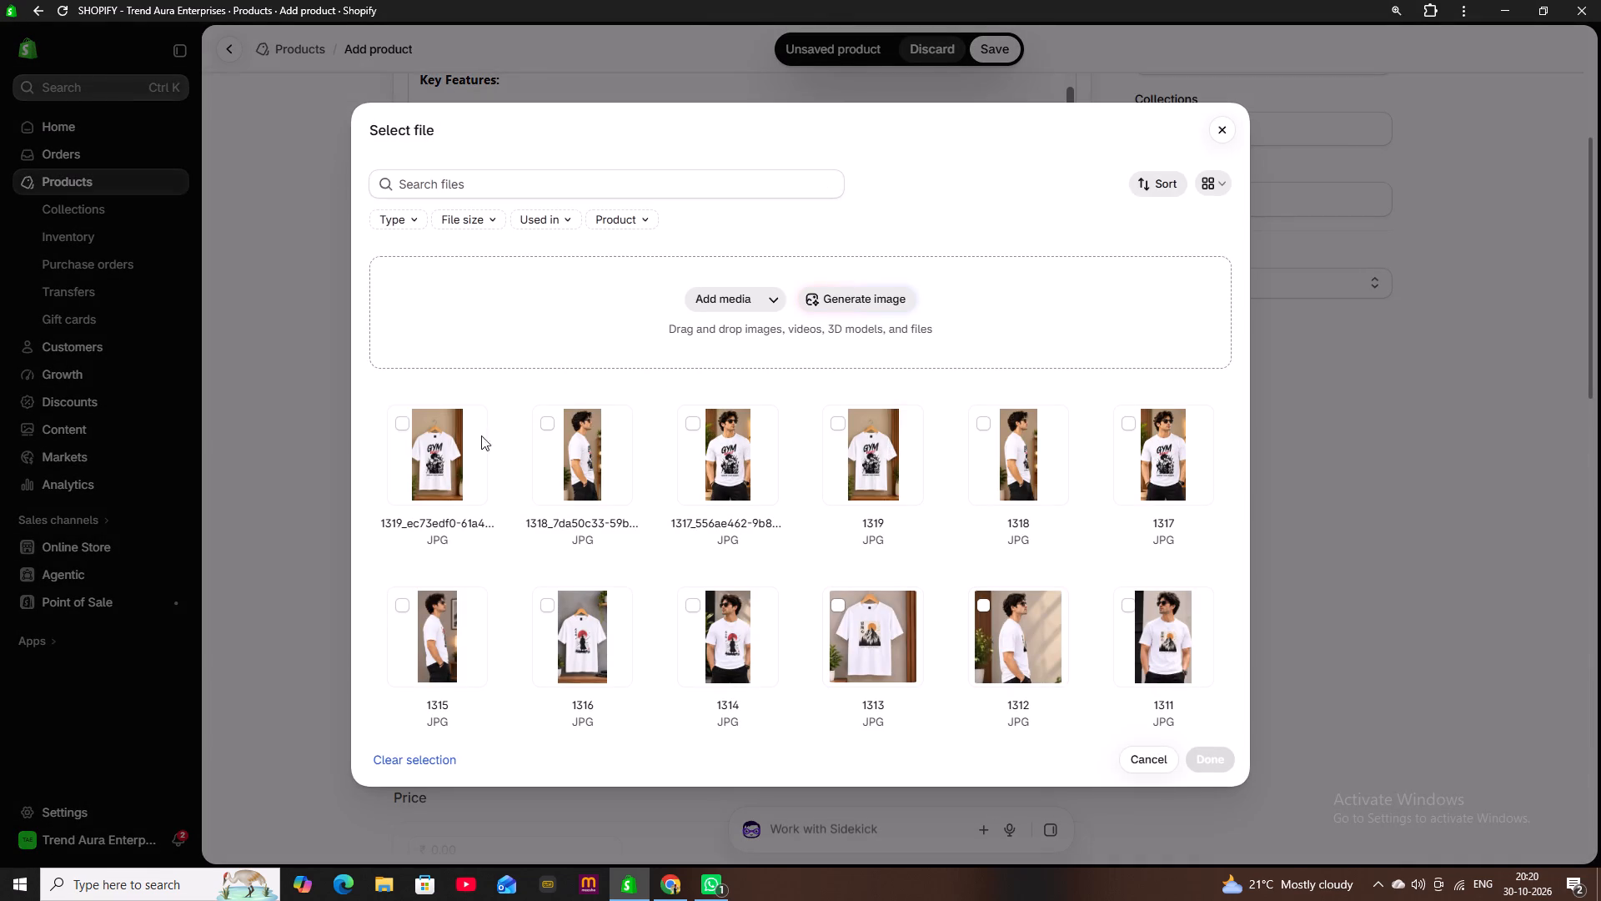
drag(382, 501, 740, 498)
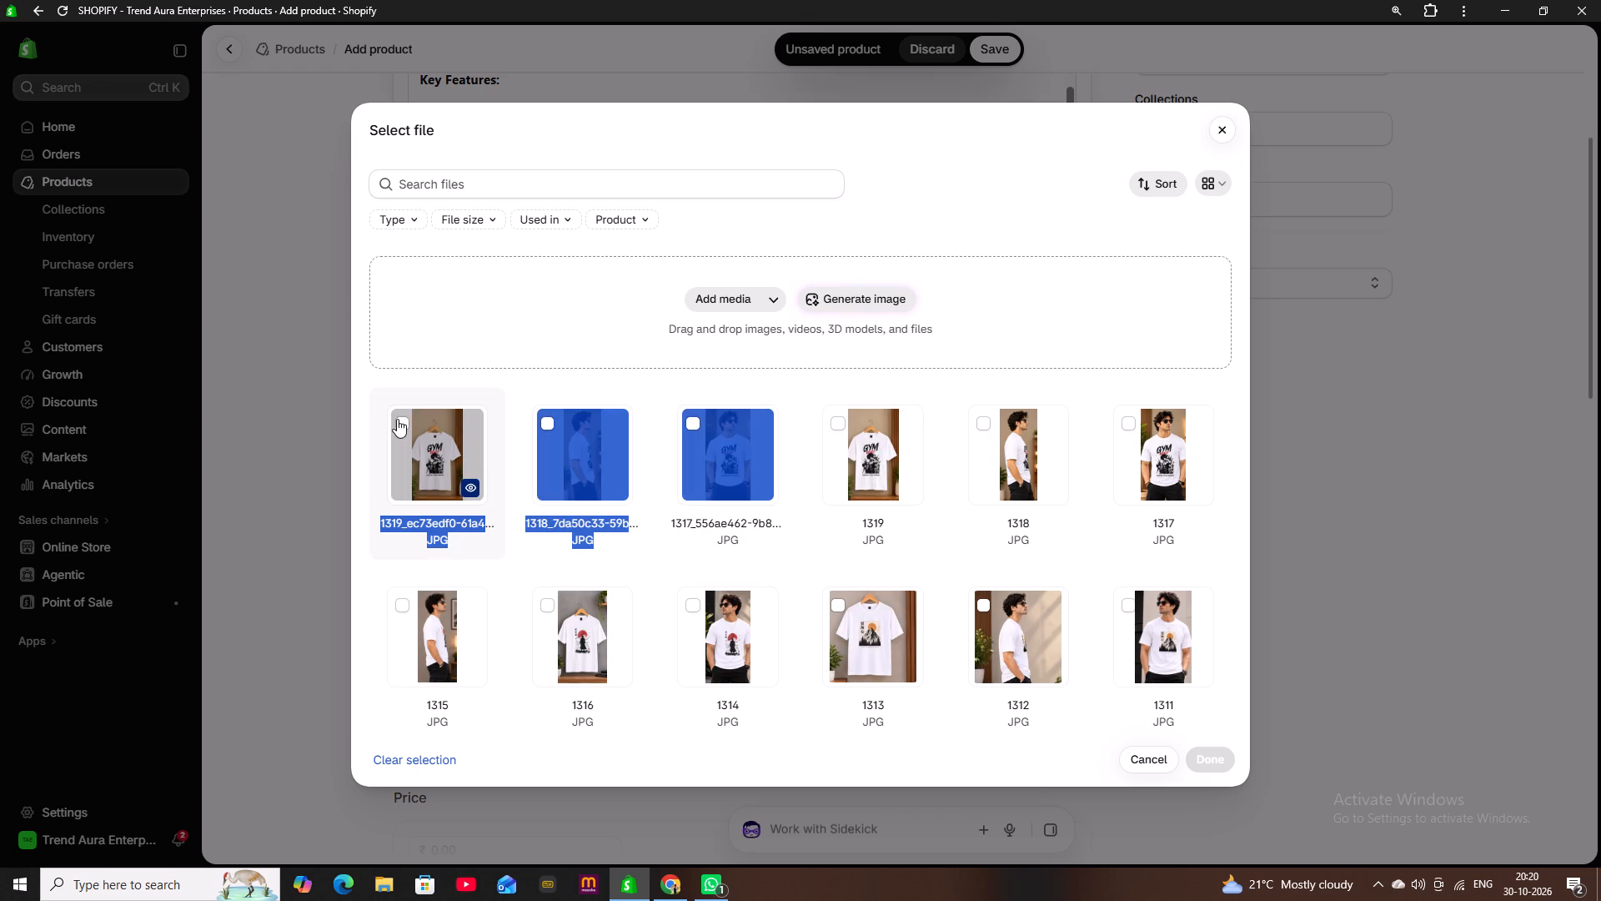
click(397, 419)
click(542, 420)
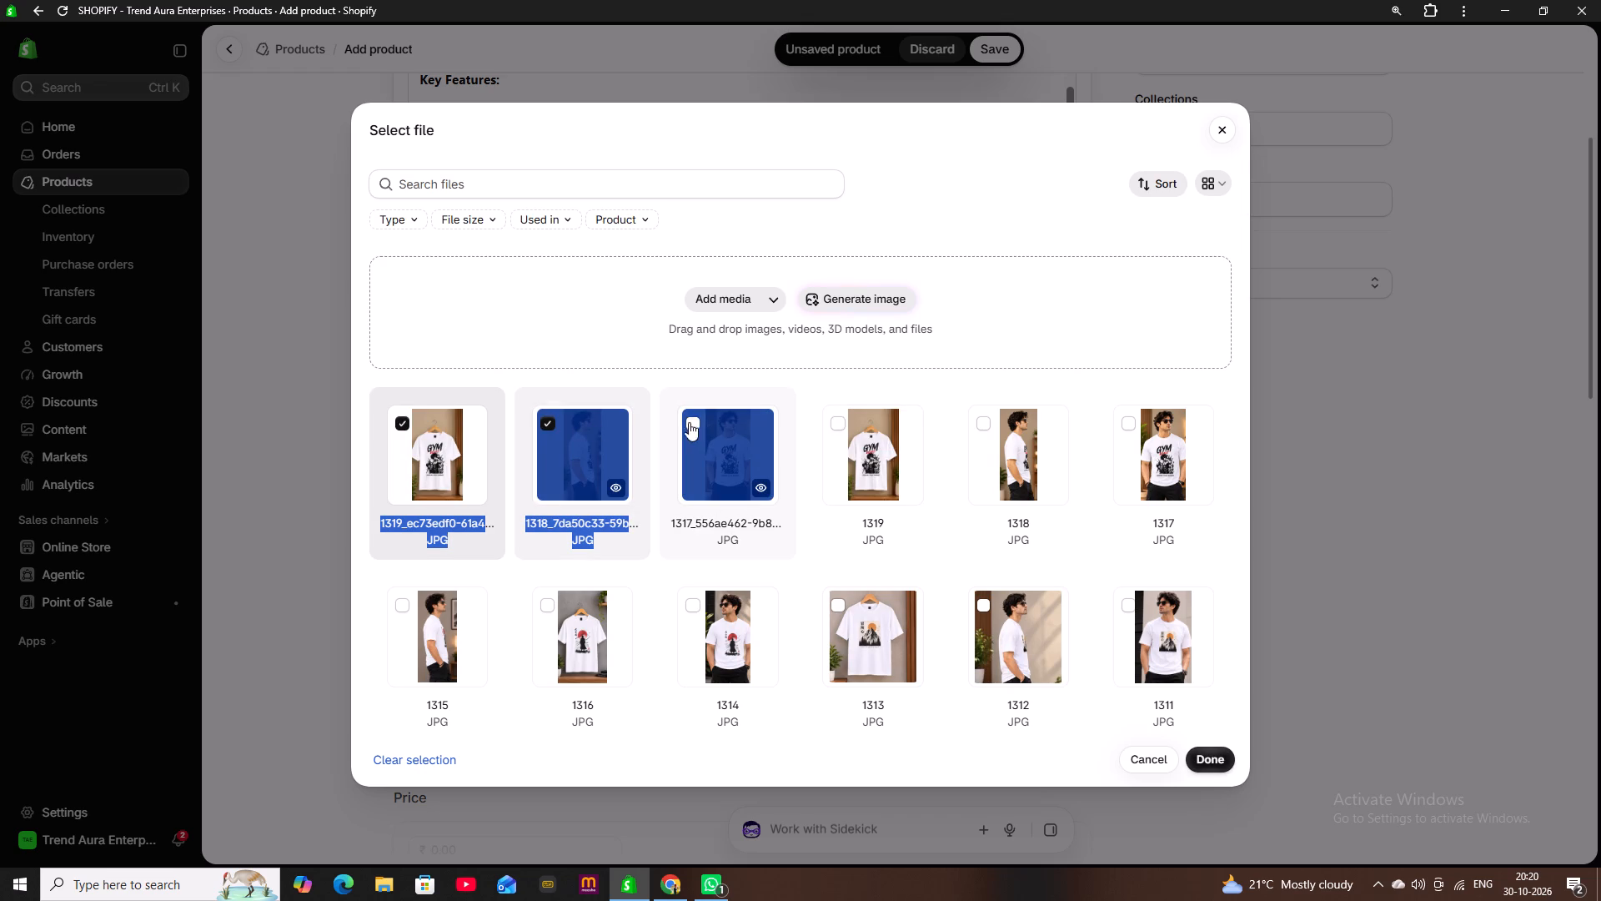
click(695, 422)
click(1209, 757)
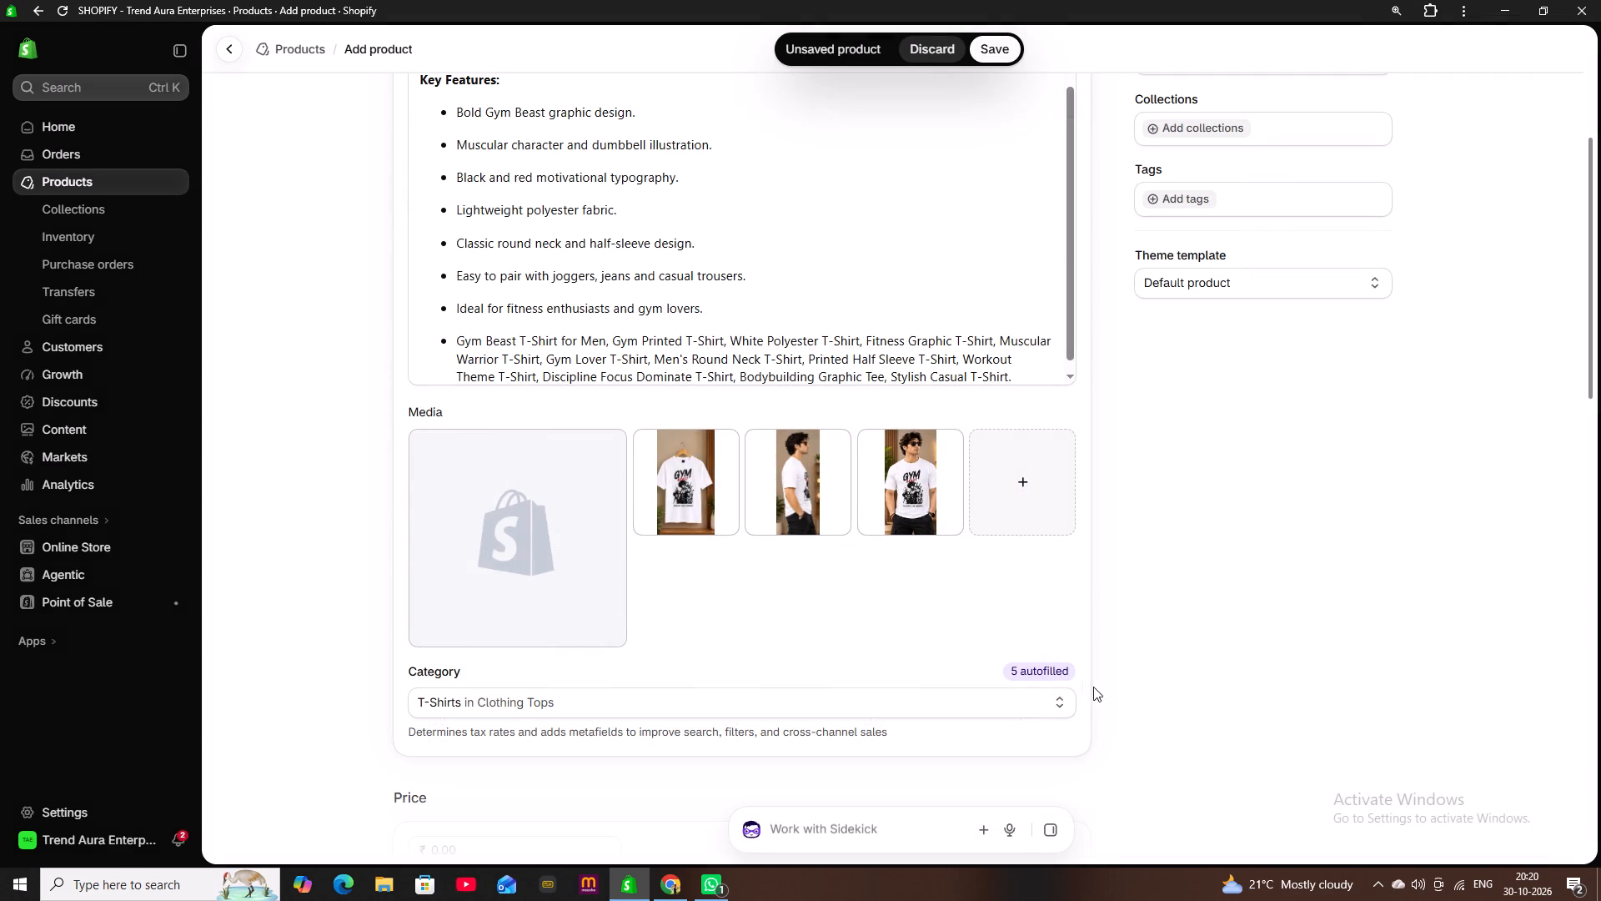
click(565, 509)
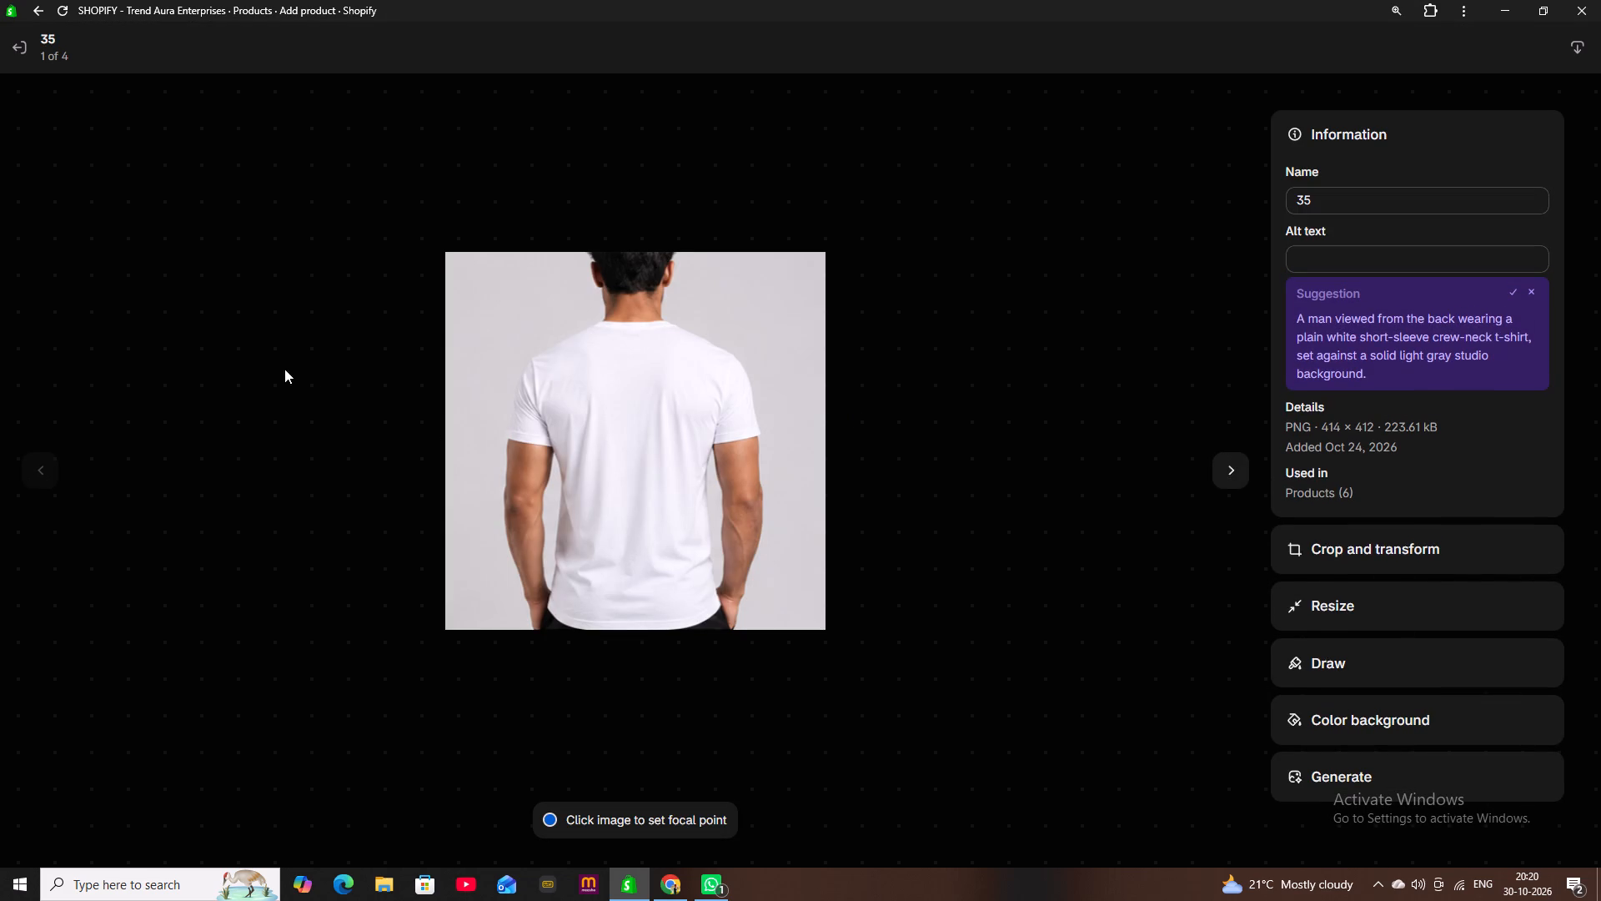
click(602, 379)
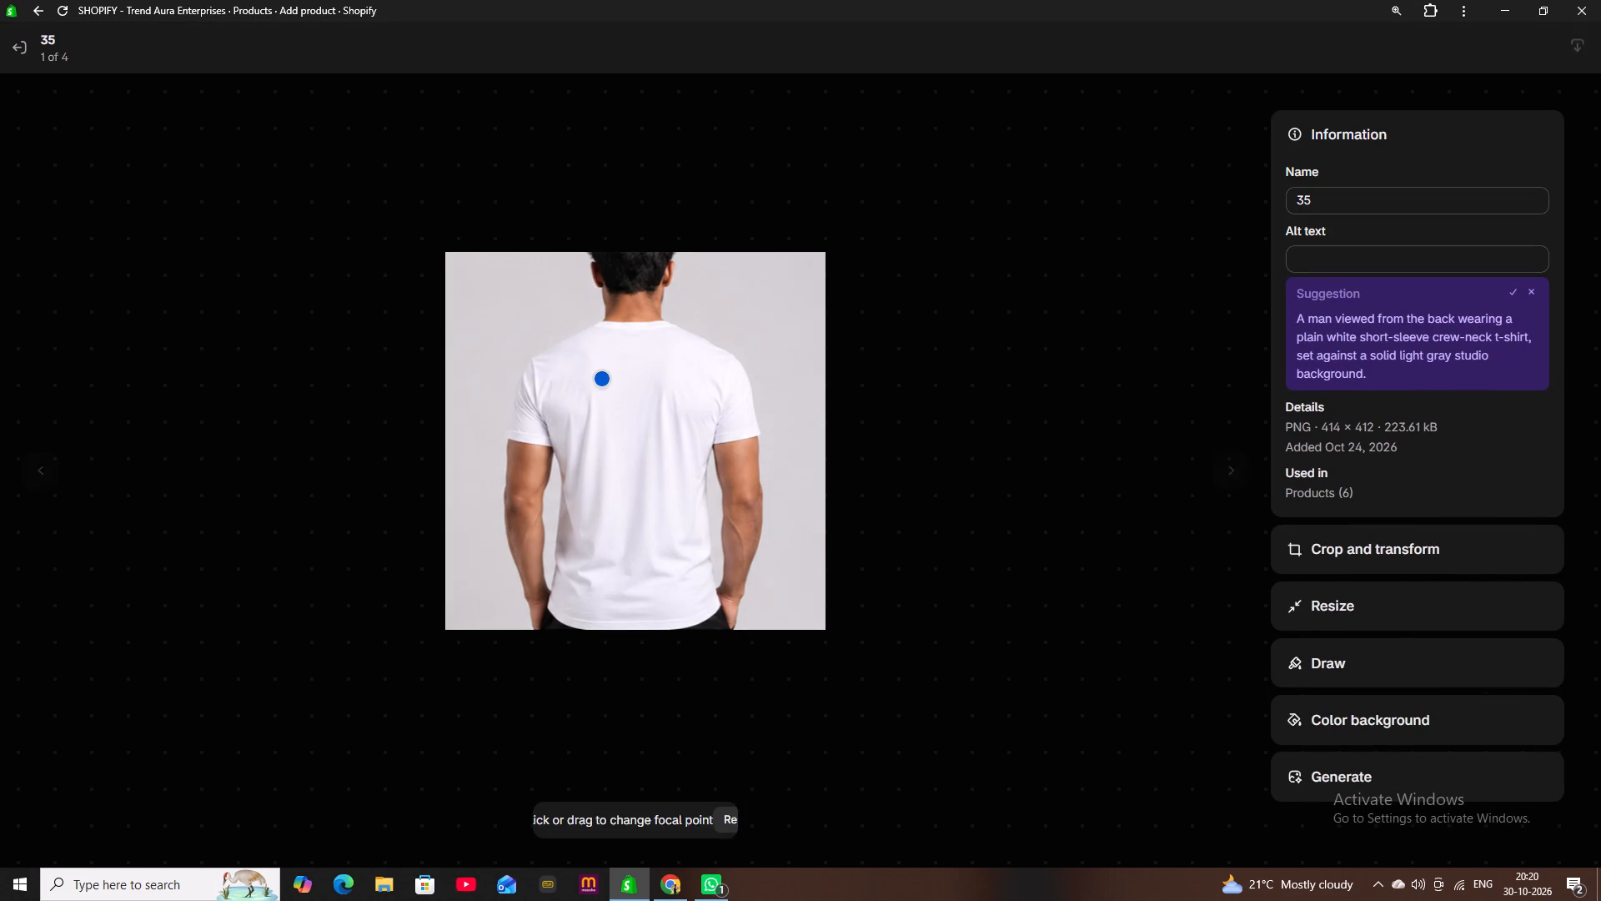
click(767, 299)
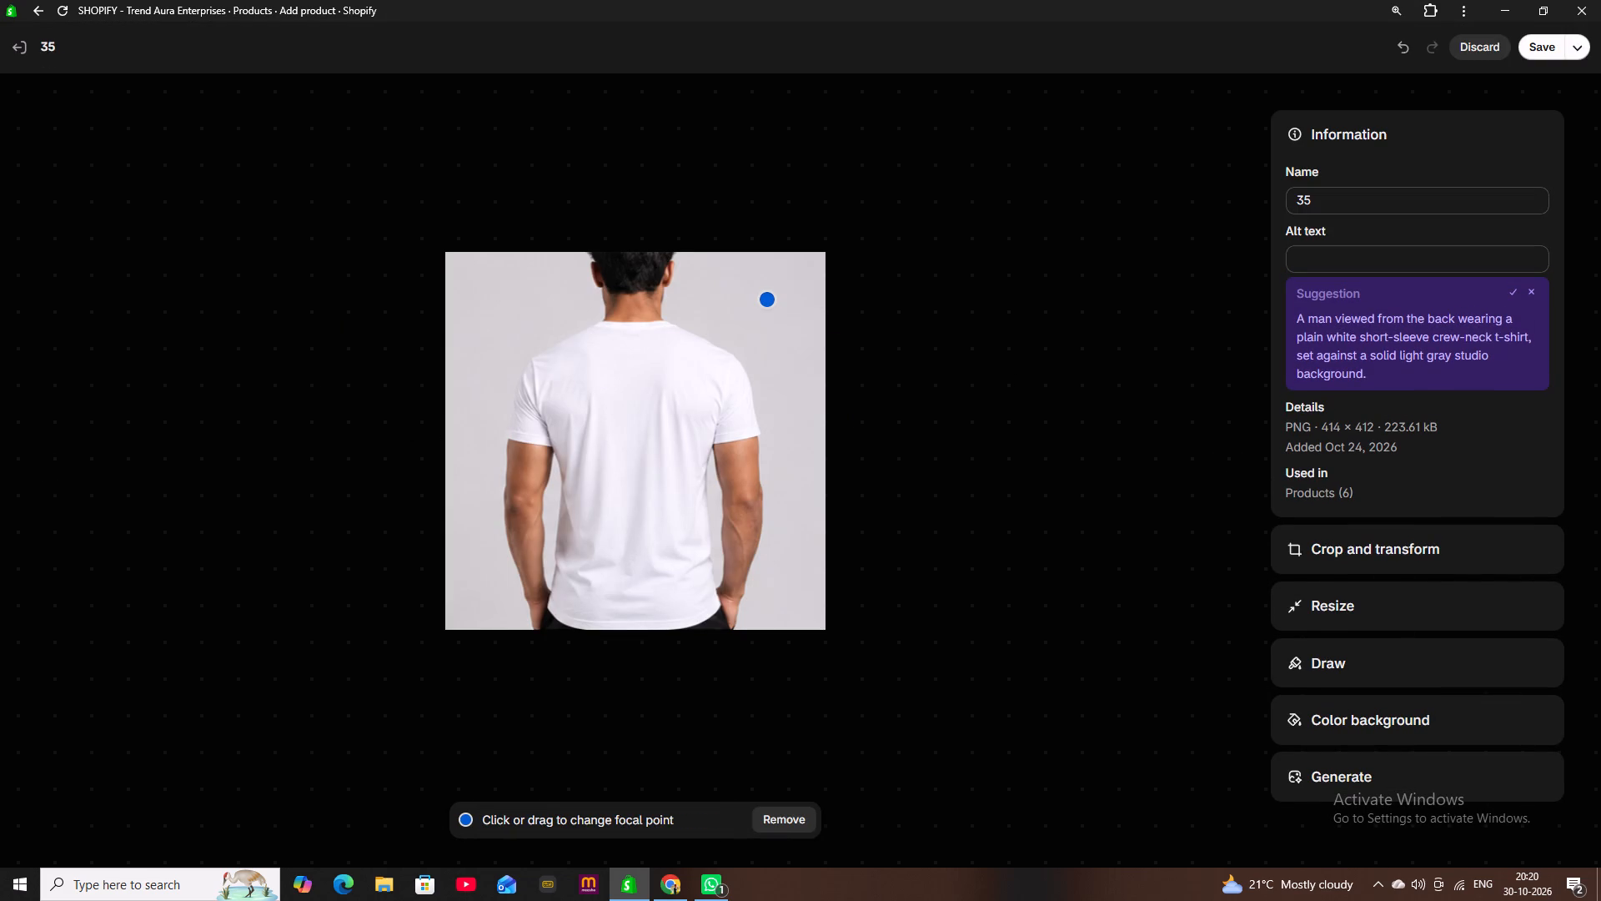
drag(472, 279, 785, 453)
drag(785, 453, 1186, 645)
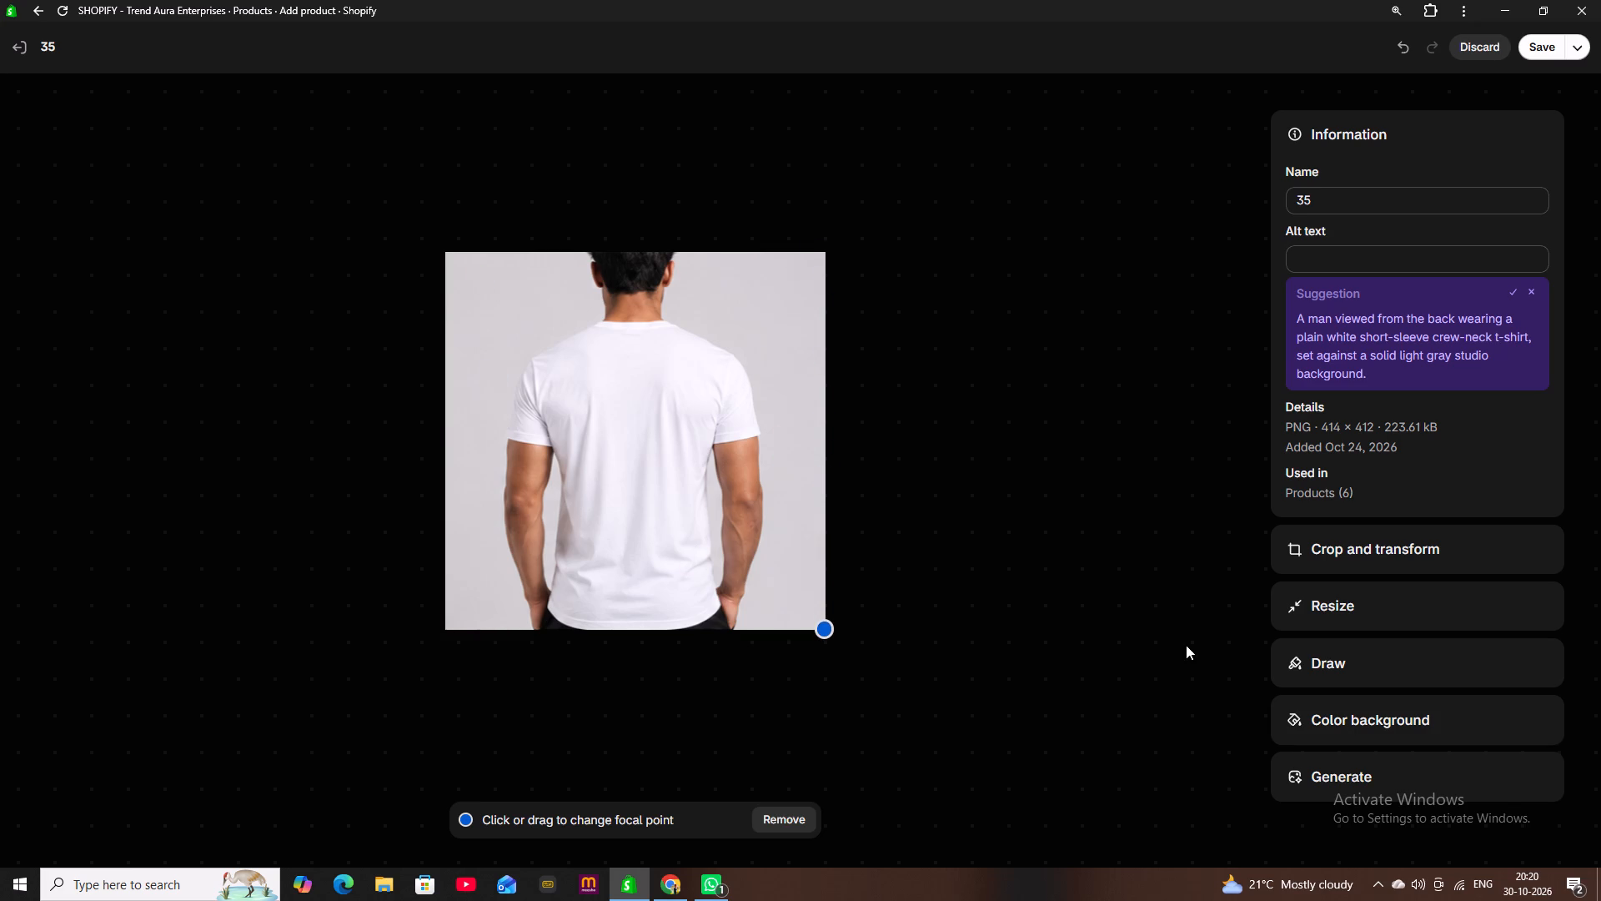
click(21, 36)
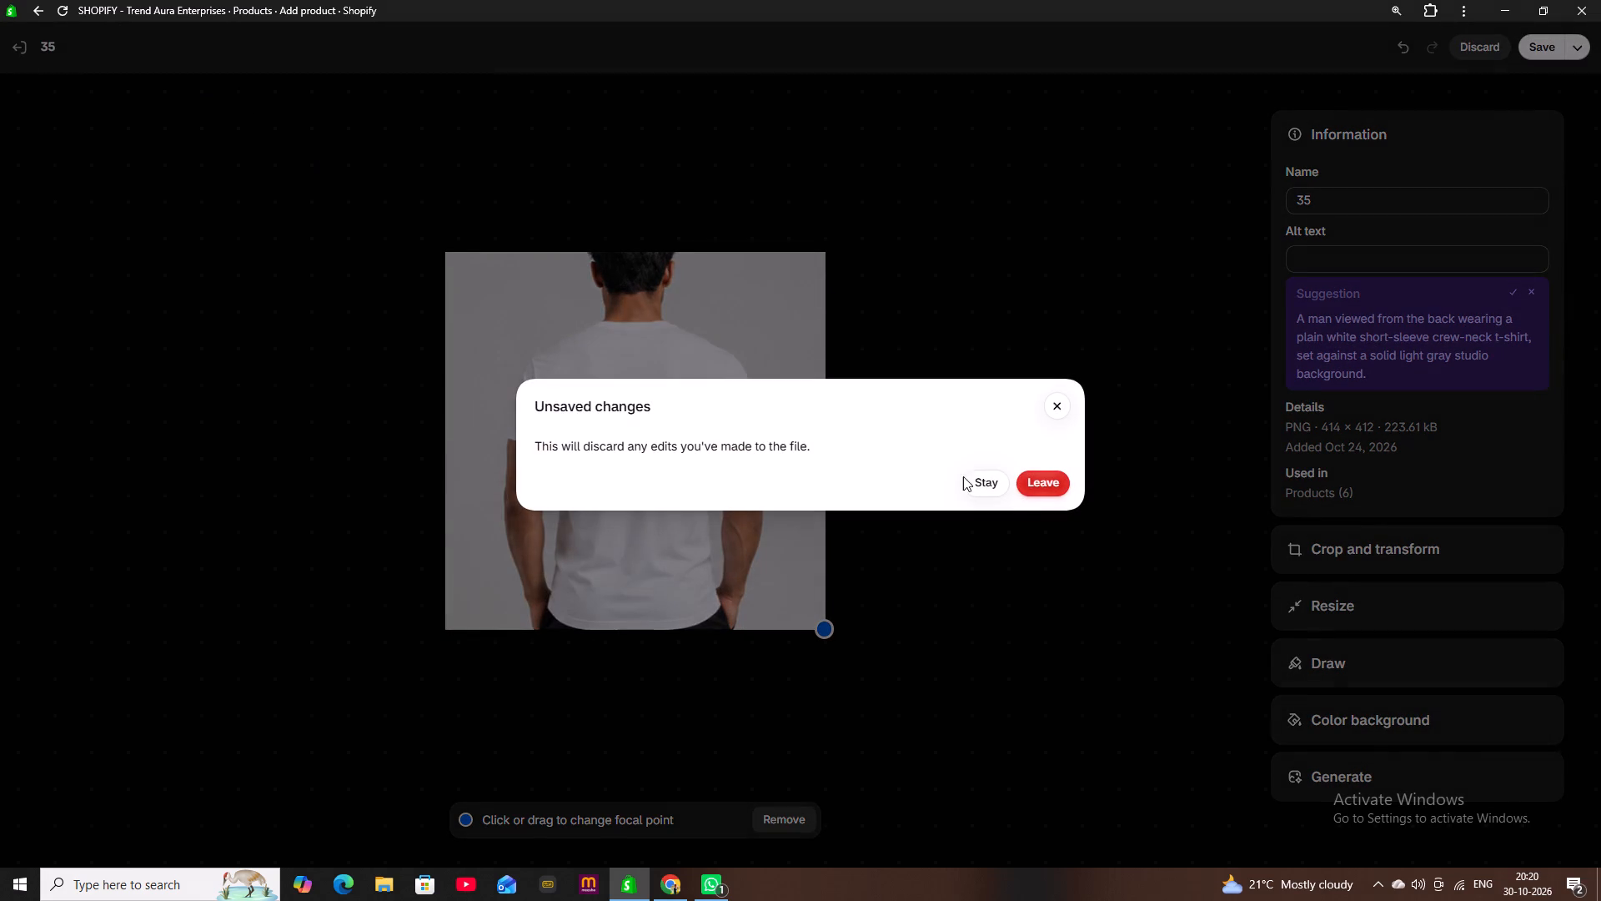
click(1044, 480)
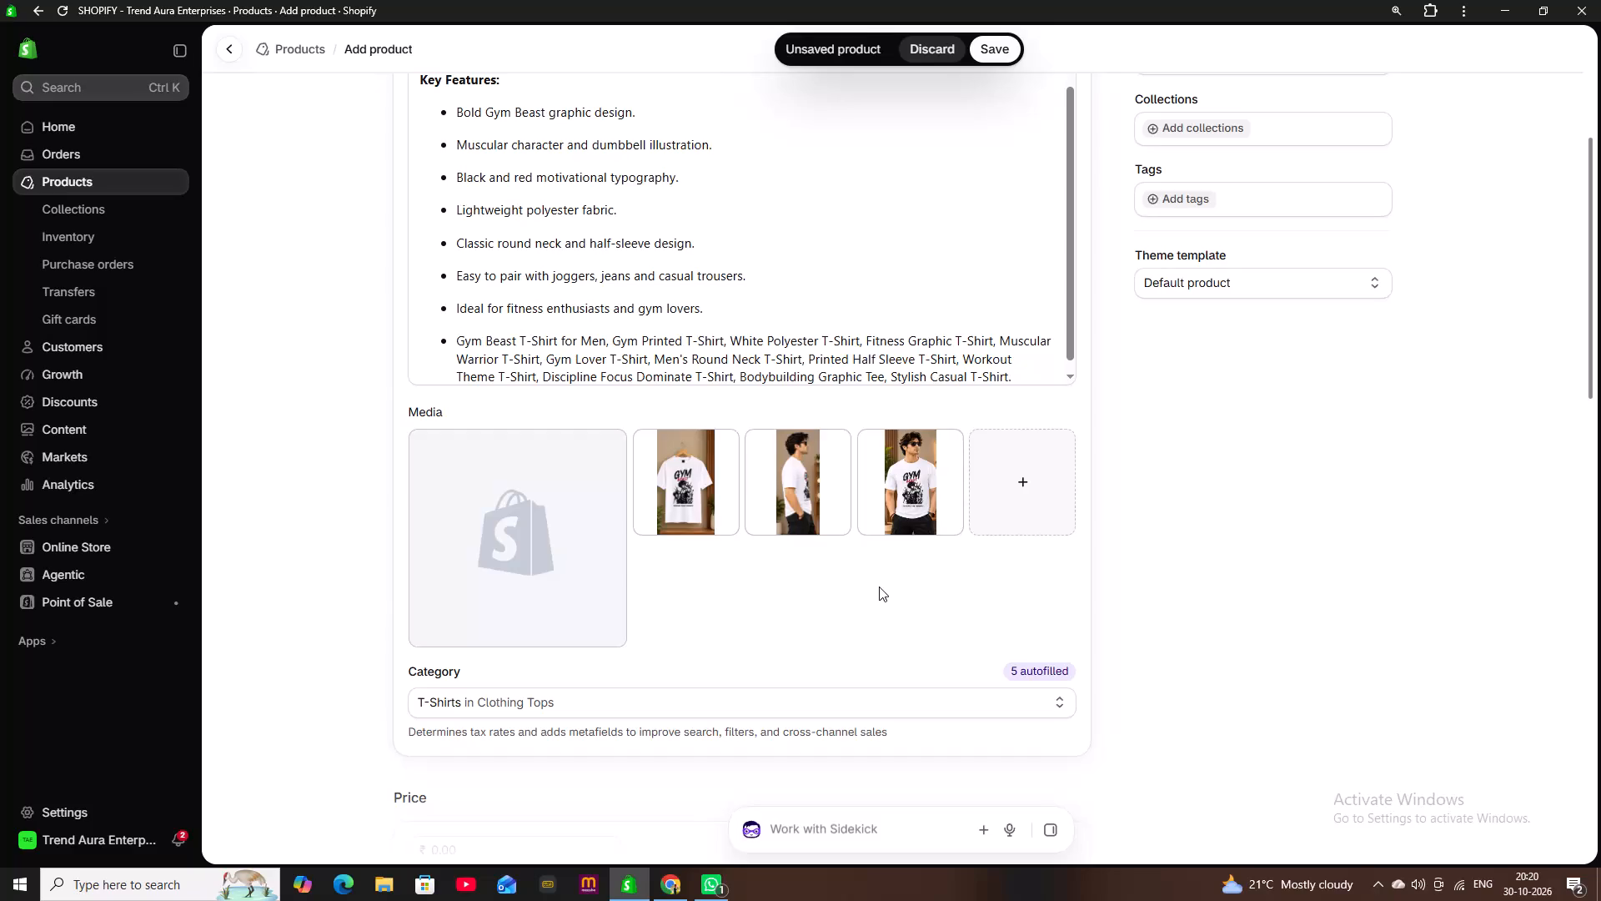
Check back-view image 35 again in its preview and close the preview.
click(542, 488)
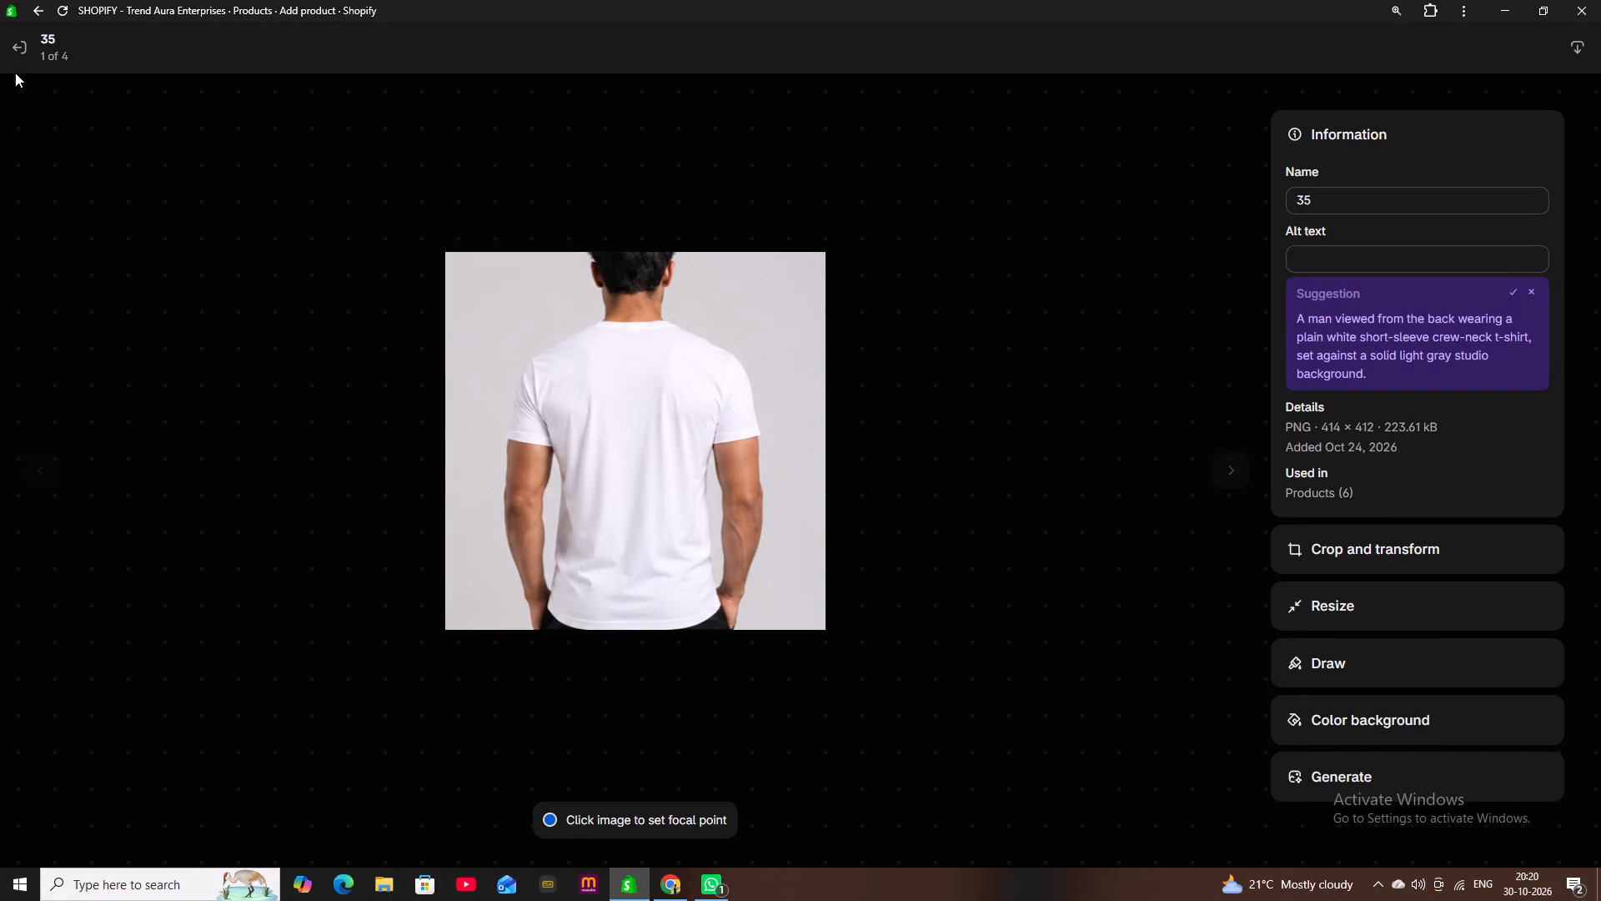
click(18, 60)
click(18, 48)
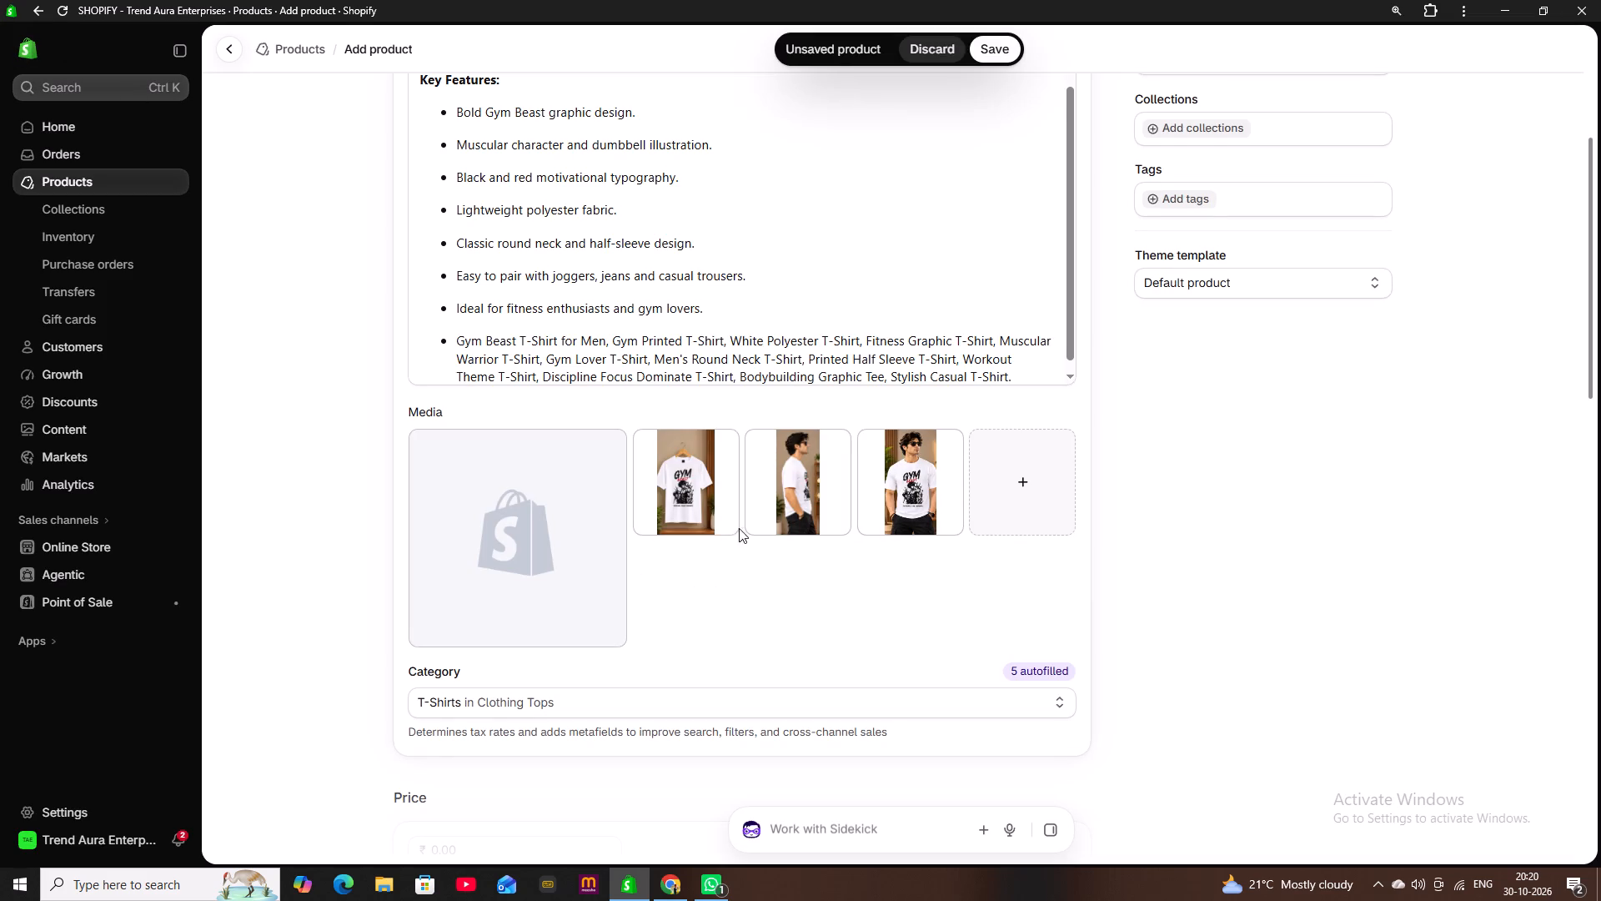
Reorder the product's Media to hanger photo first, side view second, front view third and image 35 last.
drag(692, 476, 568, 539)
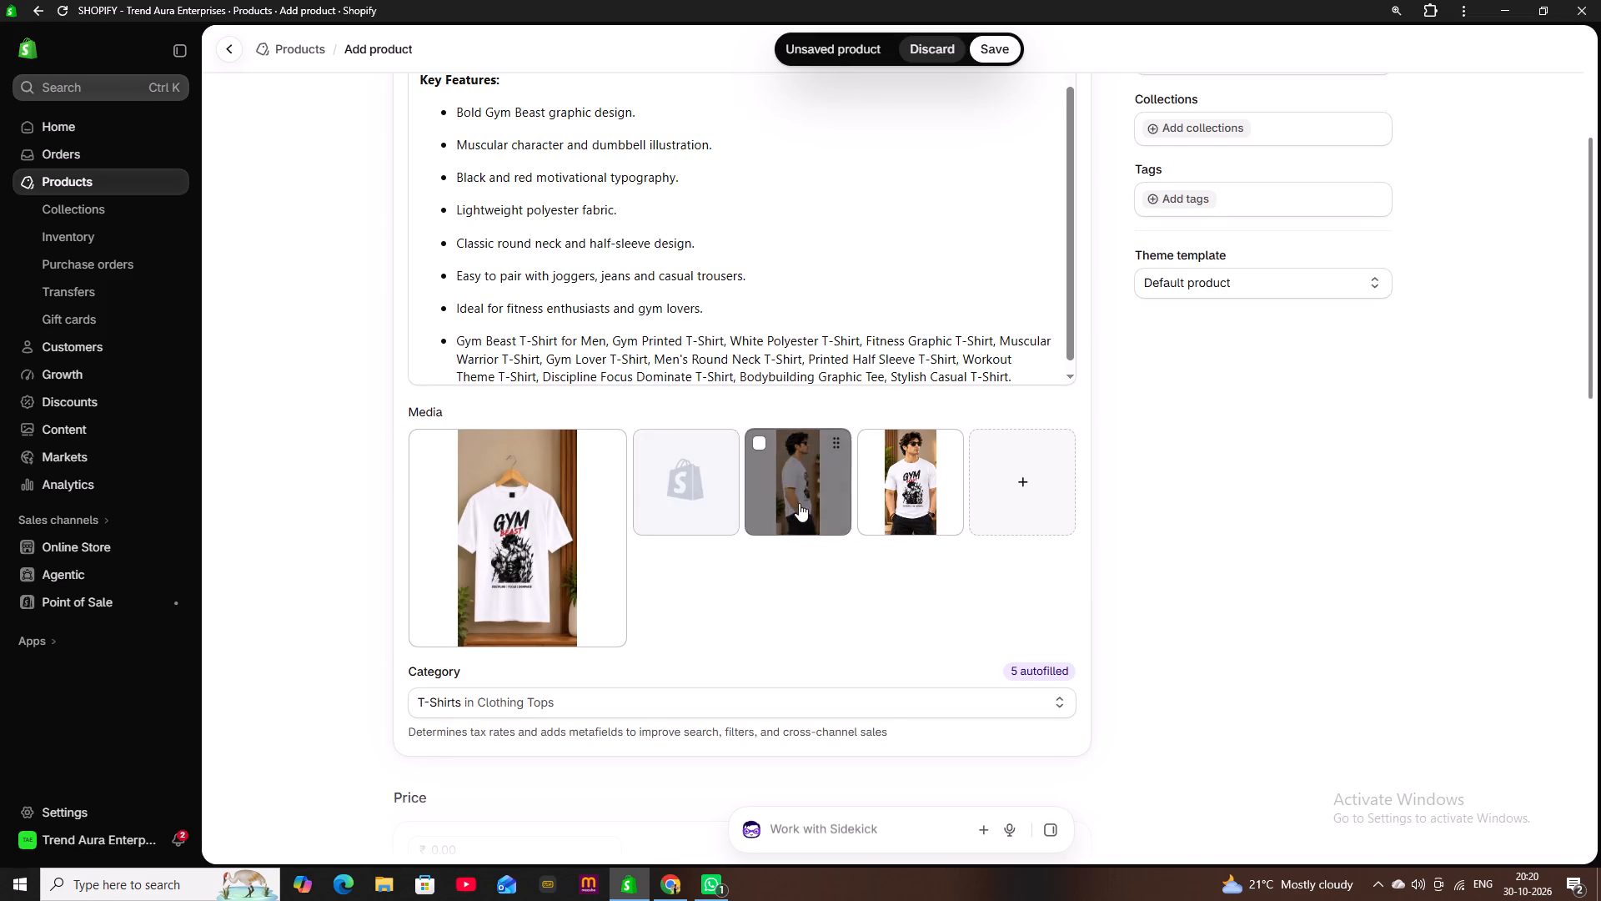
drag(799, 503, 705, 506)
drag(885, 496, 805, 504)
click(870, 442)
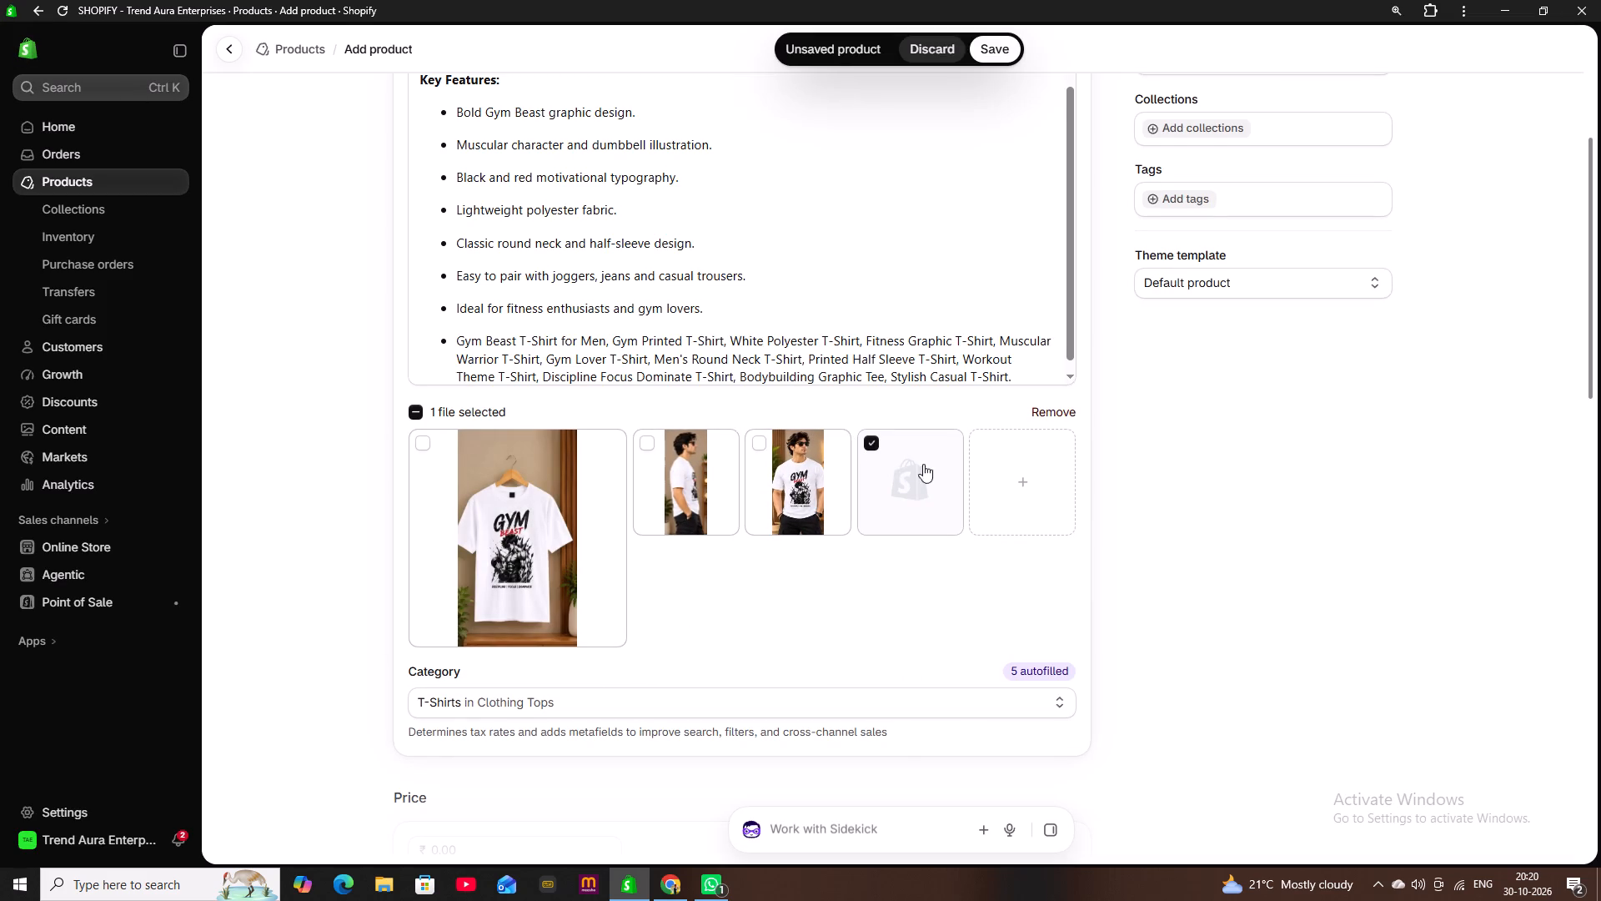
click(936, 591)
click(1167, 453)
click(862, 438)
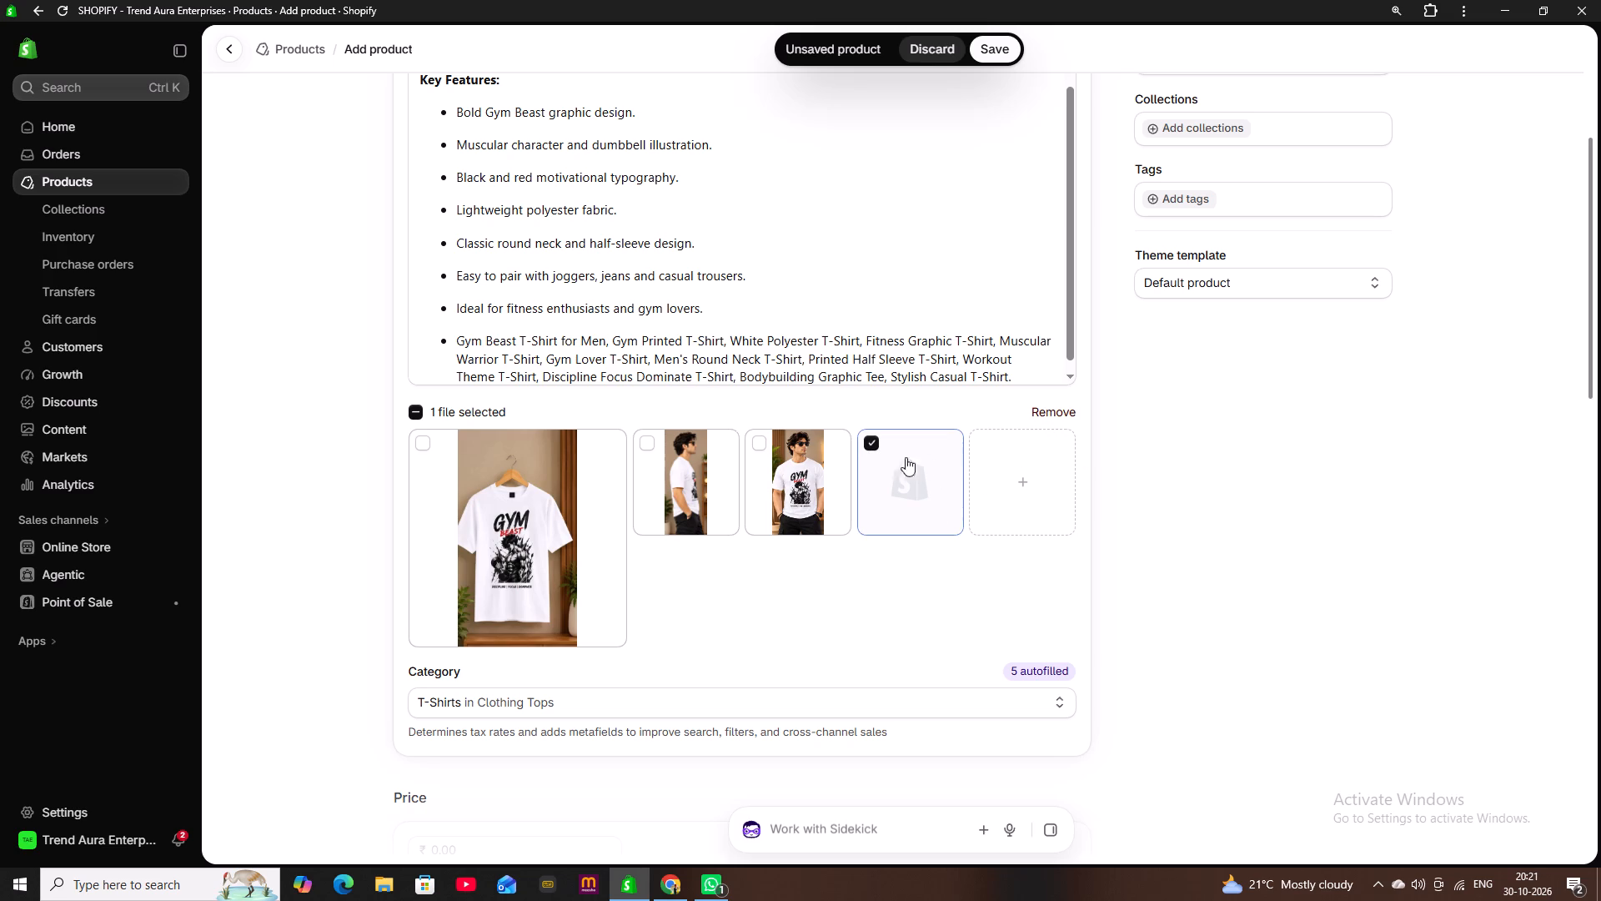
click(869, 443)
Deselect the newly uploaded Gym Beast images 1317, 1318 and 1319 in the store files, keeping only back-view image 35 in the product's Media.
click(1000, 467)
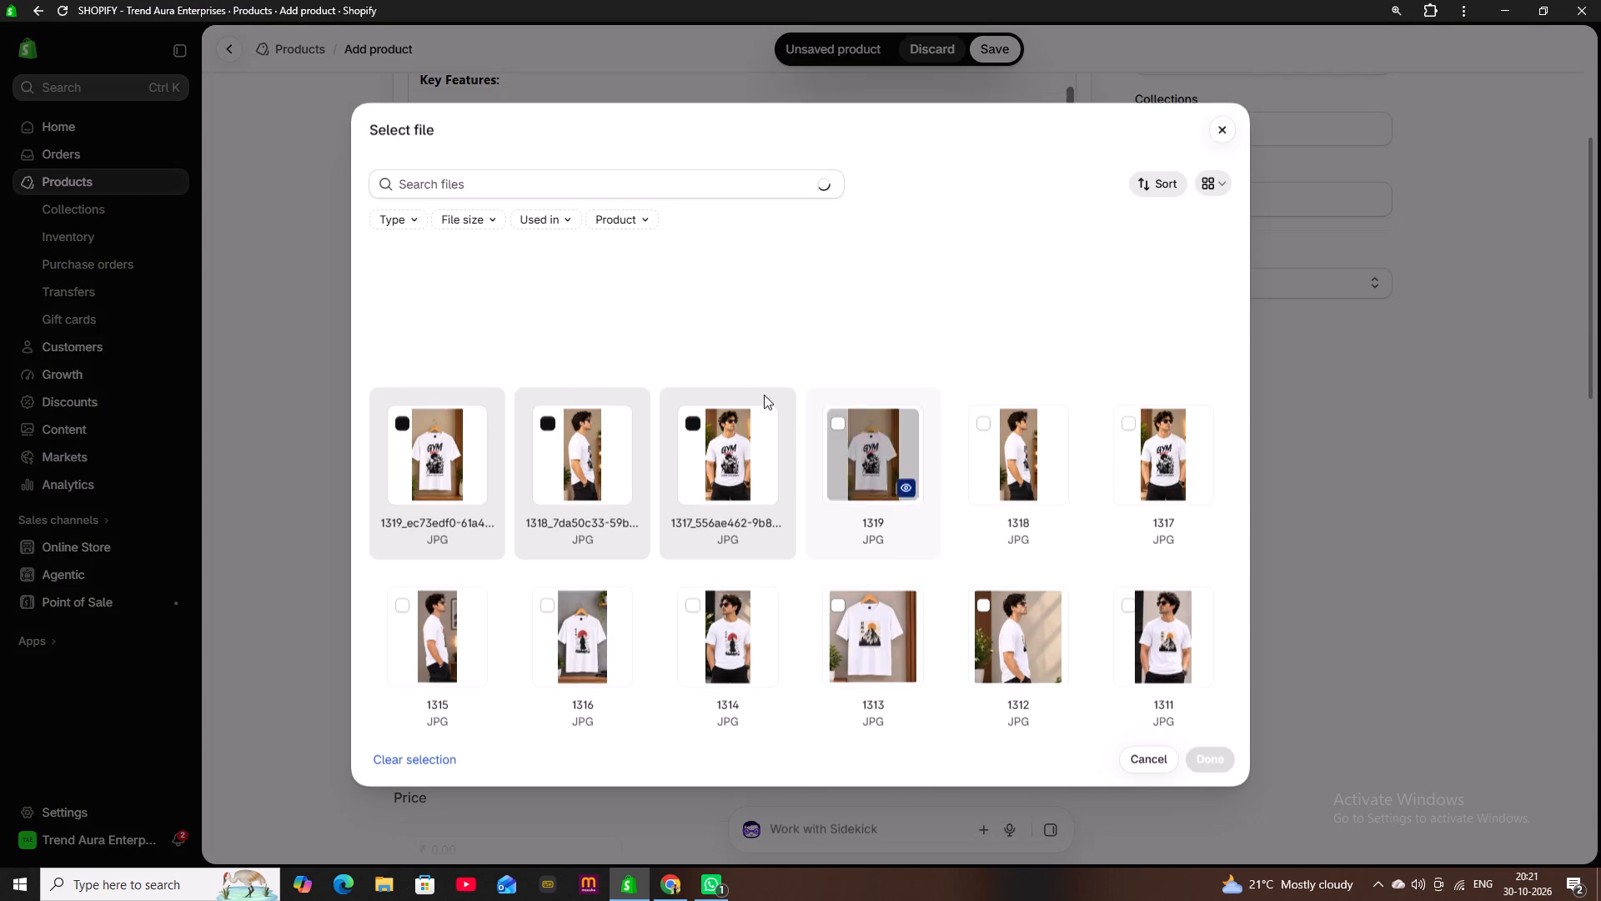
click(695, 418)
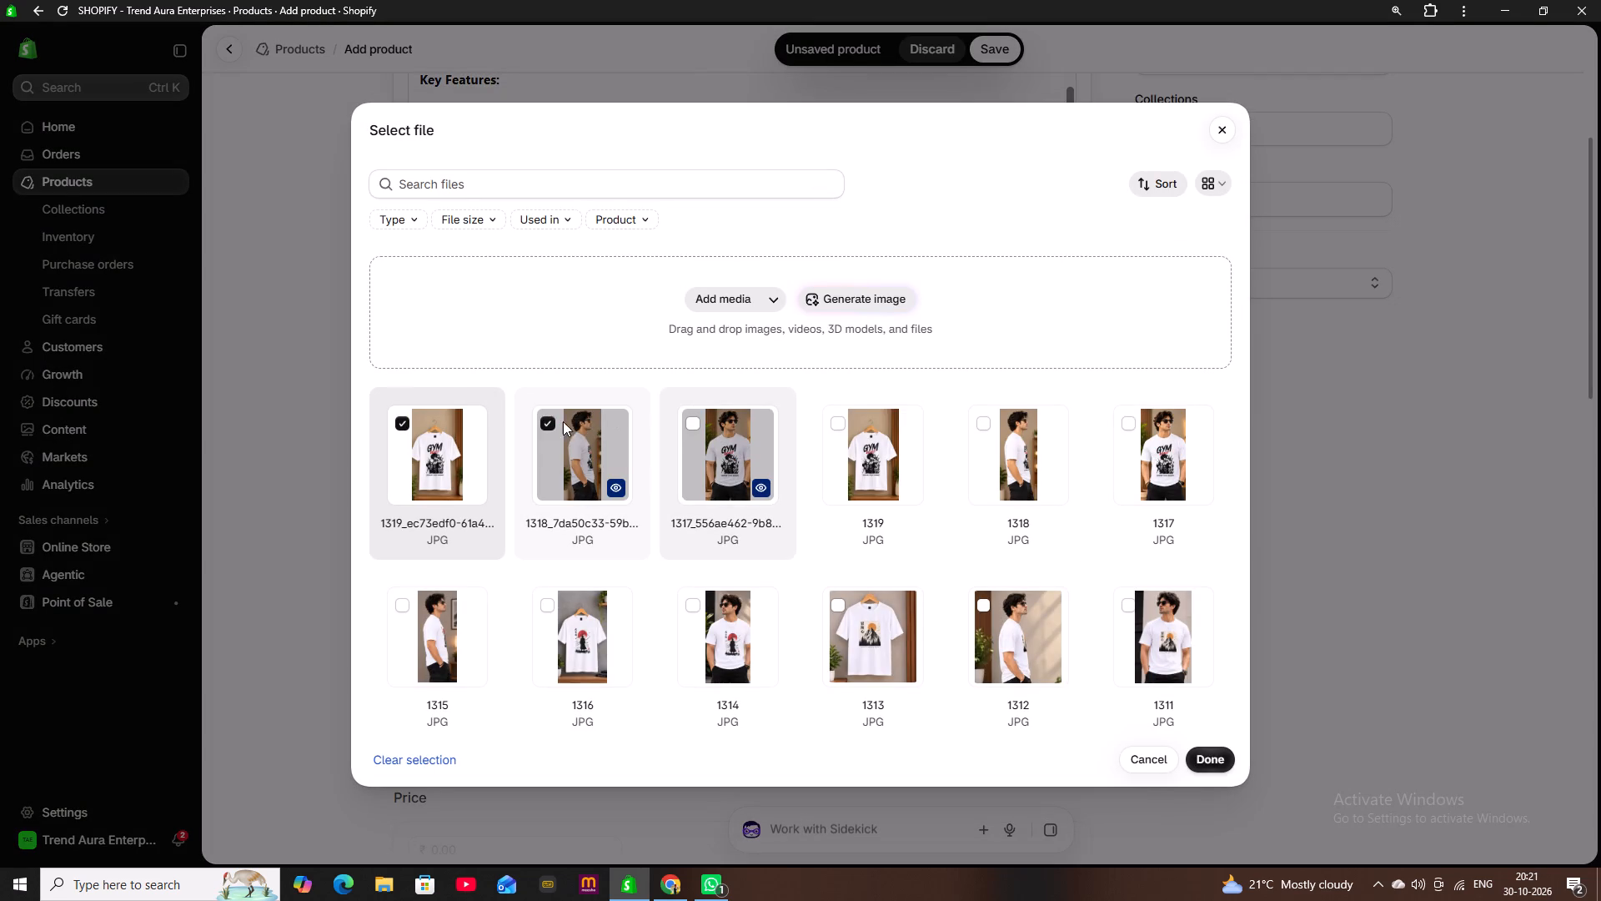
click(555, 420)
click(405, 424)
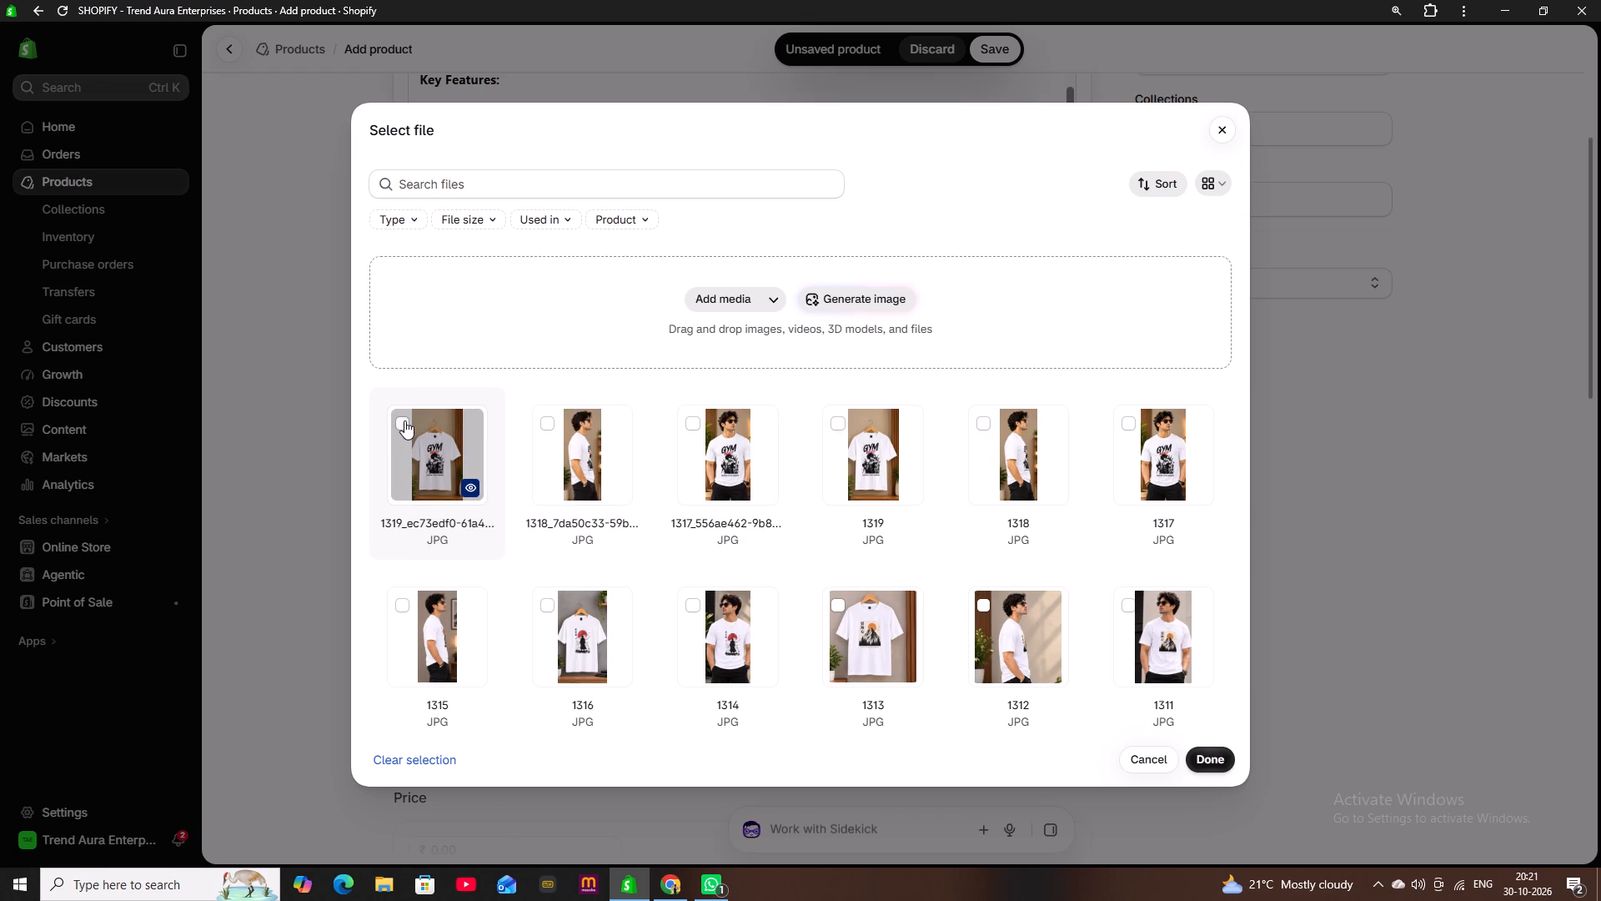
scroll(1112, 594, down, 19)
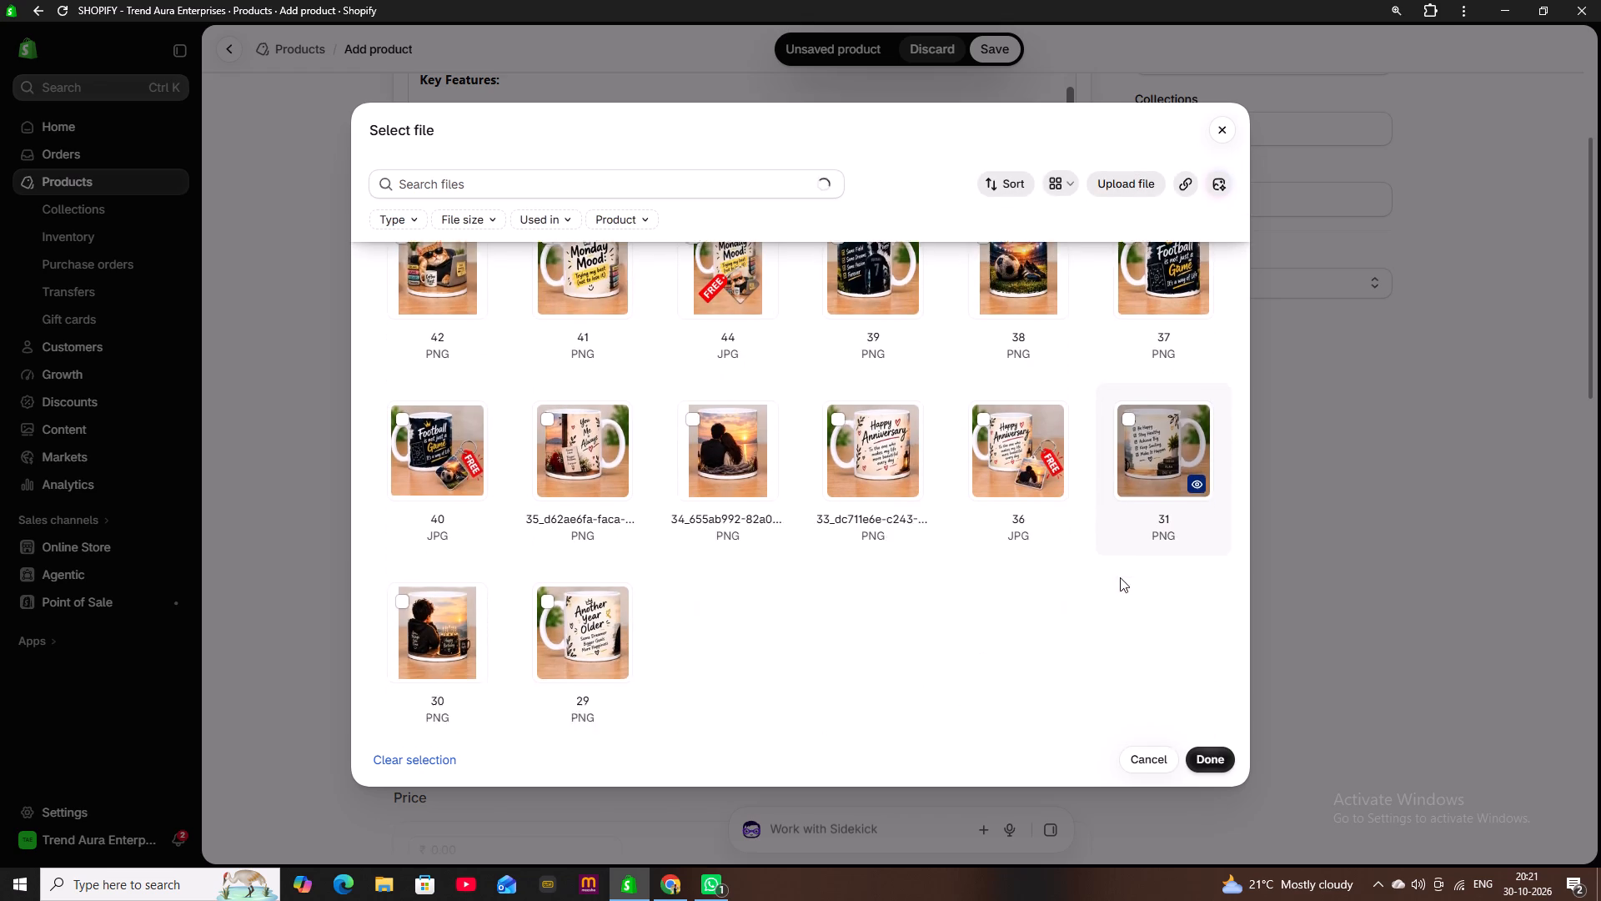
scroll(1120, 577, down, 18)
scroll(1131, 548, down, 5)
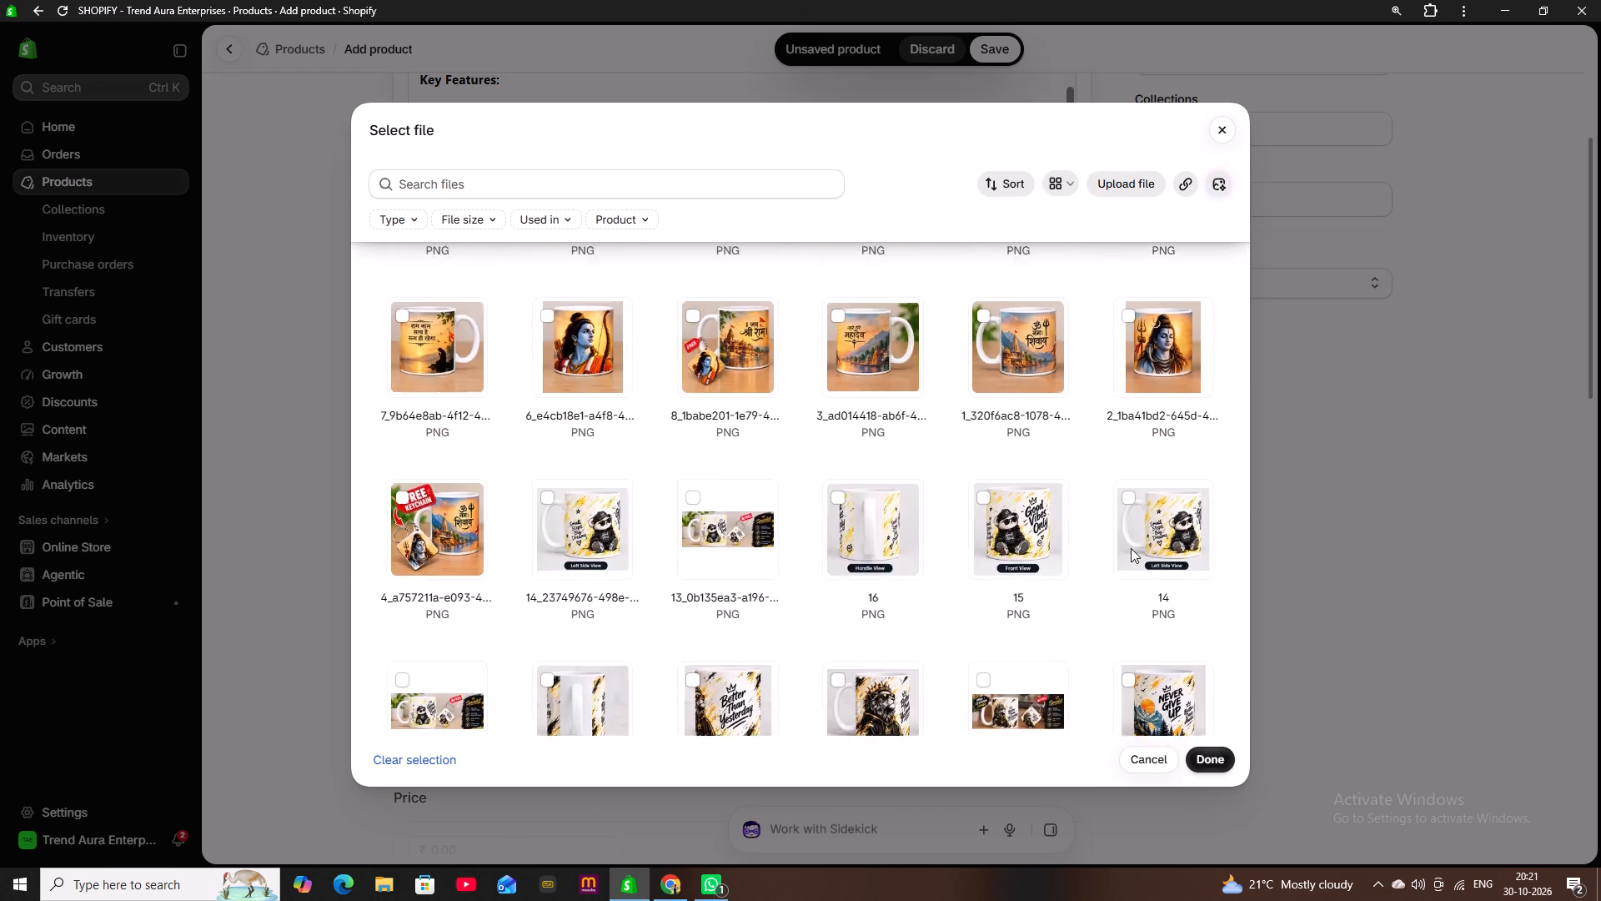
scroll(1131, 548, down, 2)
scroll(1036, 546, down, 10)
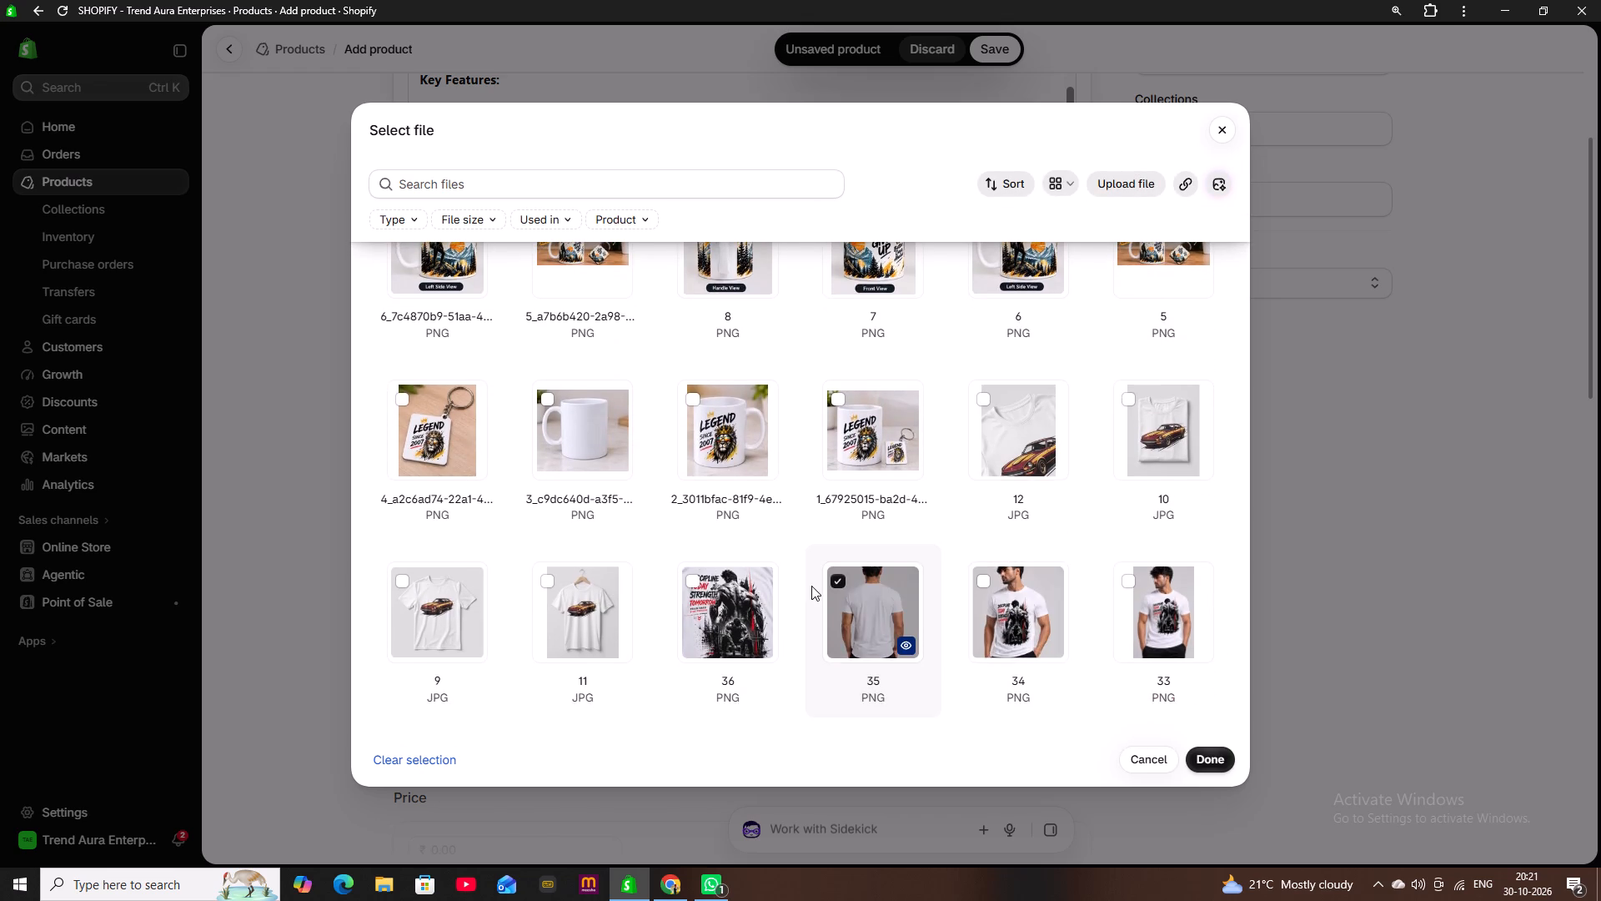
click(1201, 752)
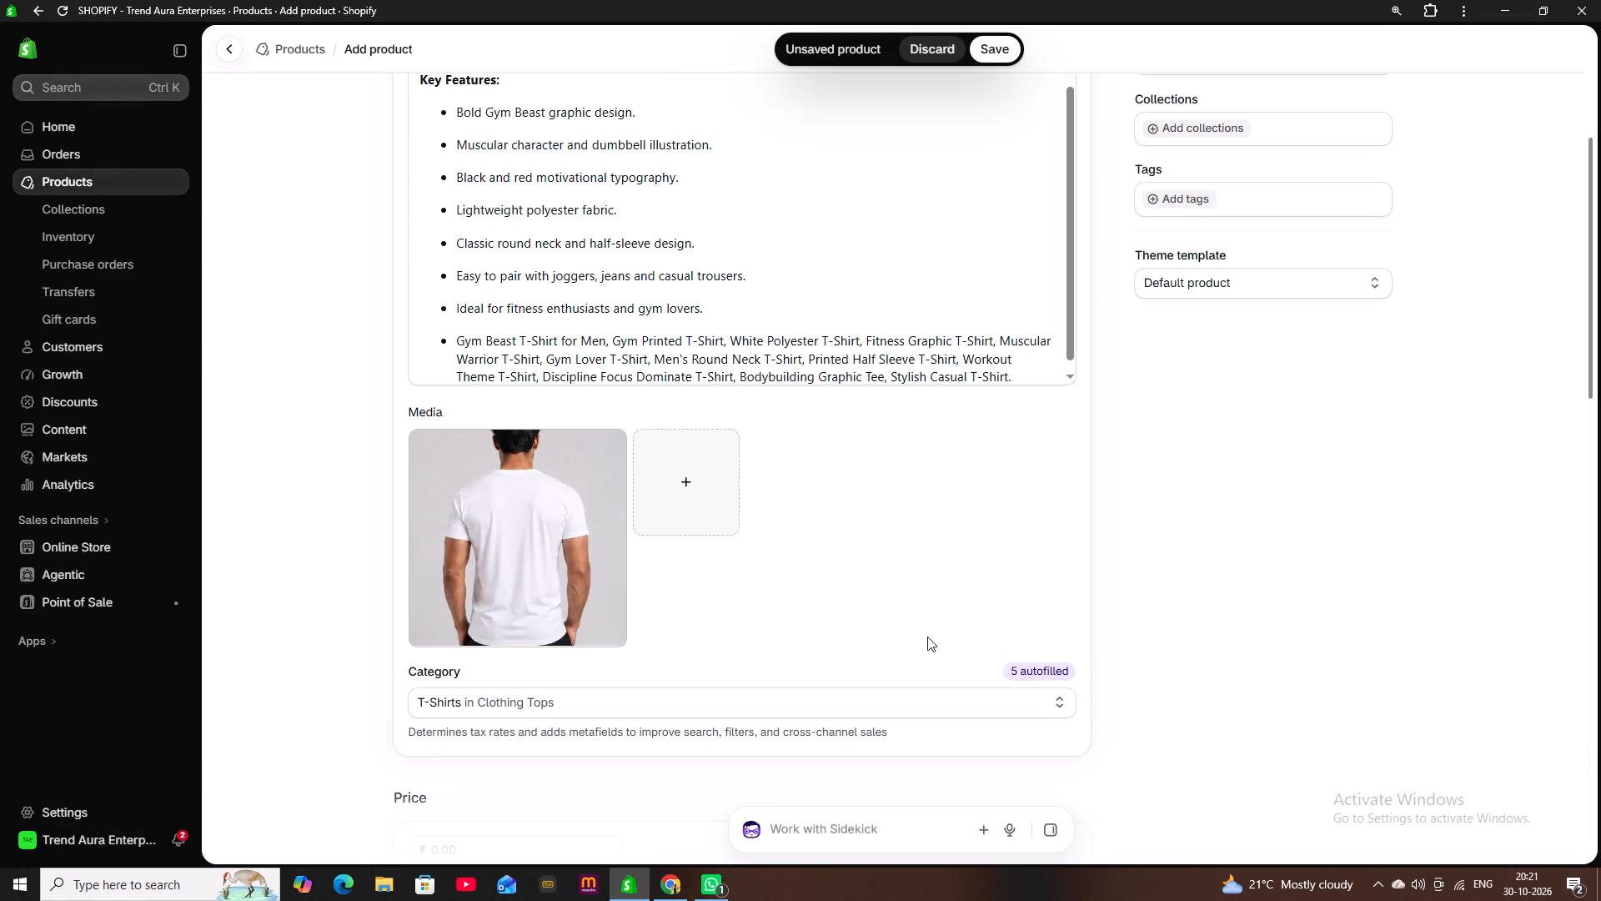
Add the newly uploaded Gym Beast images 1319, 1318 and 1317 to the product's Media alongside image 35.
drag(567, 520, 704, 504)
drag(567, 538, 696, 516)
click(696, 516)
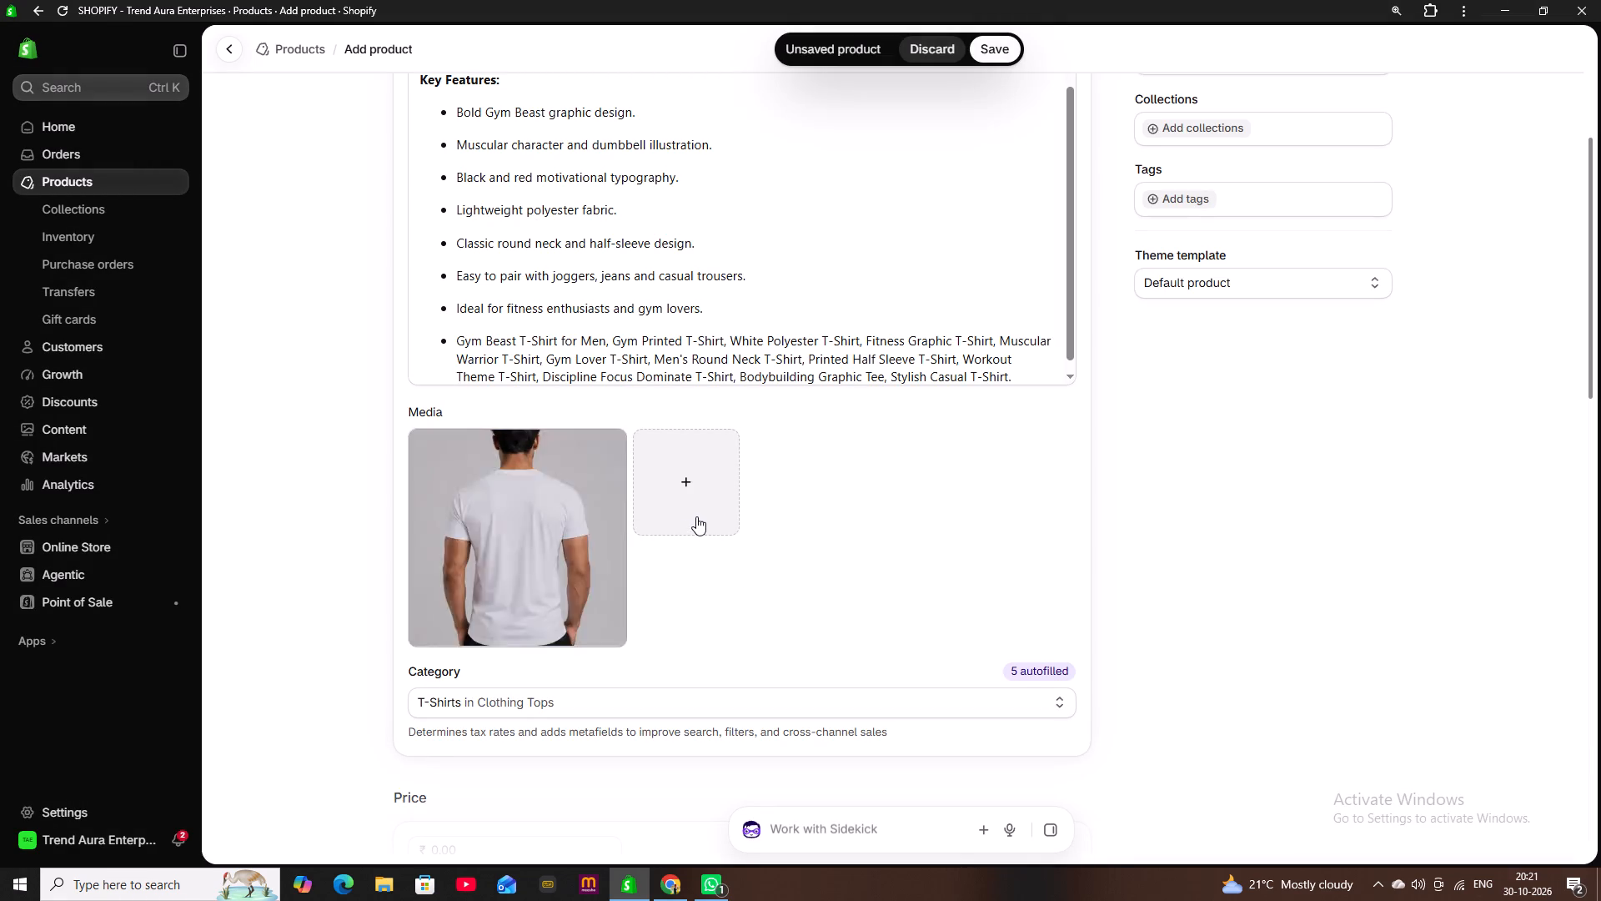
click(396, 422)
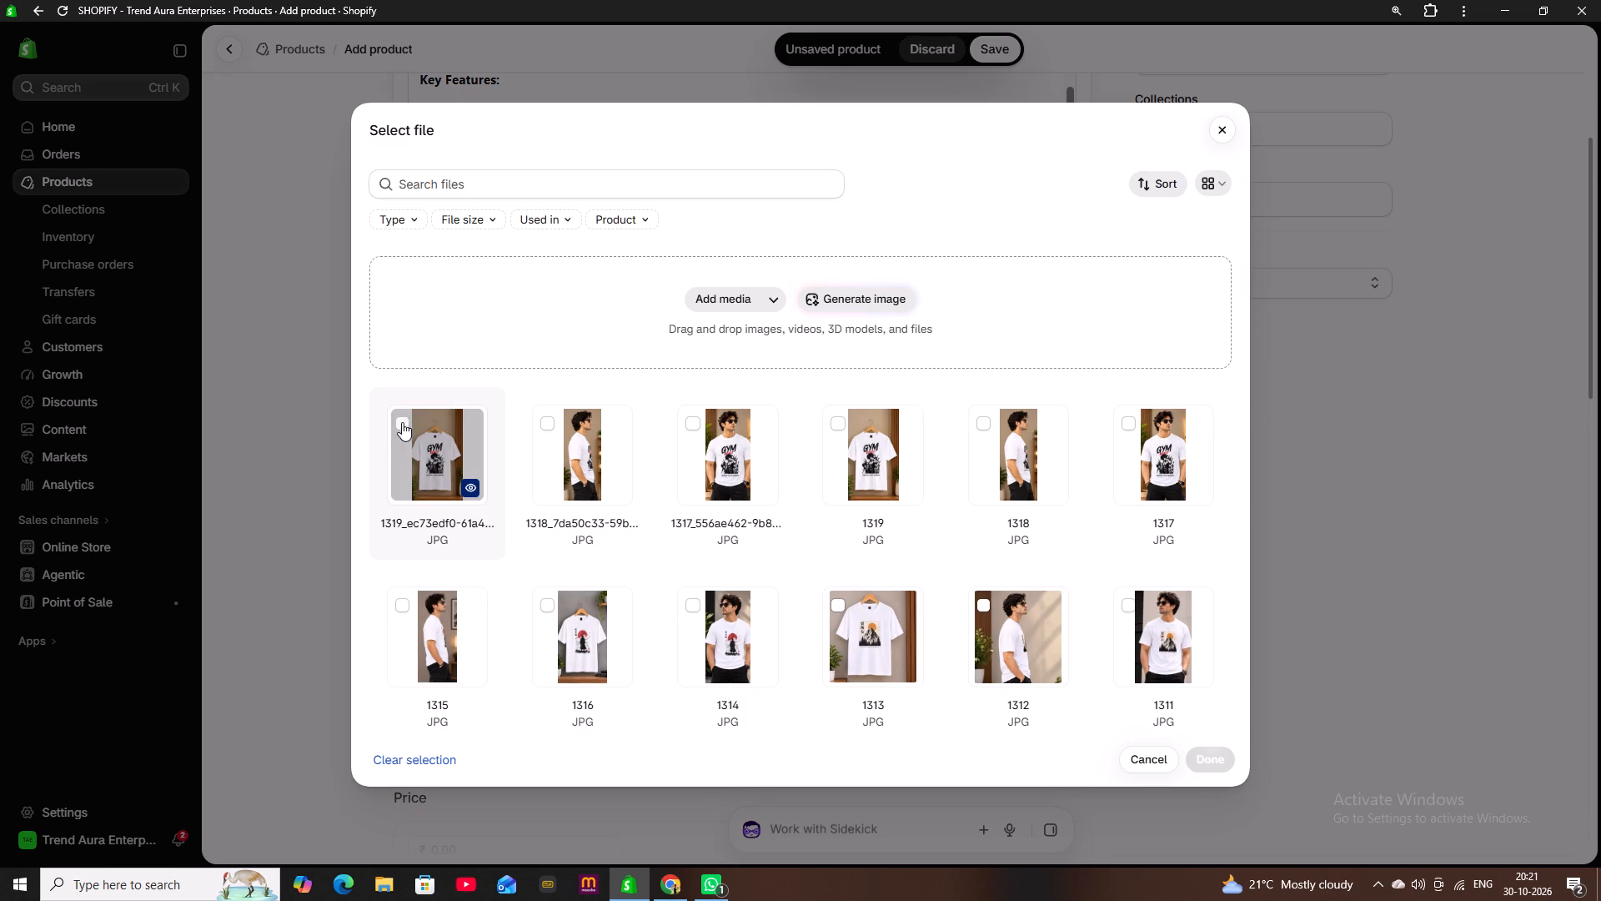
click(537, 430)
click(686, 425)
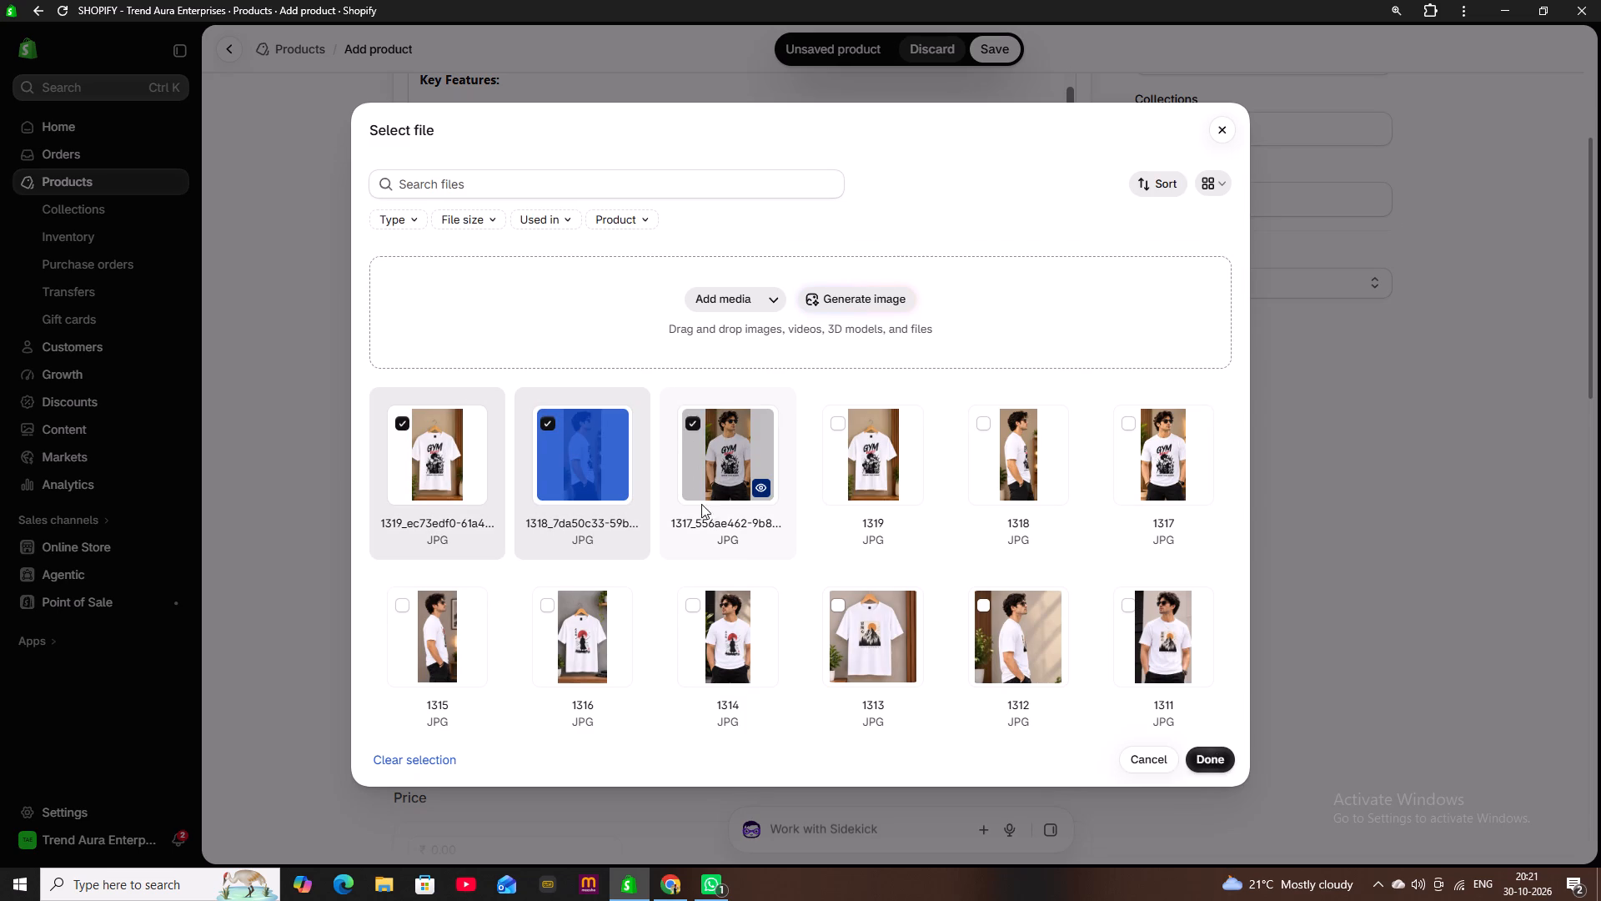
scroll(706, 516, down, 20)
scroll(706, 516, down, 2)
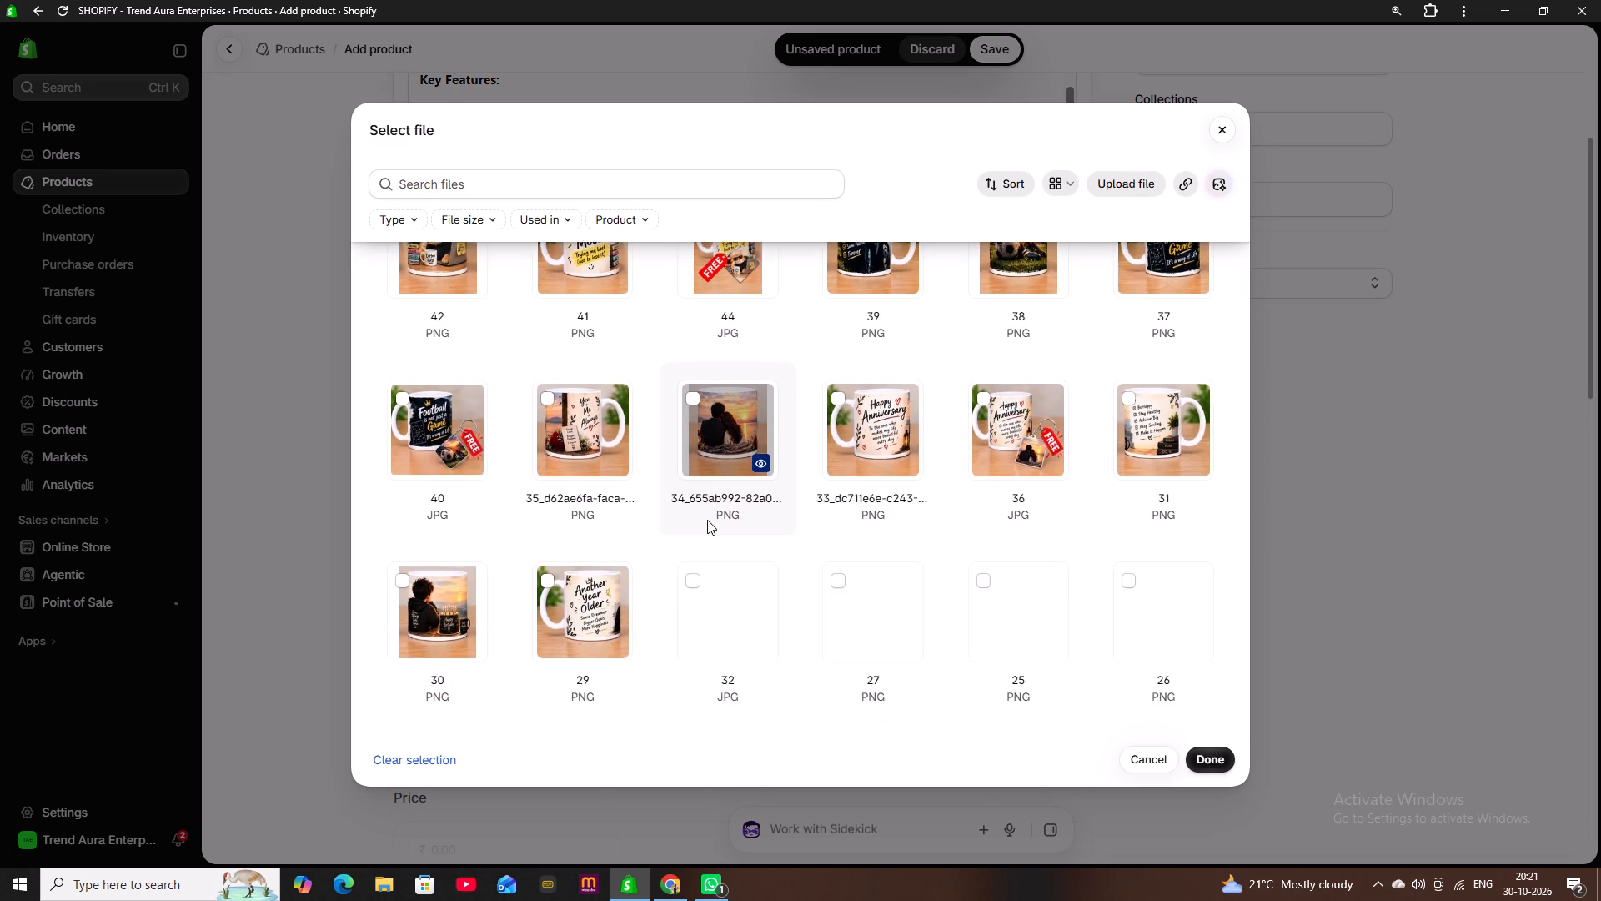
scroll(707, 520, down, 20)
scroll(707, 520, down, 3)
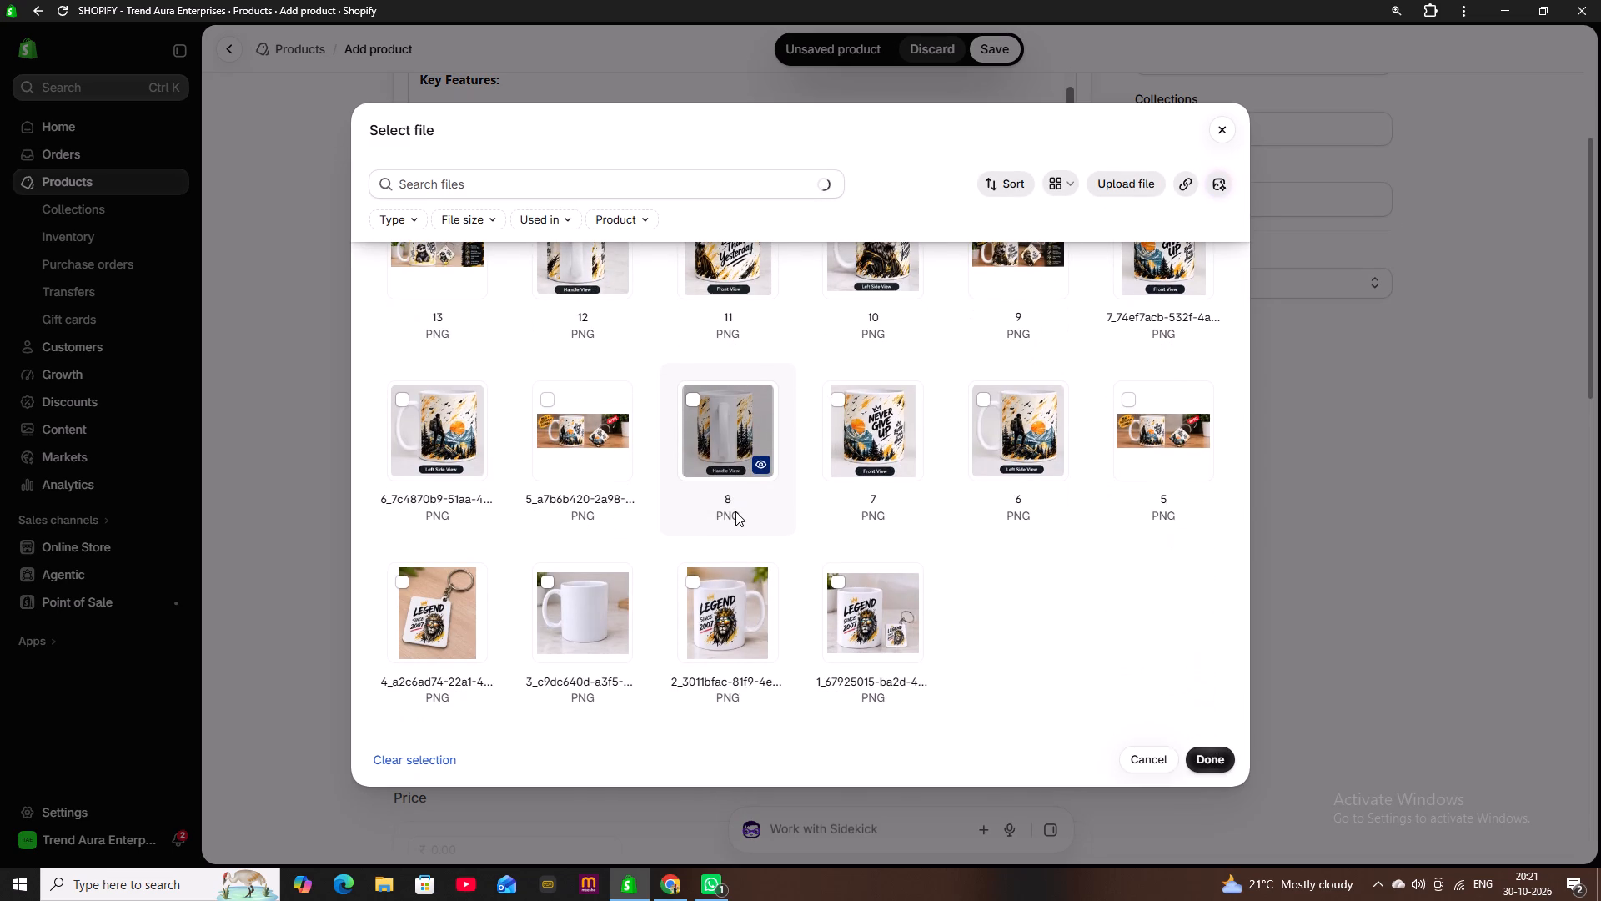
scroll(735, 511, down, 9)
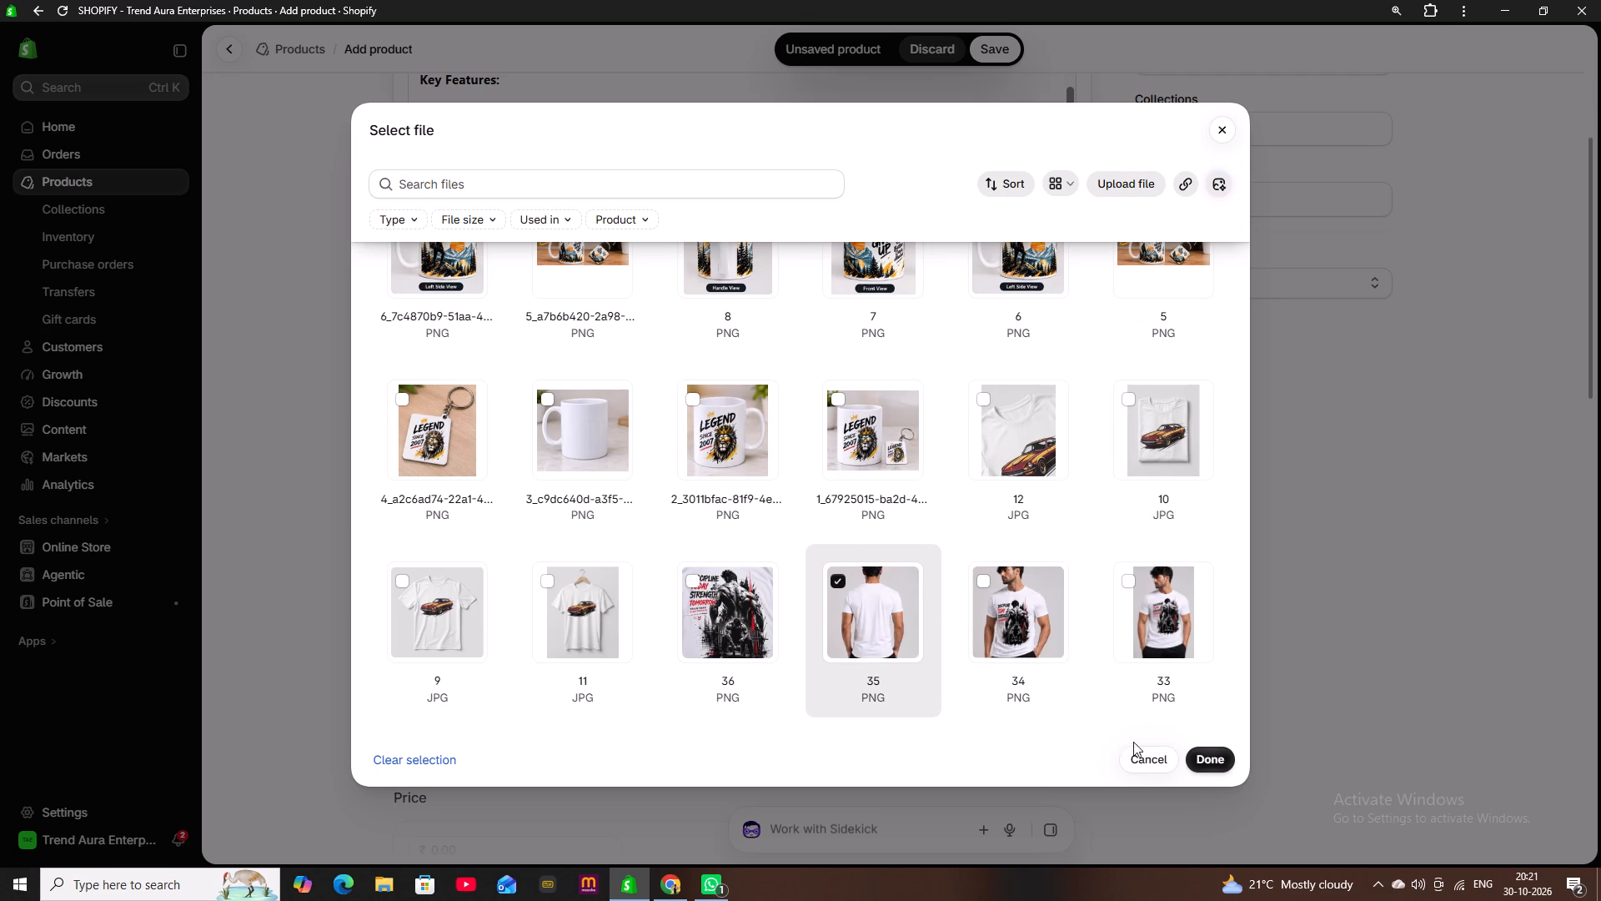
click(1228, 757)
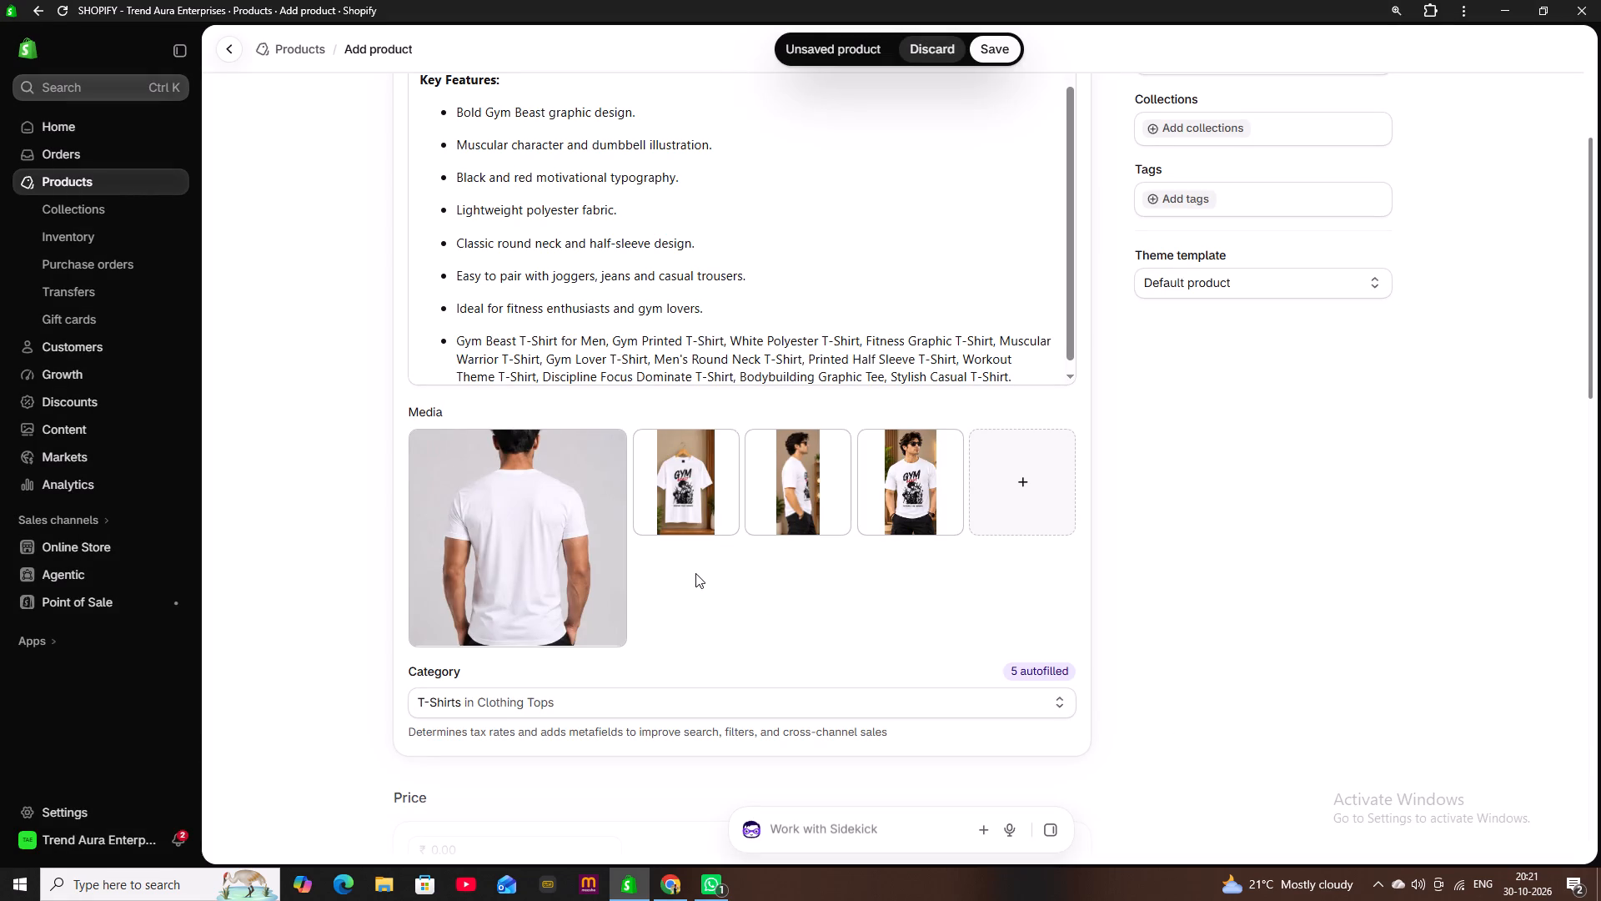
Reorder the product's Media to hanger photo first, front view second, side view third and back view last.
drag(702, 515, 543, 538)
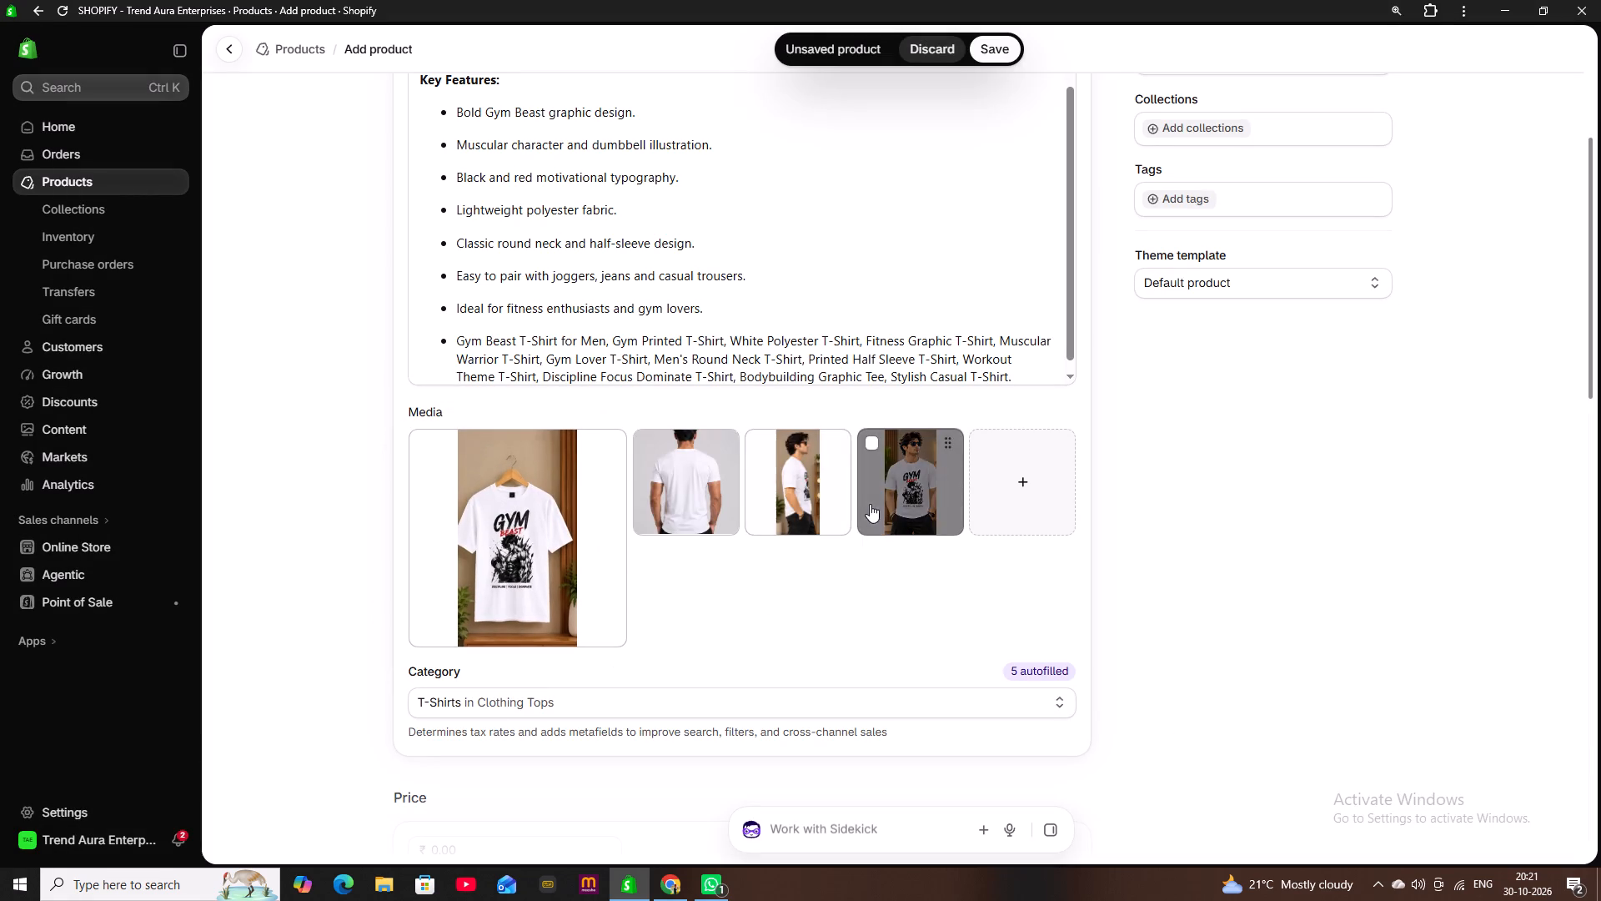
drag(924, 498, 710, 506)
drag(908, 502, 832, 511)
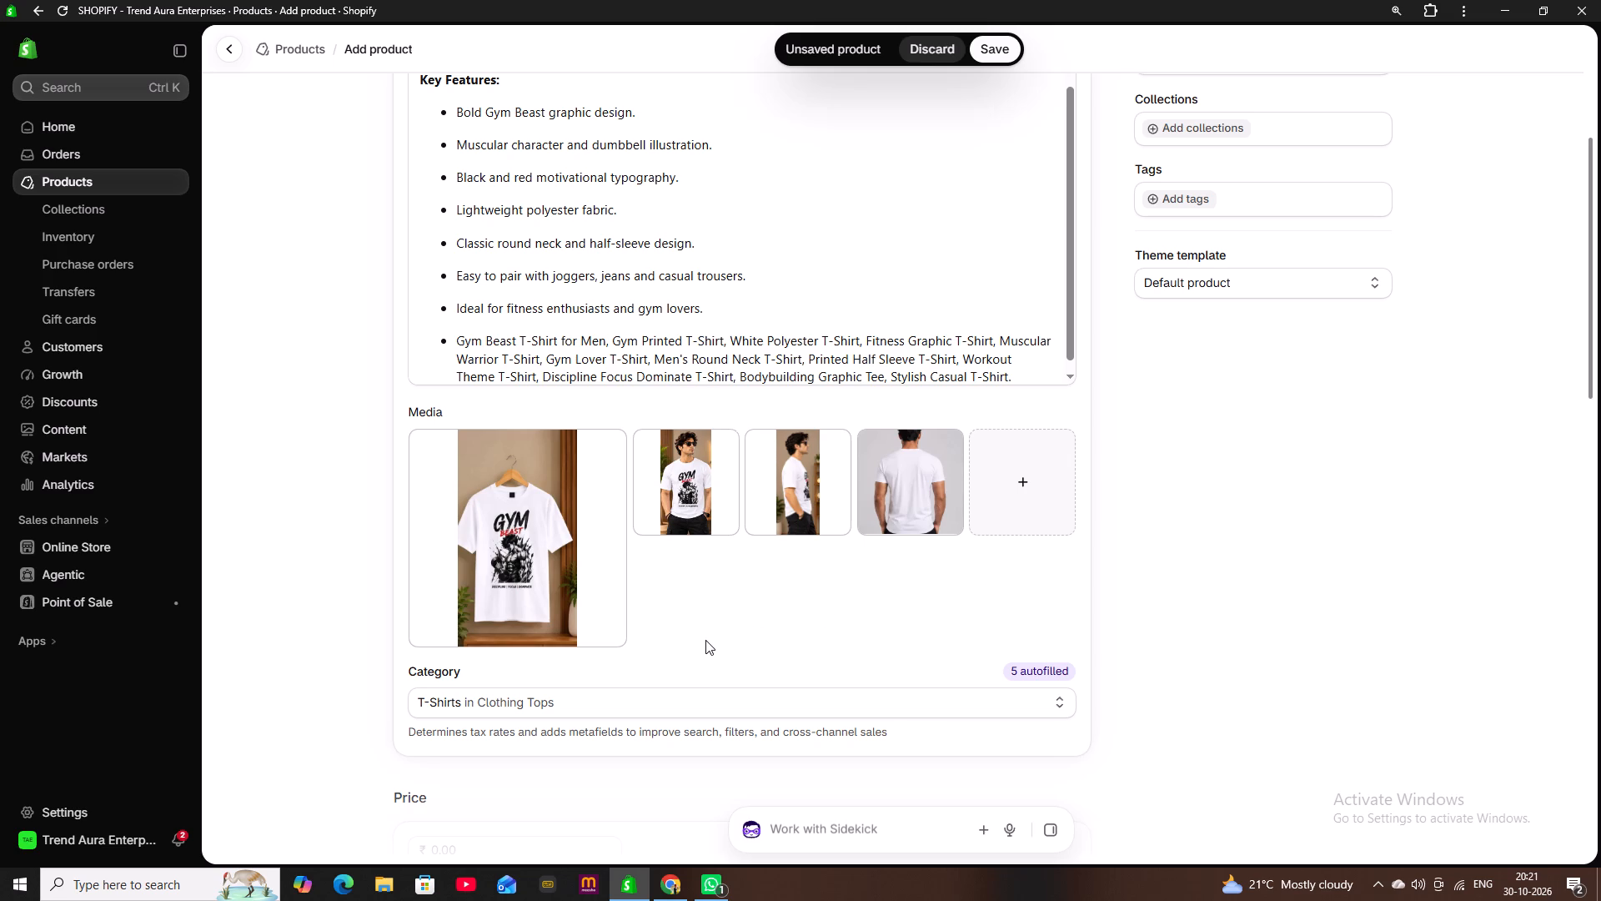
Set the product's price to ₹110.
scroll(705, 640, down, 4)
click(554, 502)
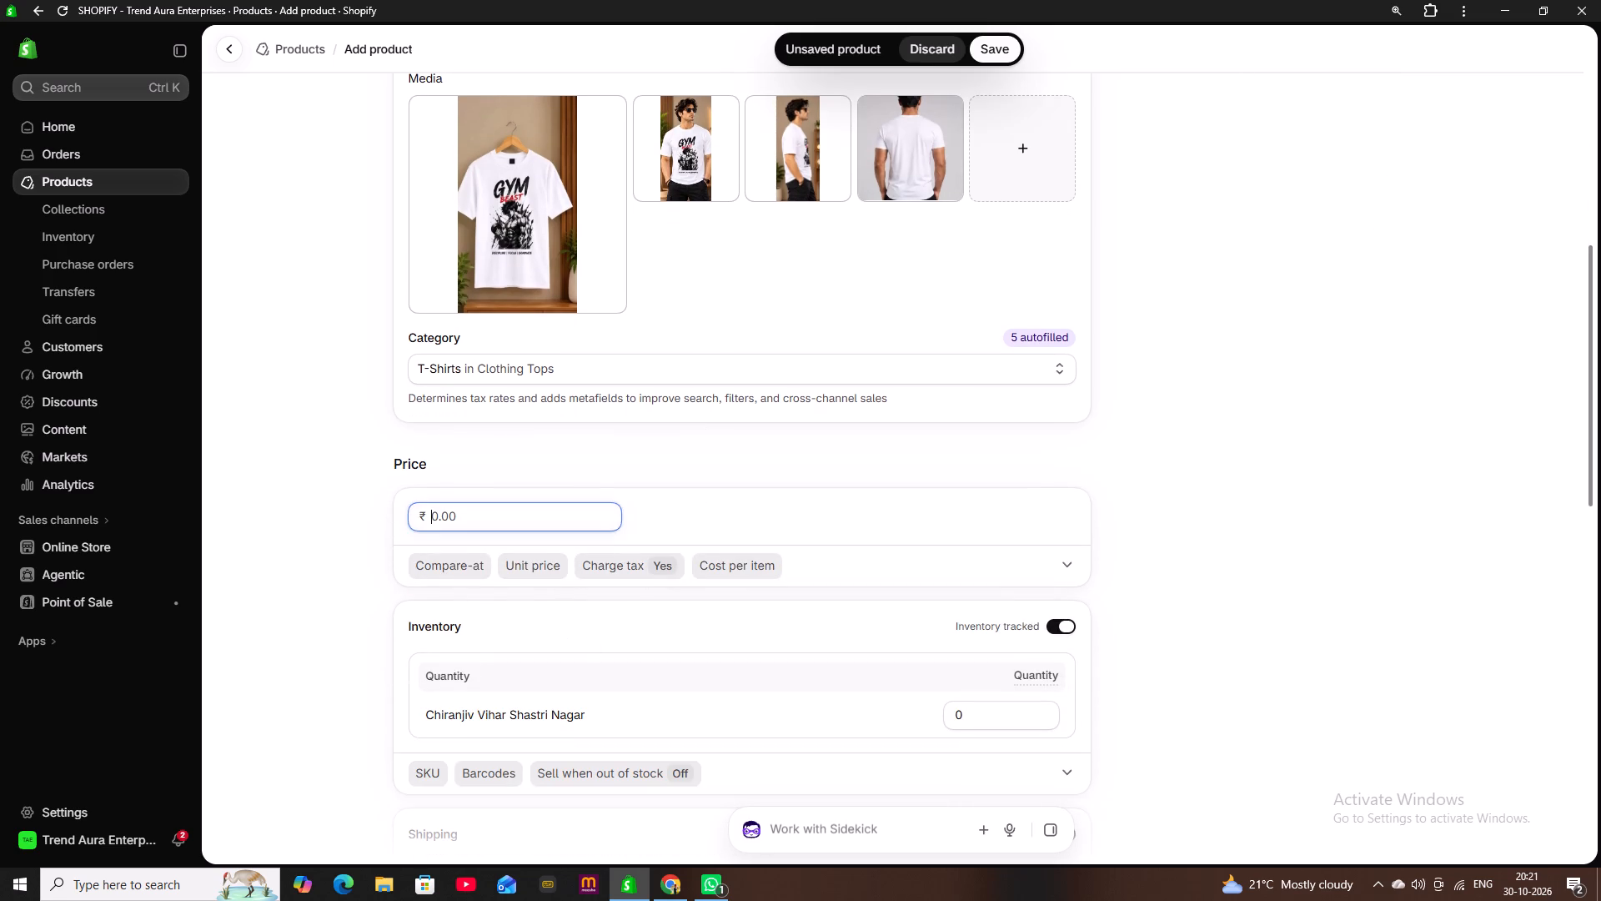
text(100)
key(BackSpace)
key(BackSpace)
text(10)
click(934, 456)
Set the product's inventory quantity to 1.
scroll(934, 459, down, 2)
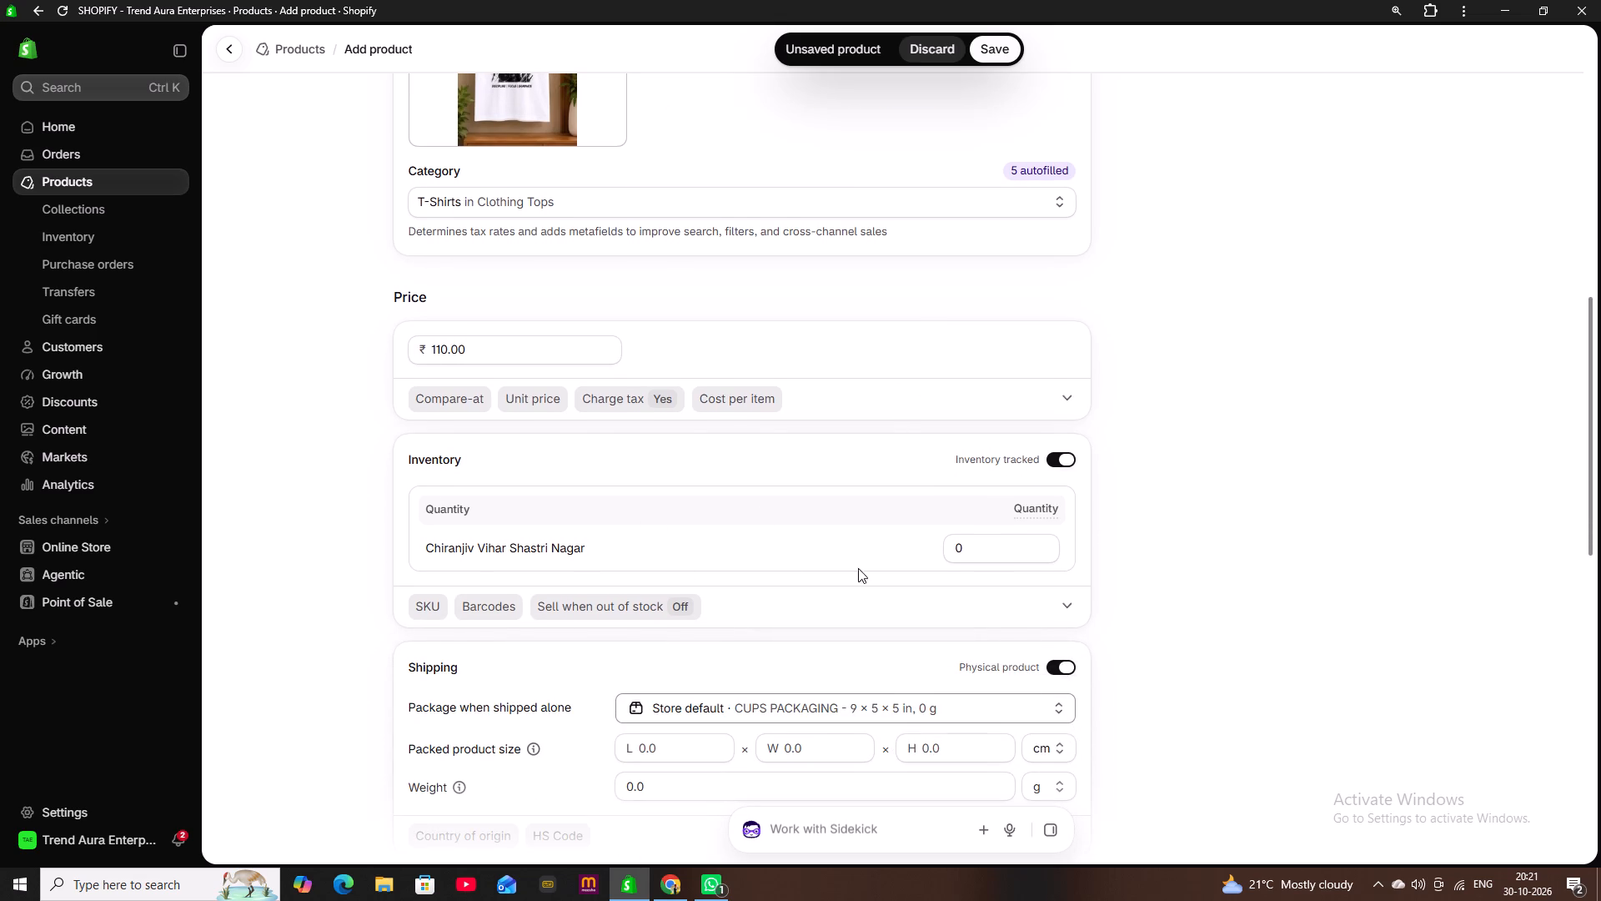
click(979, 541)
key(1)
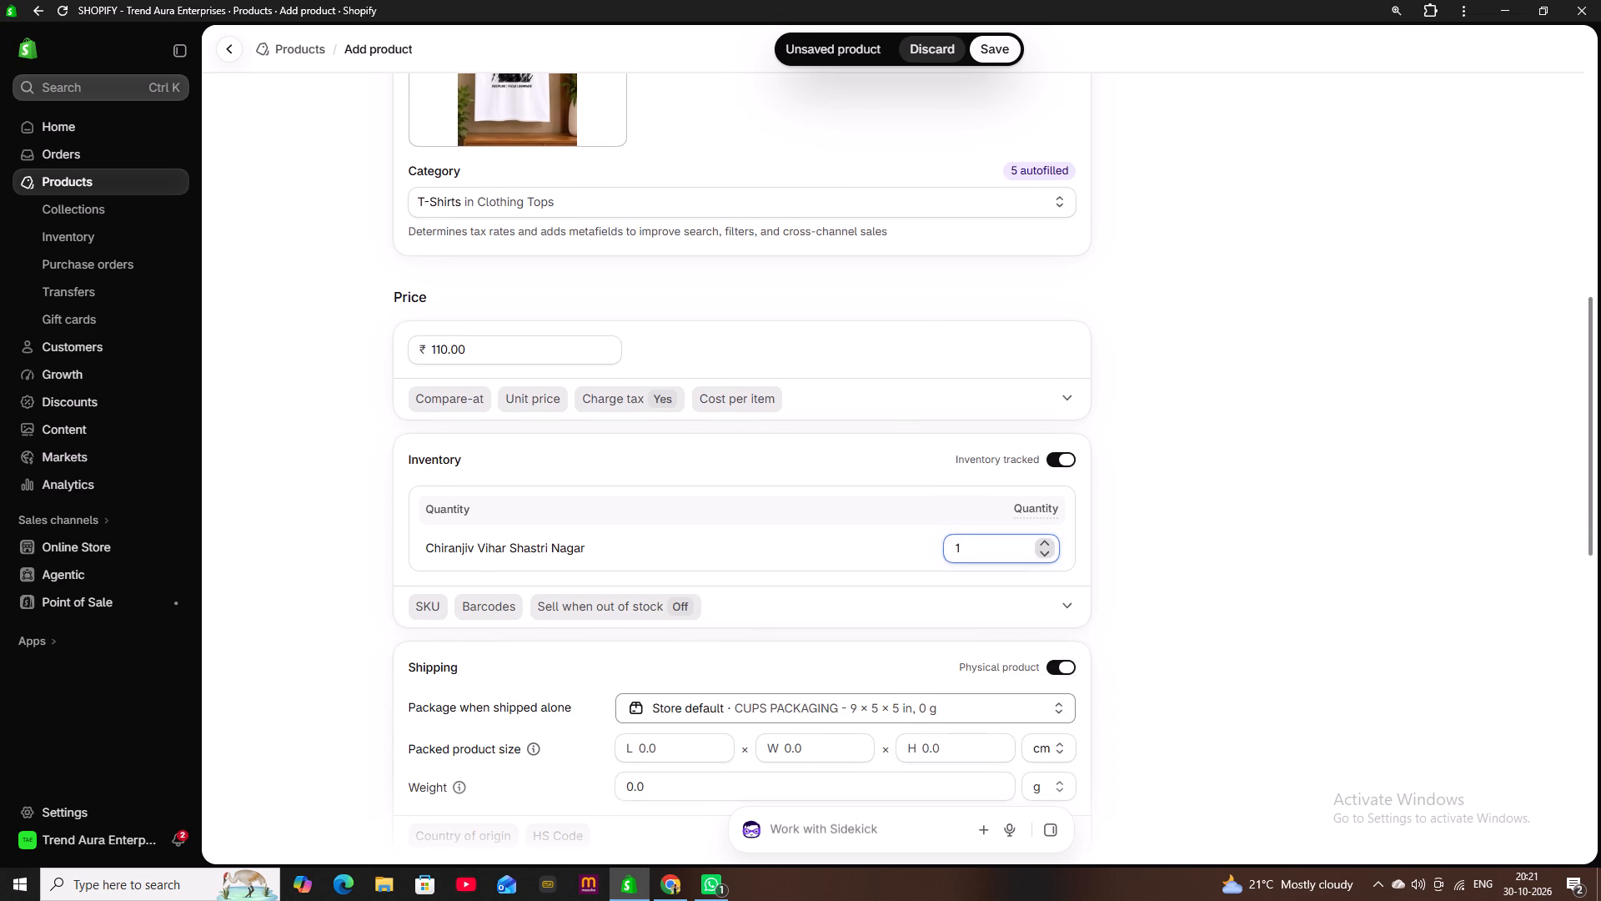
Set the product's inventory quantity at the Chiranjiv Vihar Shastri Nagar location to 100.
text(00)
click(1190, 532)
Choose Trend Packaging (10 × 12 × 2 cm, 0.2 kg) as the package when shipped alone.
scroll(1187, 535, down, 3)
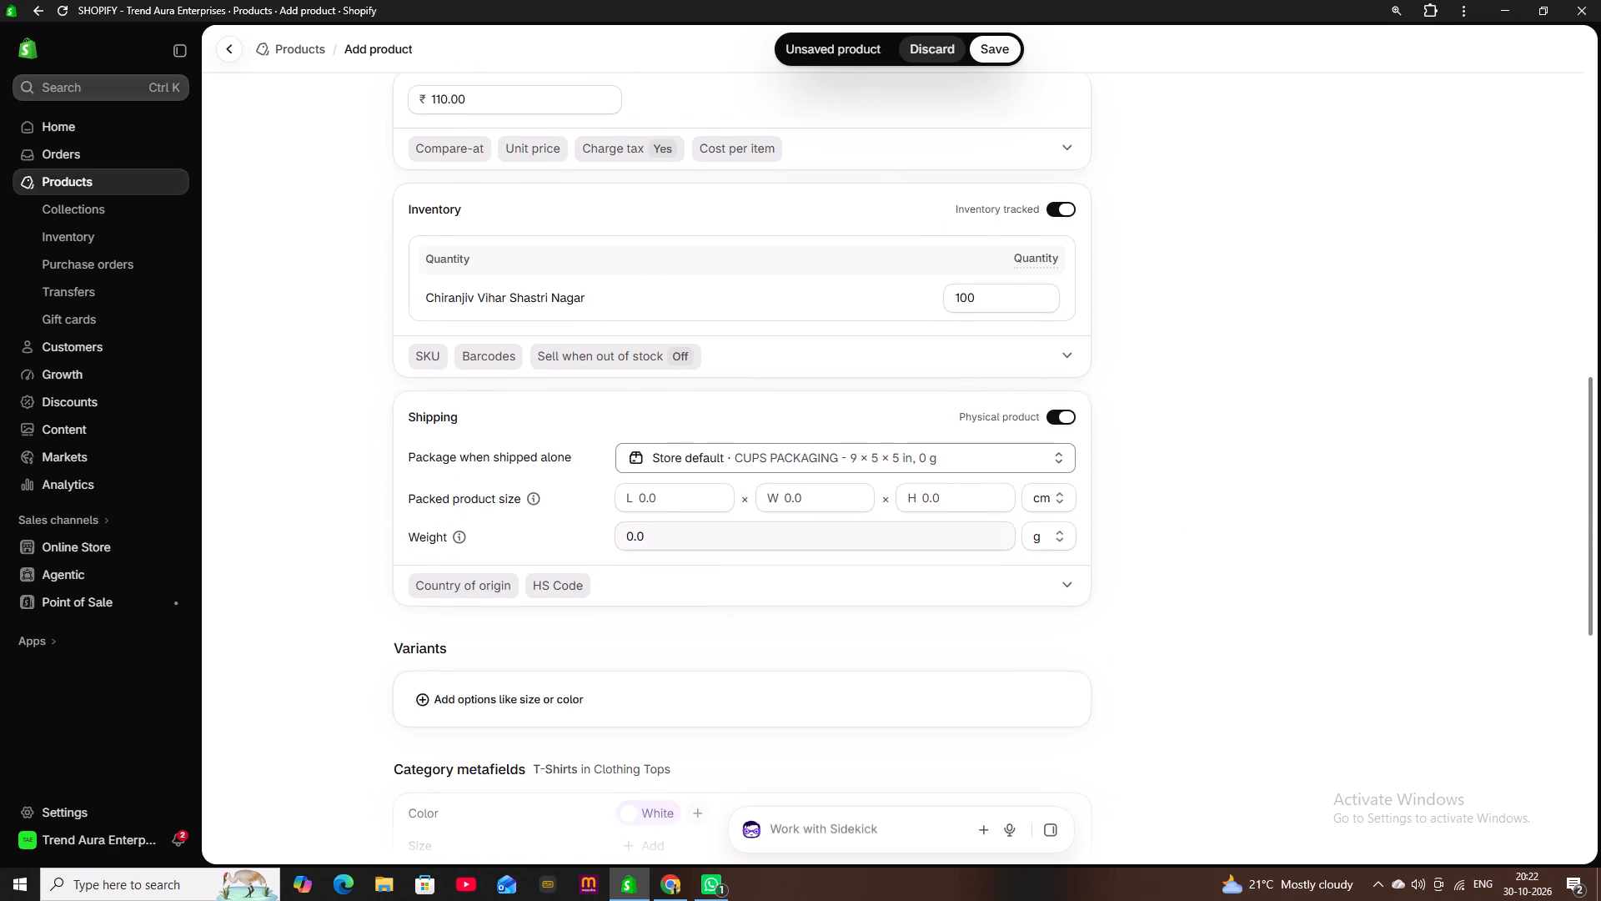
click(880, 454)
click(821, 696)
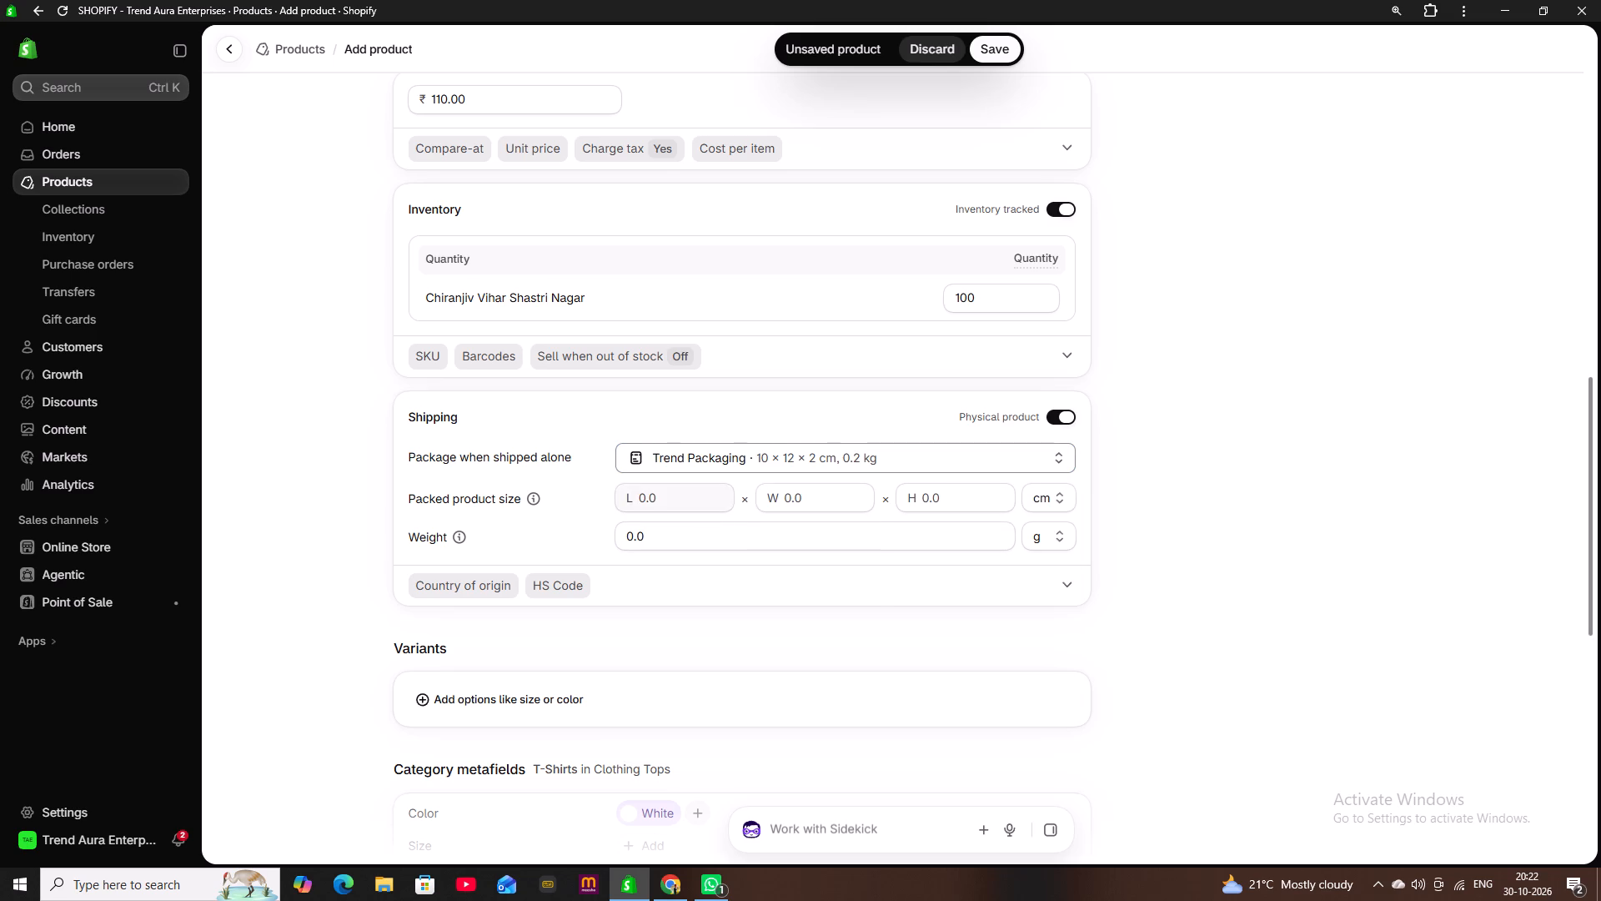
Set the packed product size to 10 cm length, 12 cm width and 2 cm height.
click(701, 506)
text(12)
key(BackSpace)
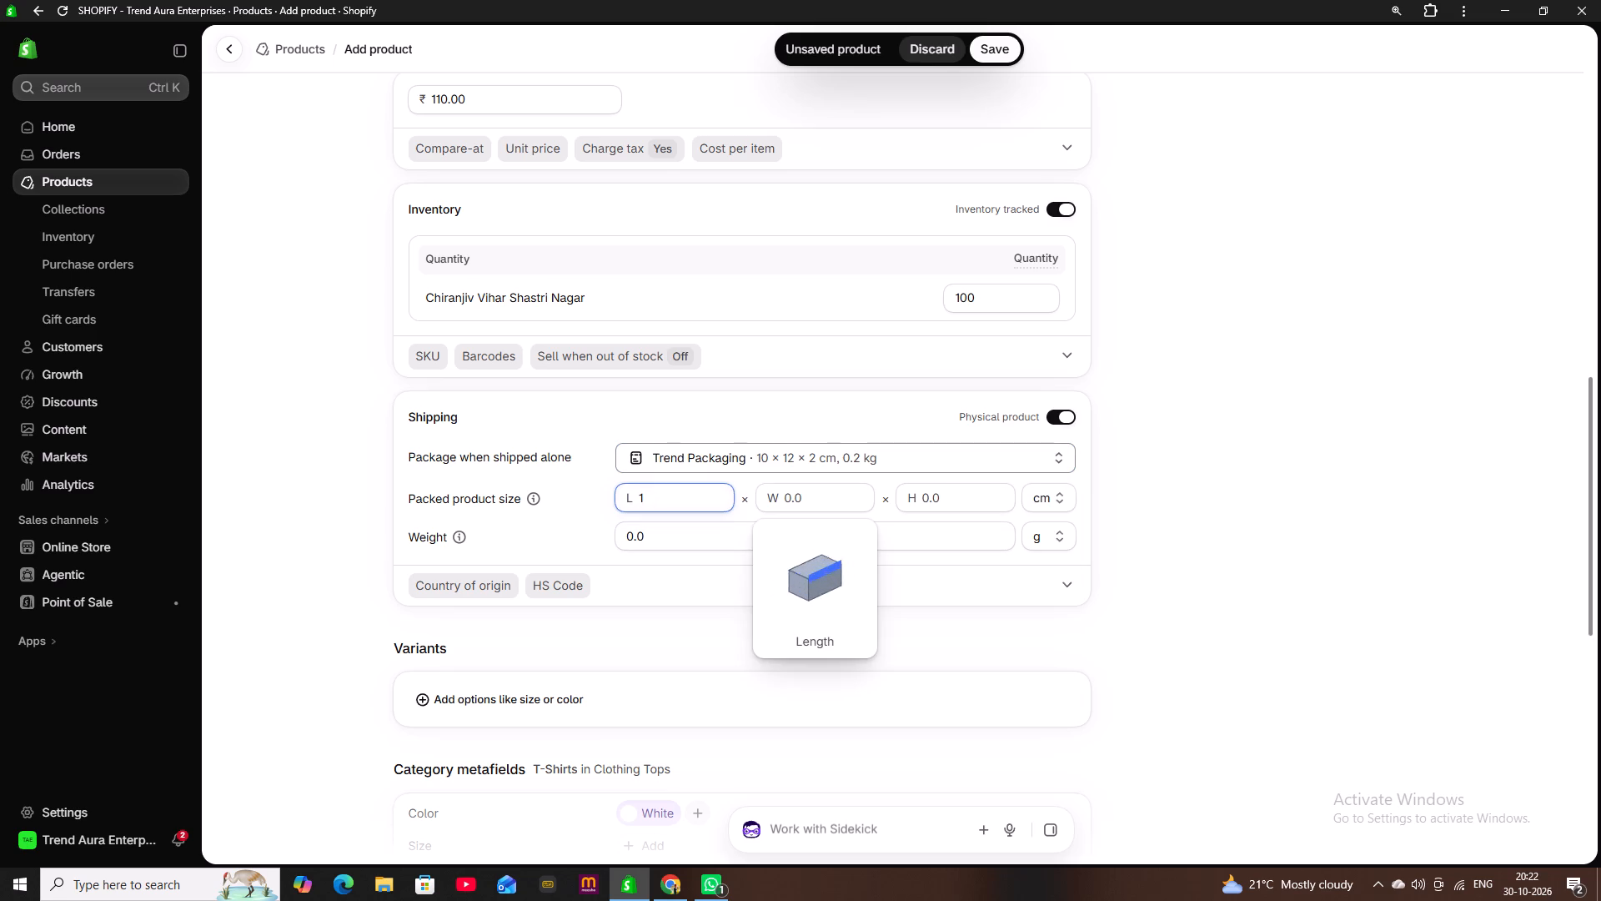
key(0)
click(838, 494)
key(1)
key(2)
click(967, 499)
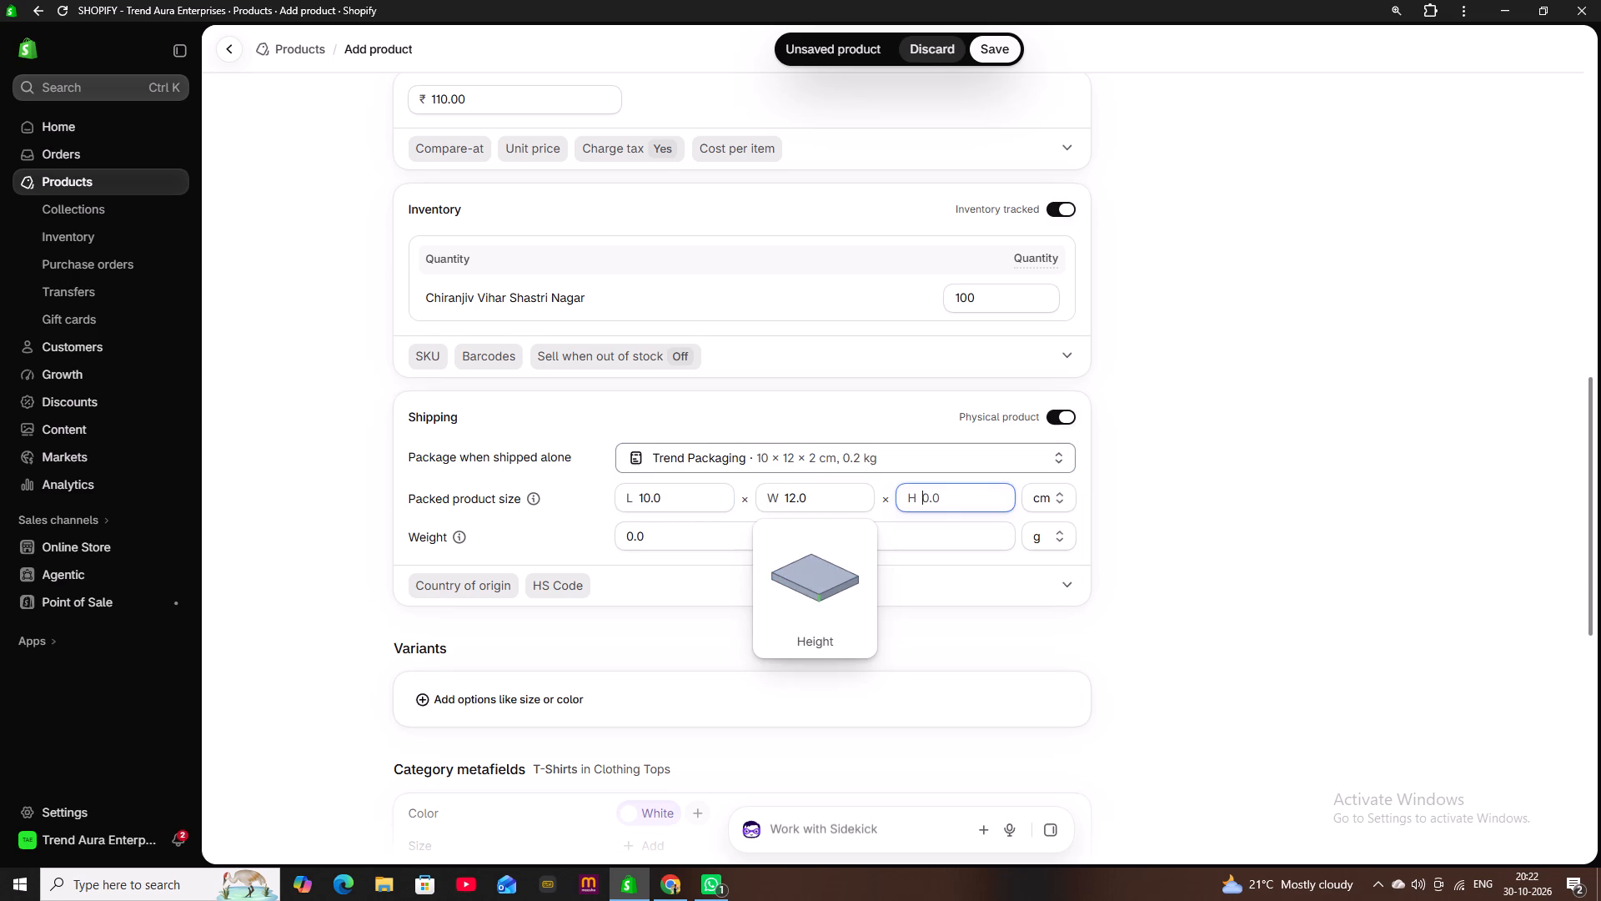
key(2)
Set the product's shipping weight to 150 g.
click(681, 550)
key(BackSpace)
key(BackSpace)
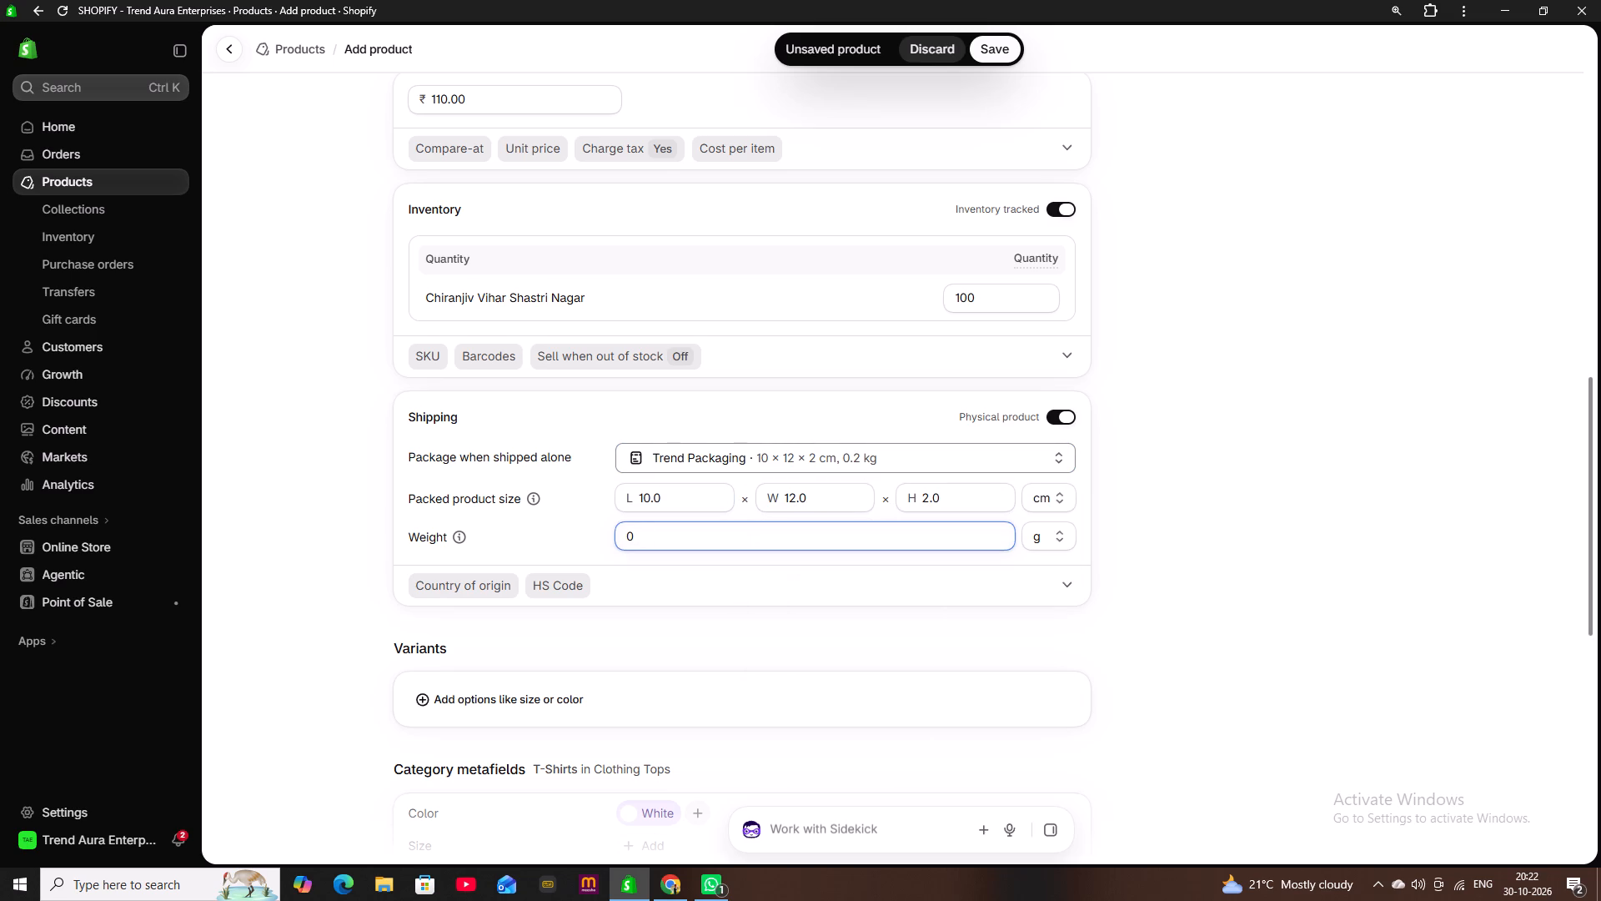
key(BackSpace)
text(150)
click(1245, 535)
Expand the additional shipping details and set the country/region of origin to India.
scroll(1244, 536, down, 4)
click(464, 256)
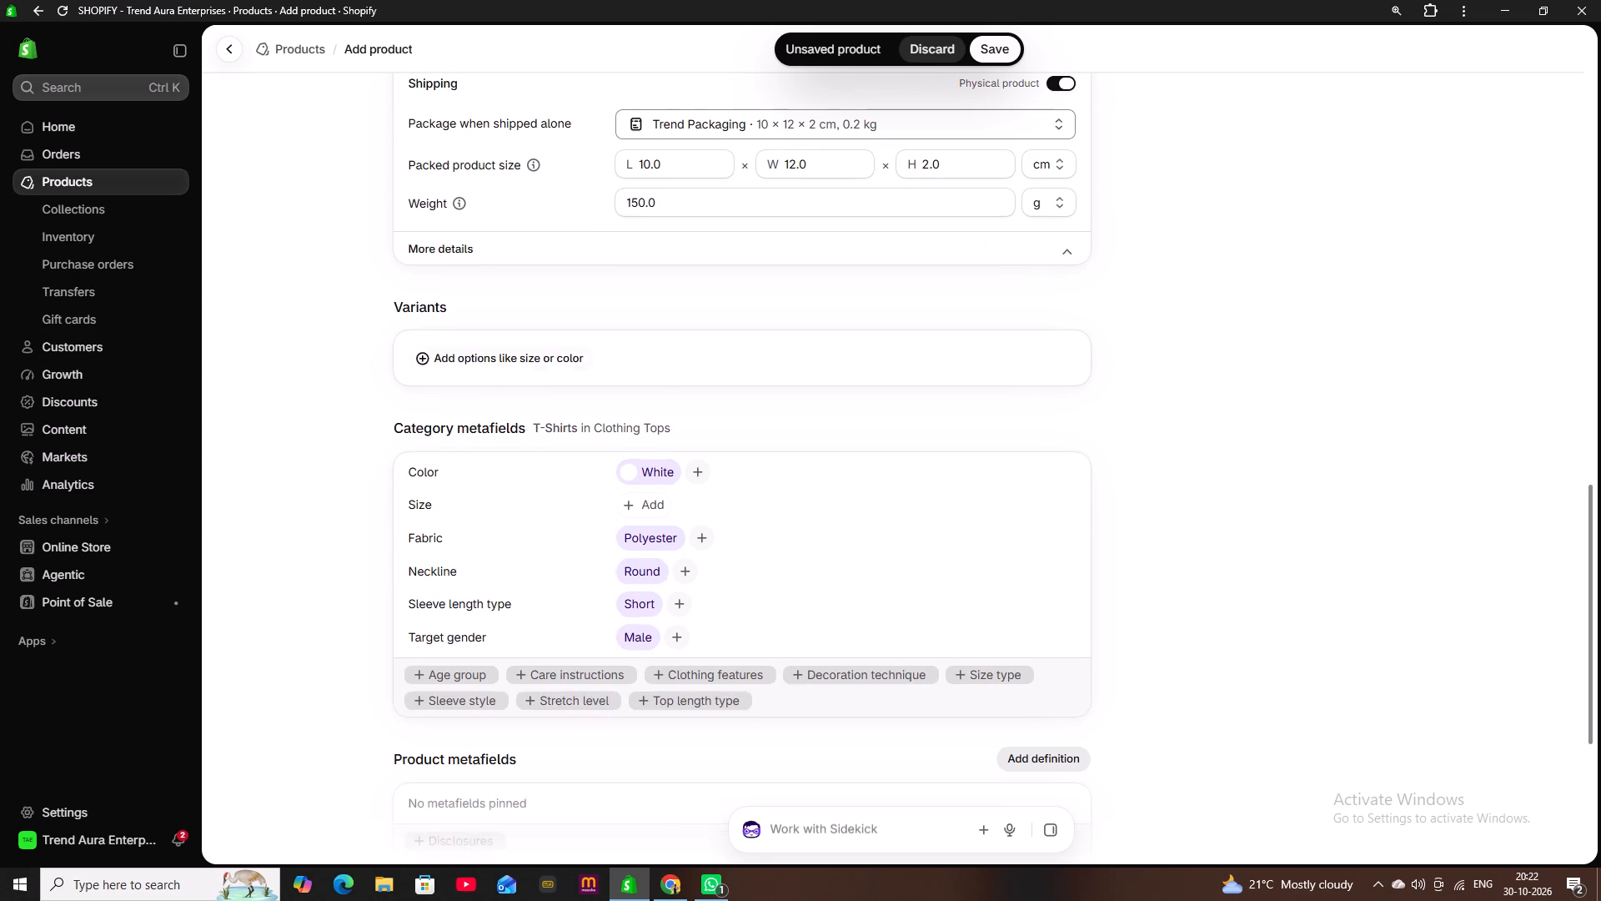
scroll(549, 374, down, 4)
scroll(547, 367, up, 3)
click(497, 219)
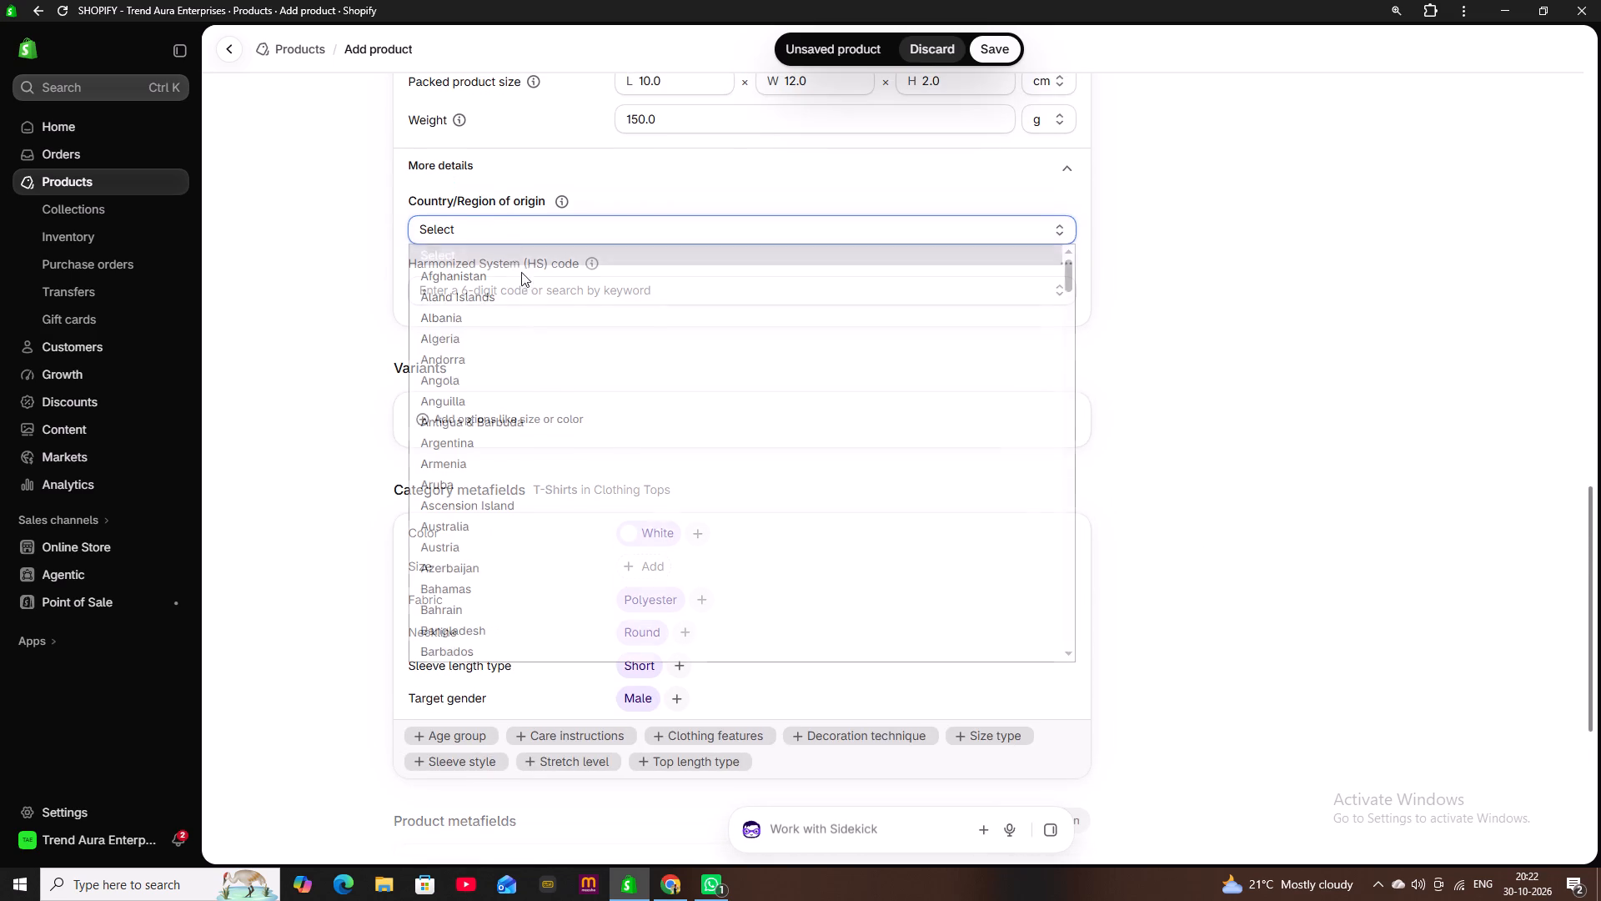
scroll(559, 351, down, 8)
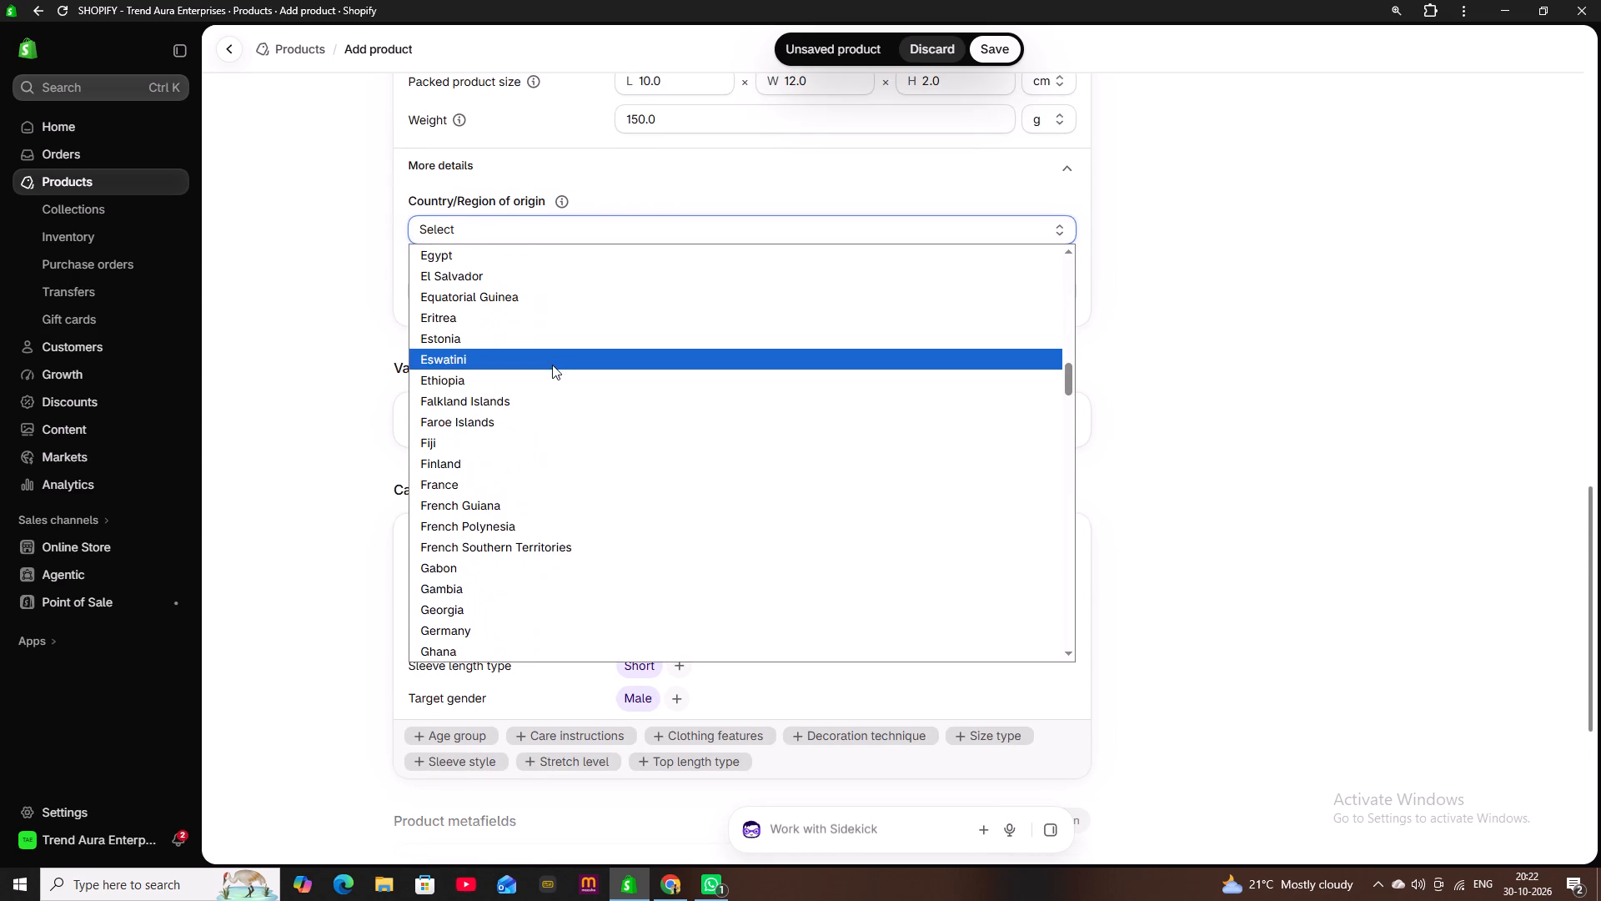
scroll(552, 365, down, 3)
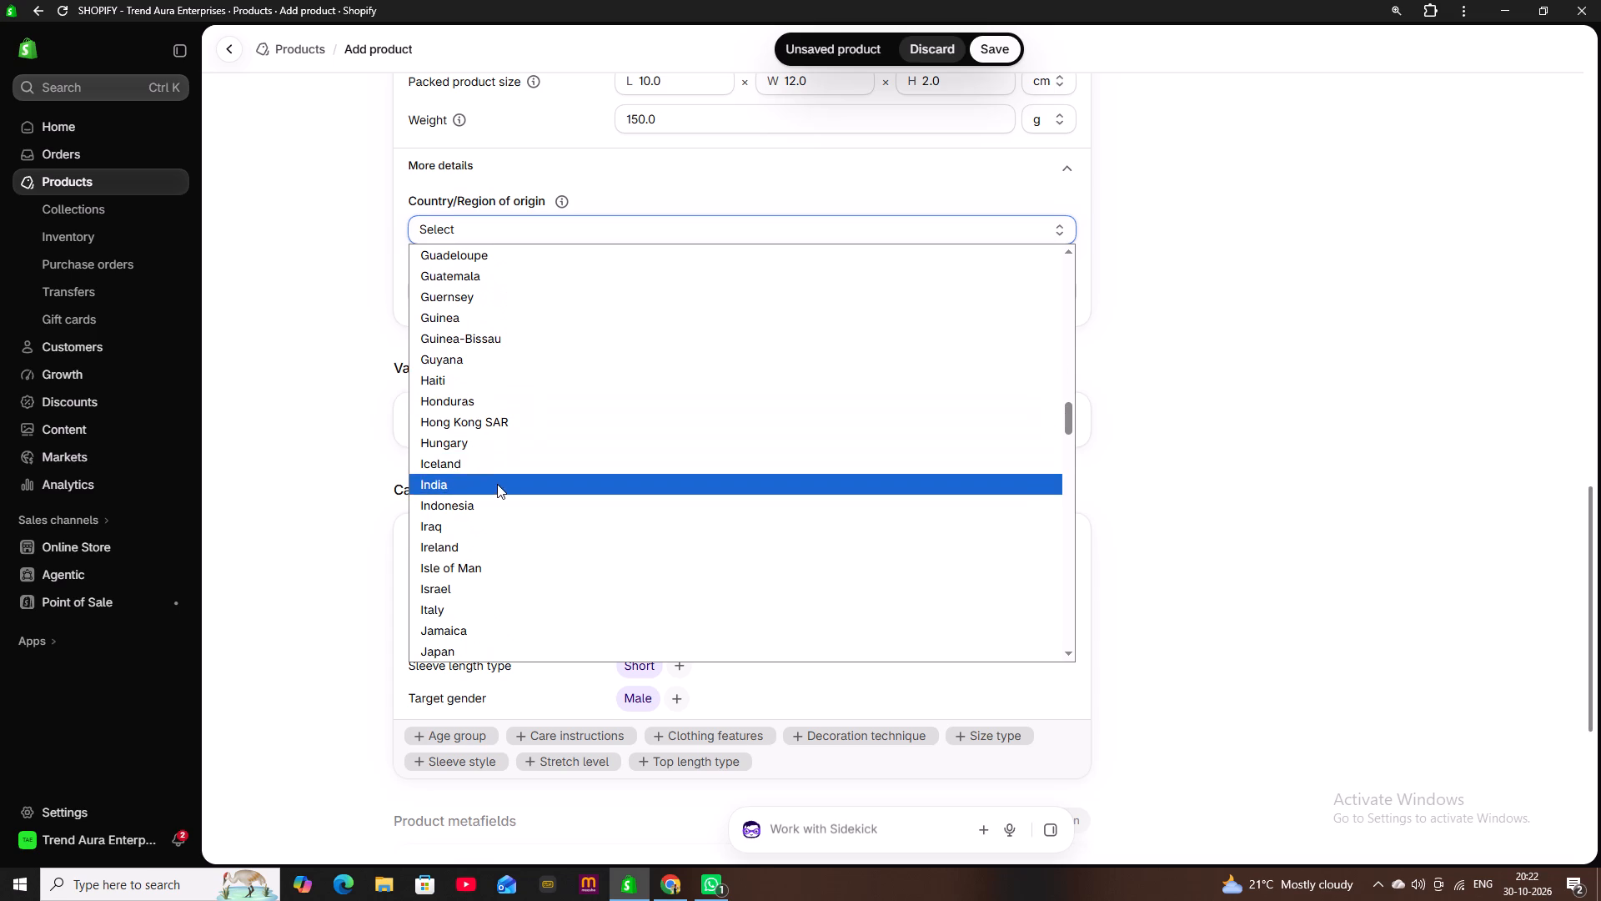
click(497, 485)
Search for HS code 6109 and assign 6109.90, T-shirts of other textile materials, to the product.
click(532, 294)
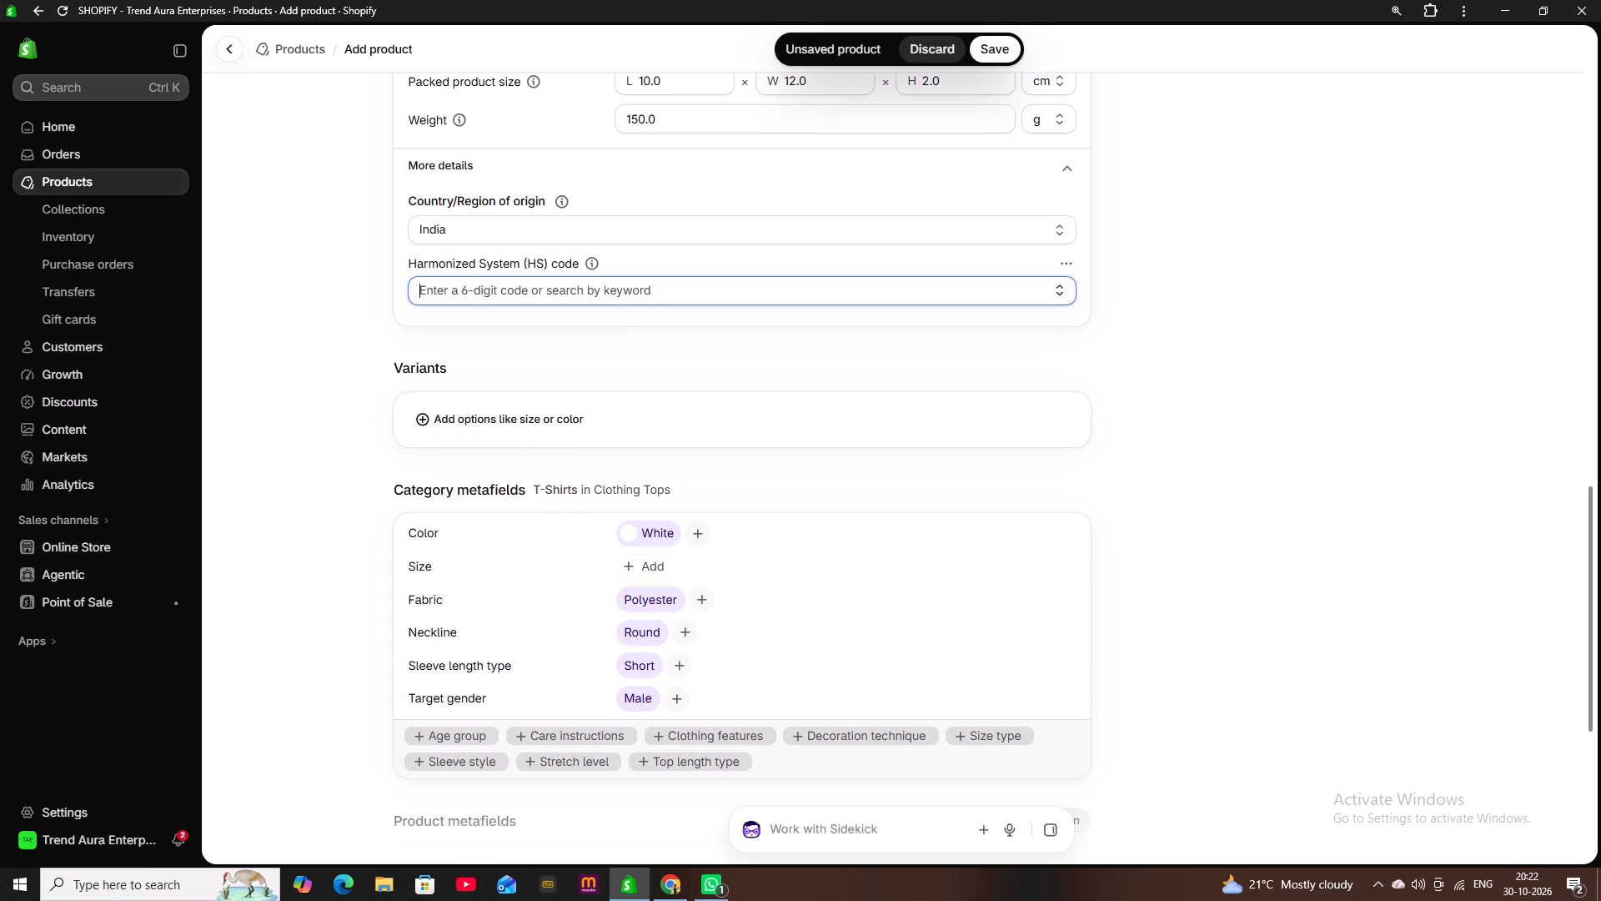
click(532, 294)
text(610)
key(9)
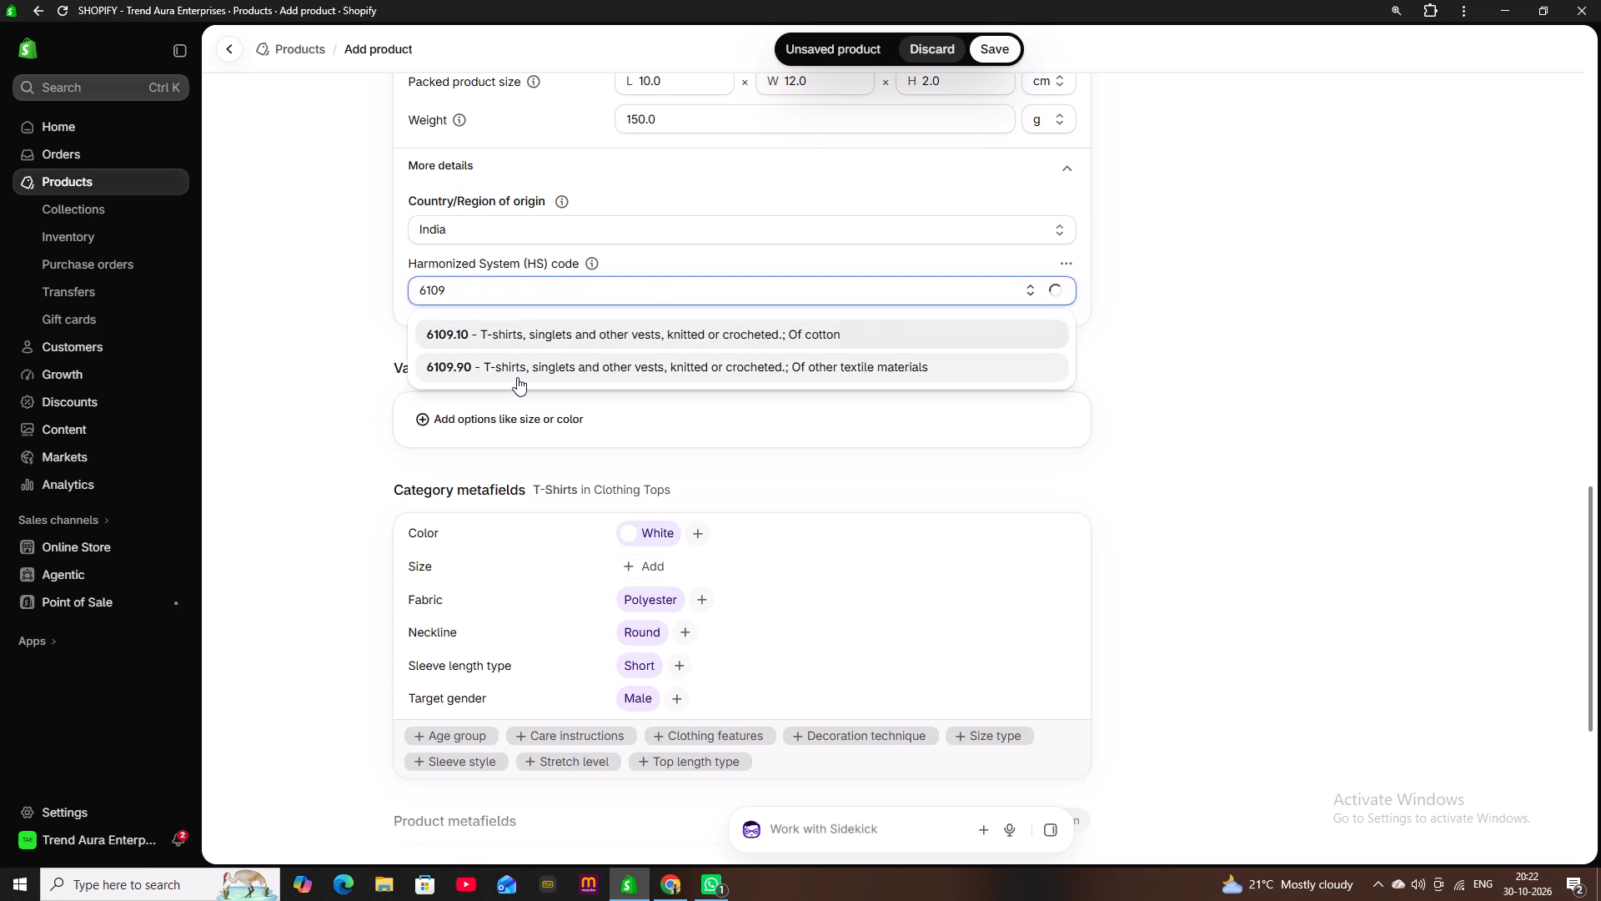
click(517, 378)
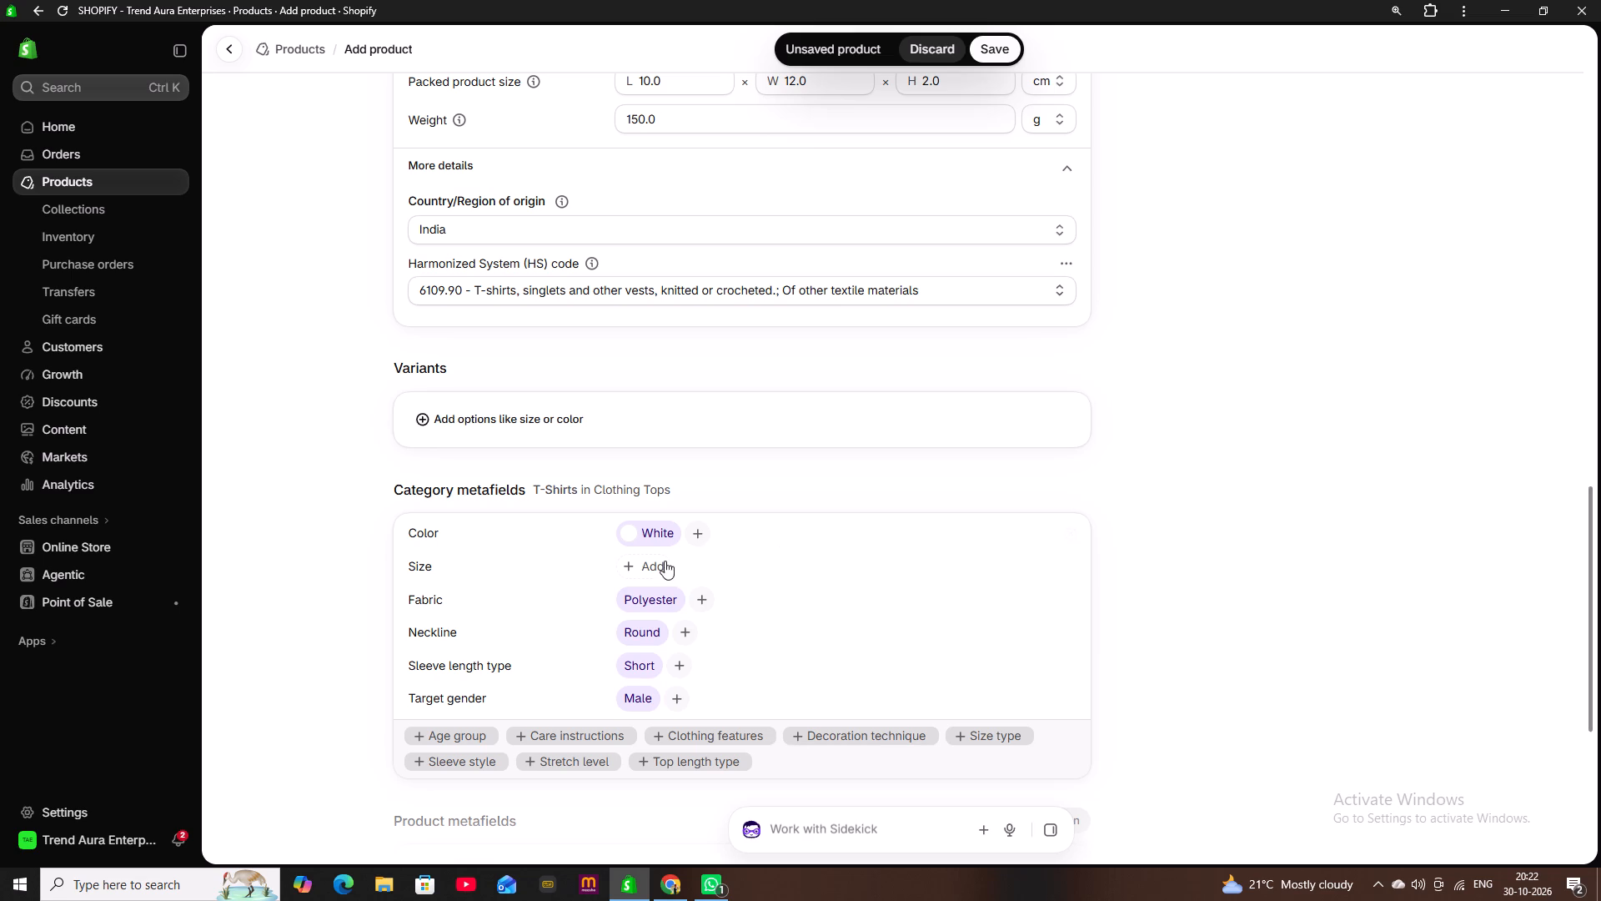
Add the sizes S, M, L, XL and 2XL to the Size category metafield.
click(649, 564)
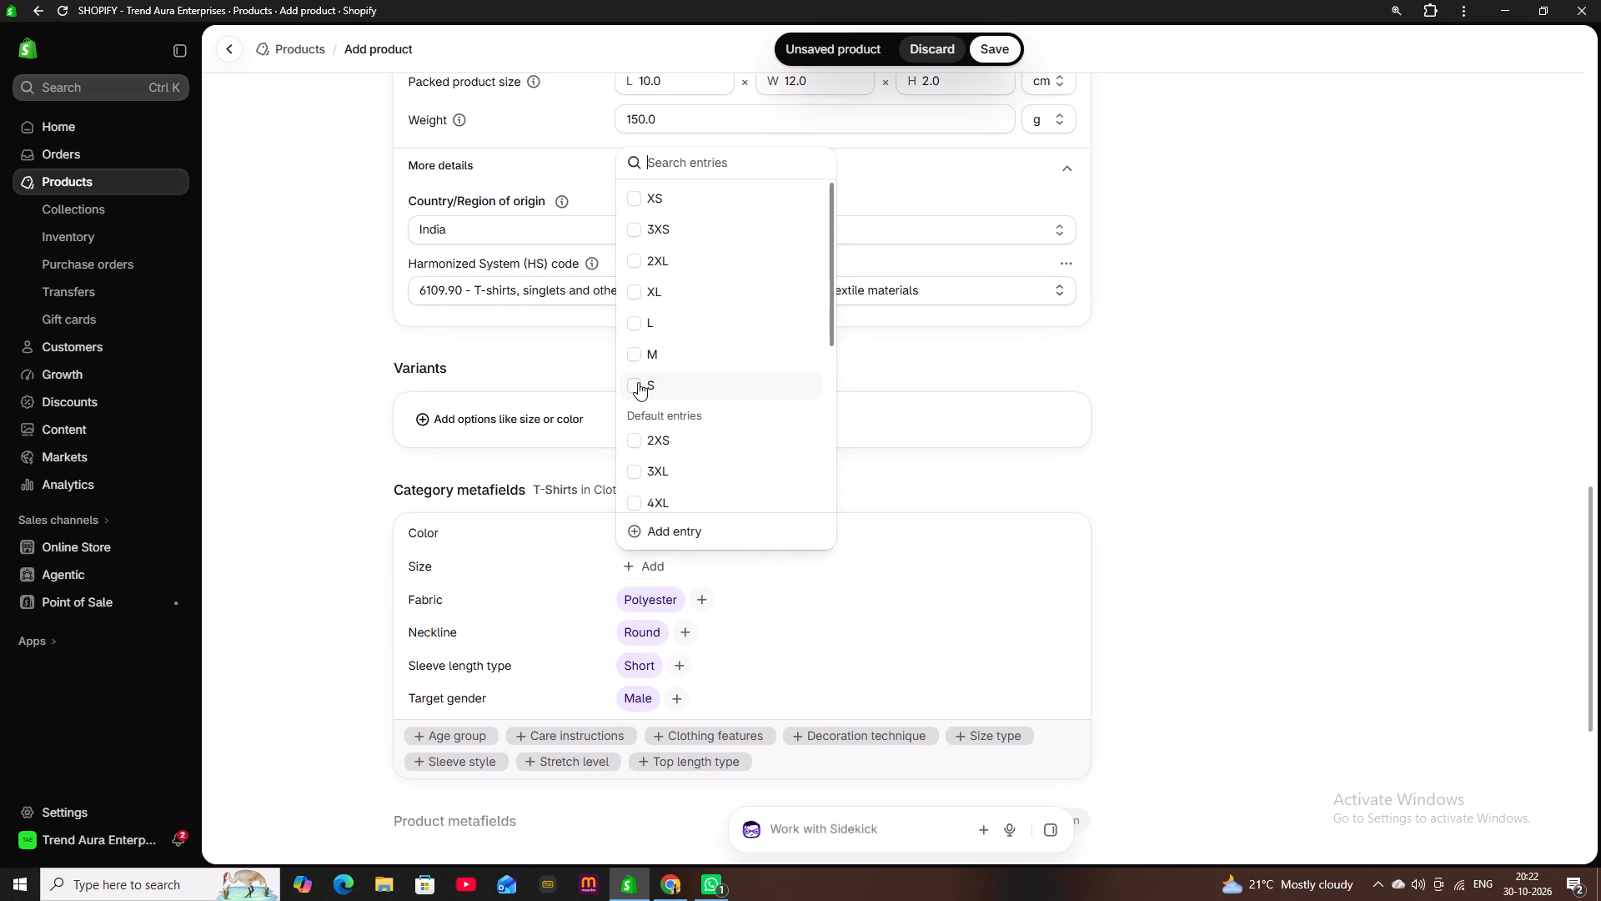
click(638, 382)
click(635, 357)
click(635, 326)
click(642, 284)
click(642, 255)
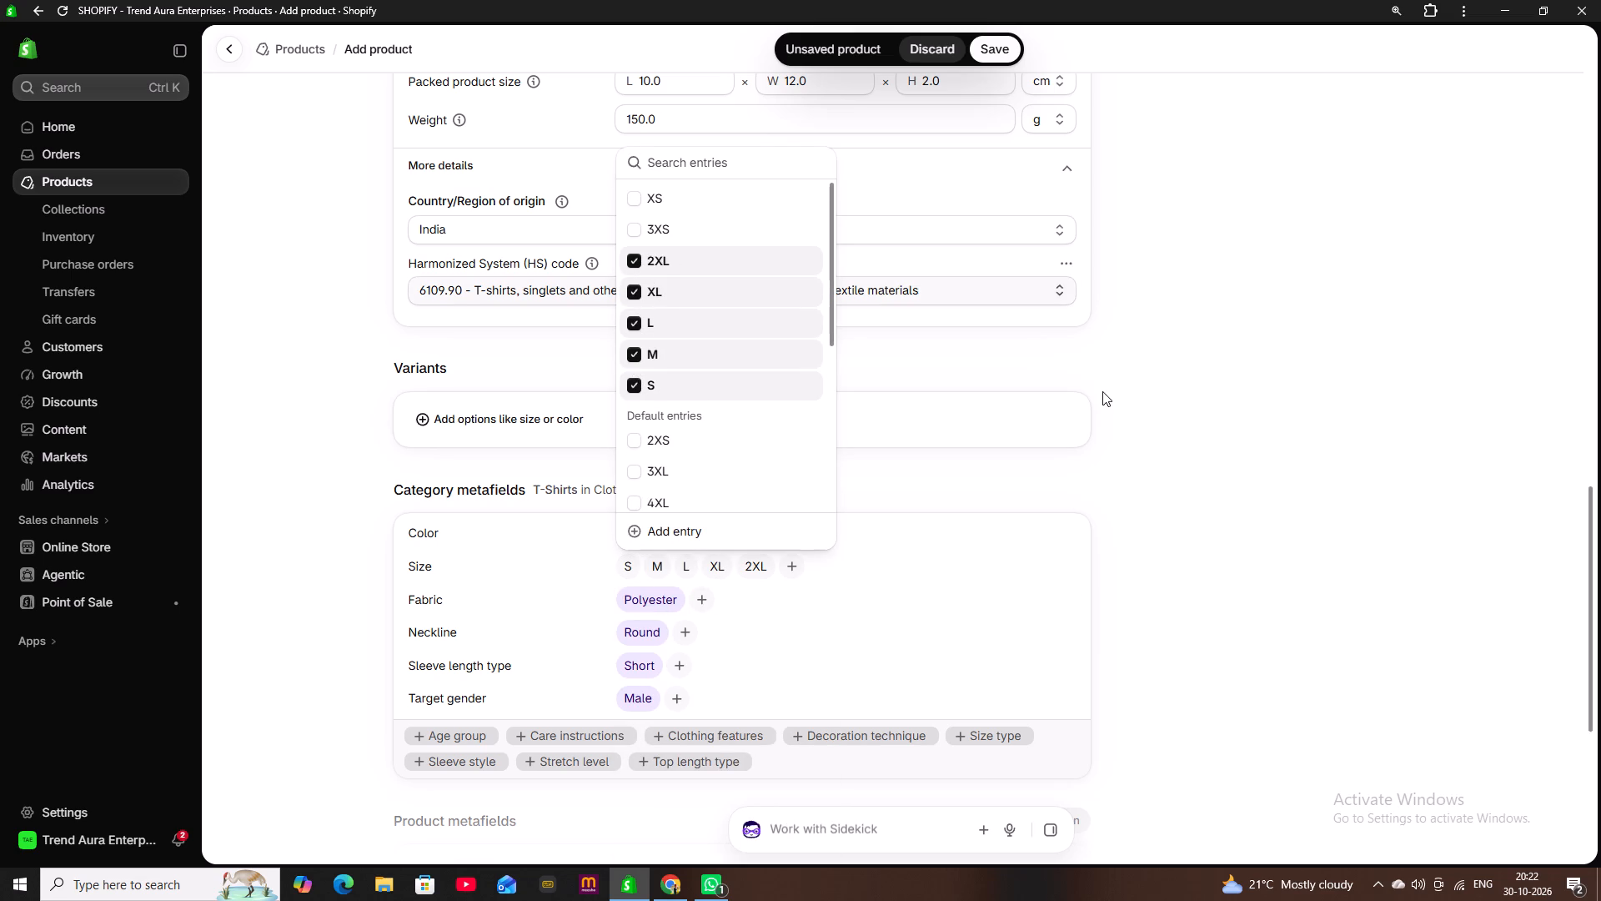
click(1119, 361)
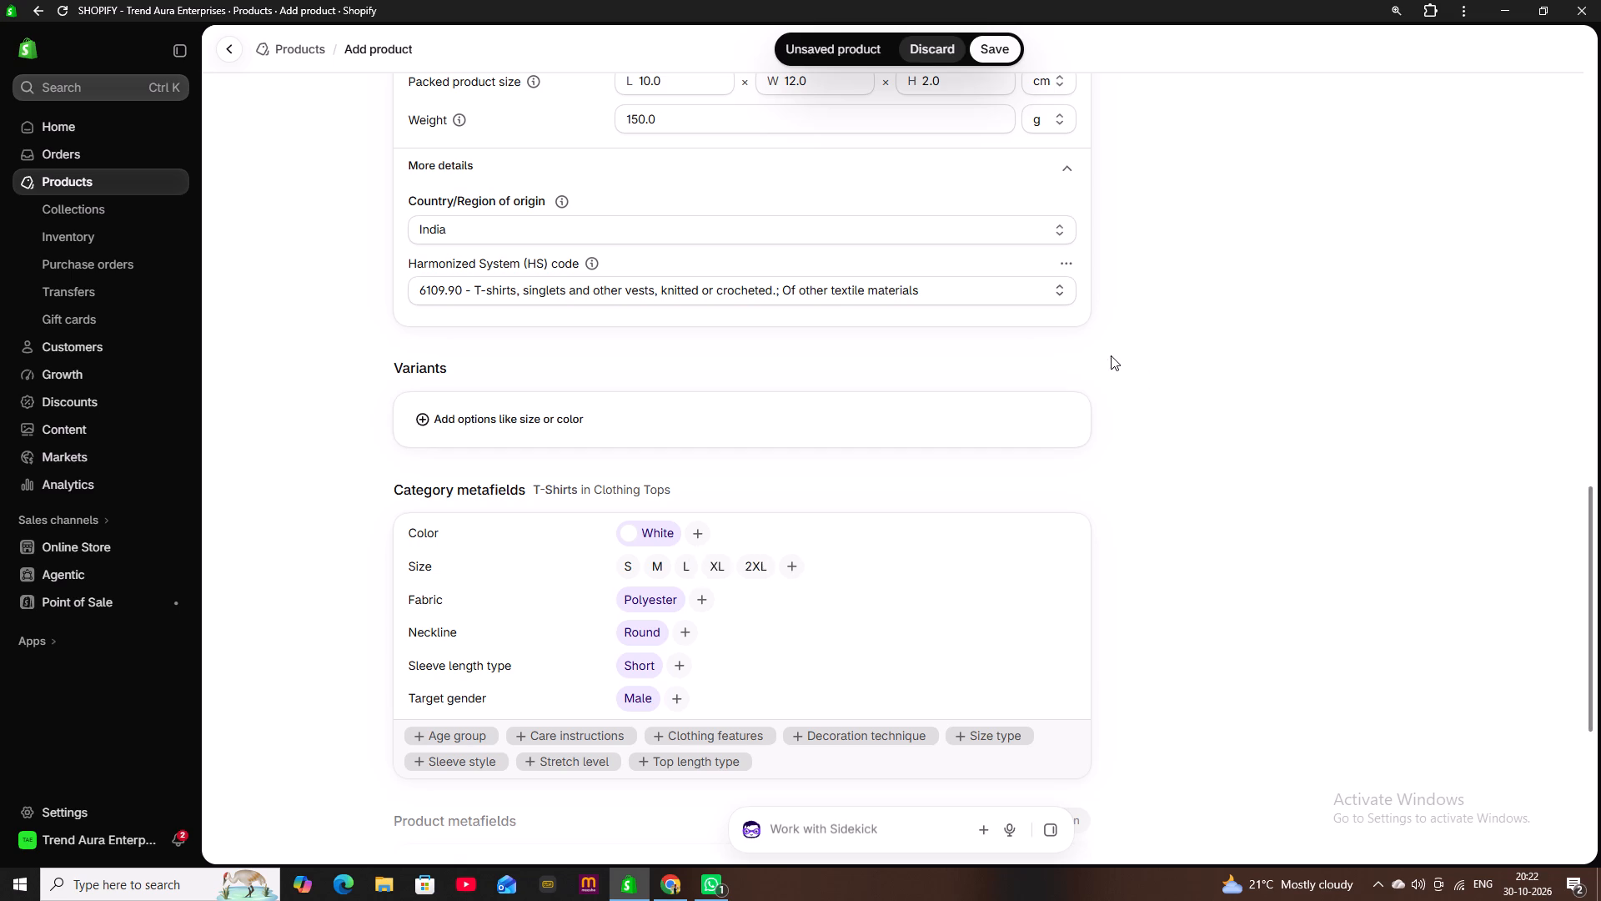
Review the product form, from the category metafields and search engine listing back through shipping, inventory, price and media.
scroll(1110, 355, down, 3)
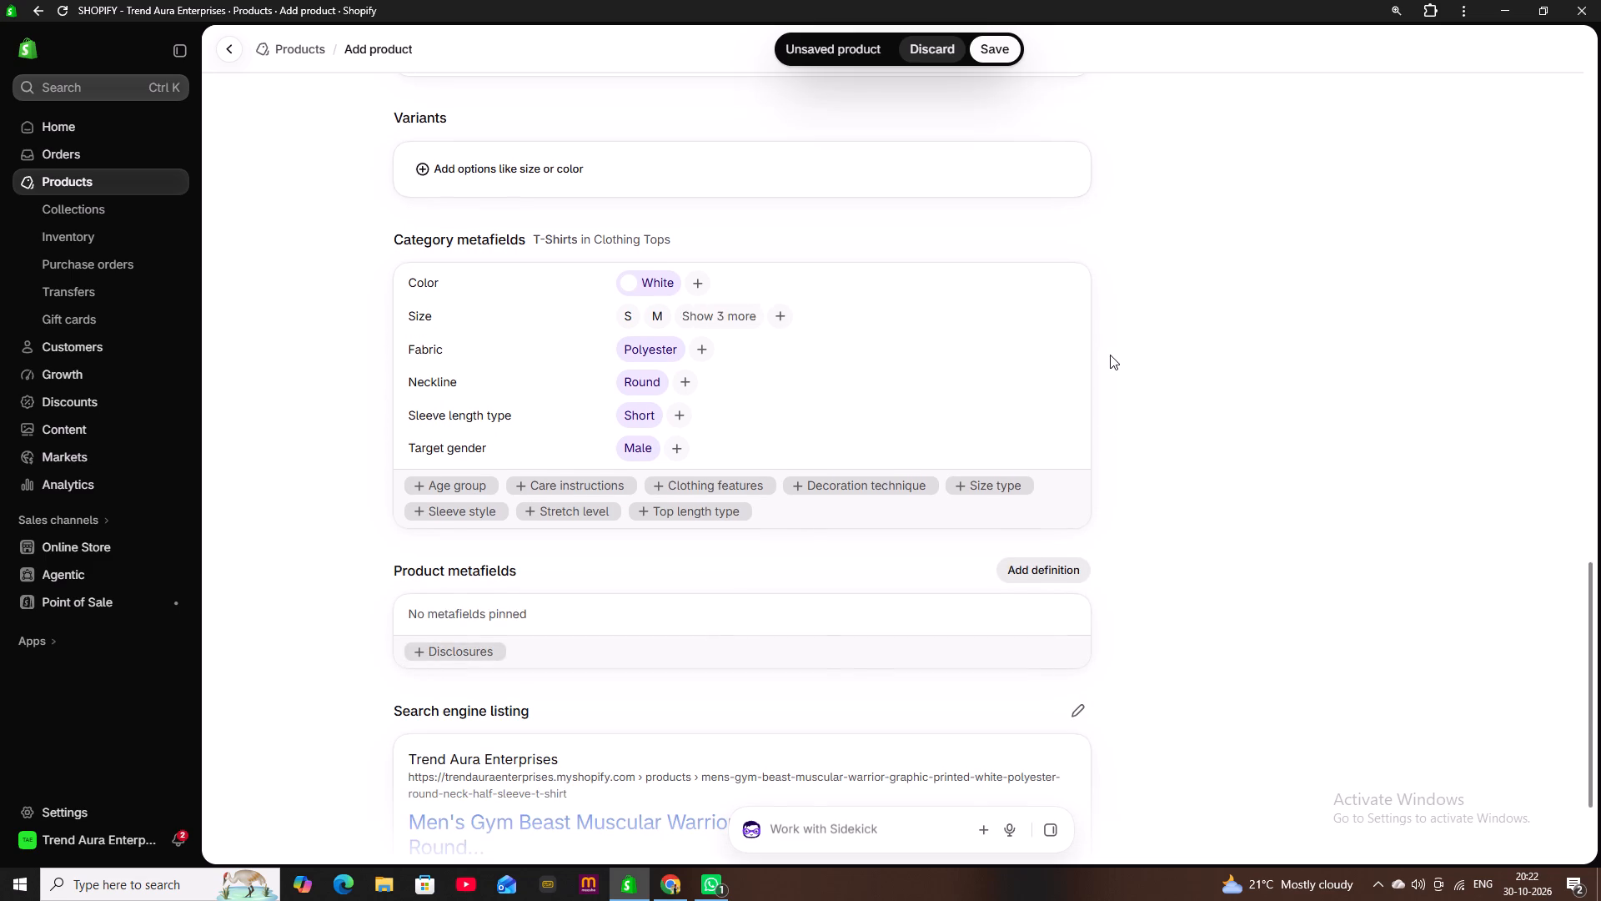
scroll(1110, 355, down, 2)
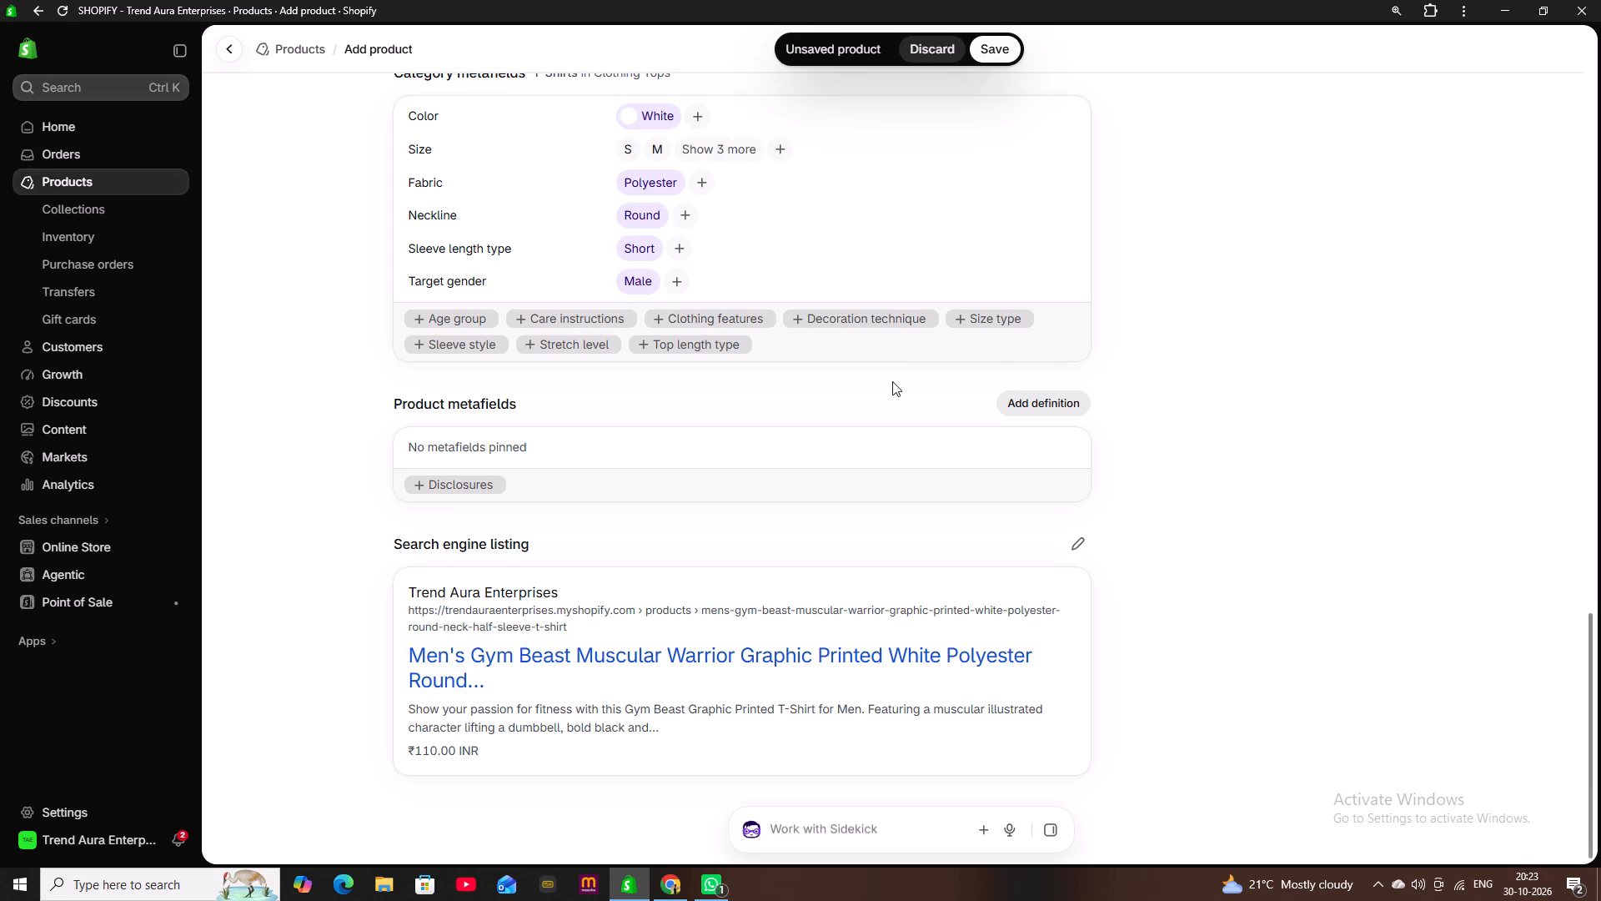
click(1212, 372)
scroll(1127, 372, up, 5)
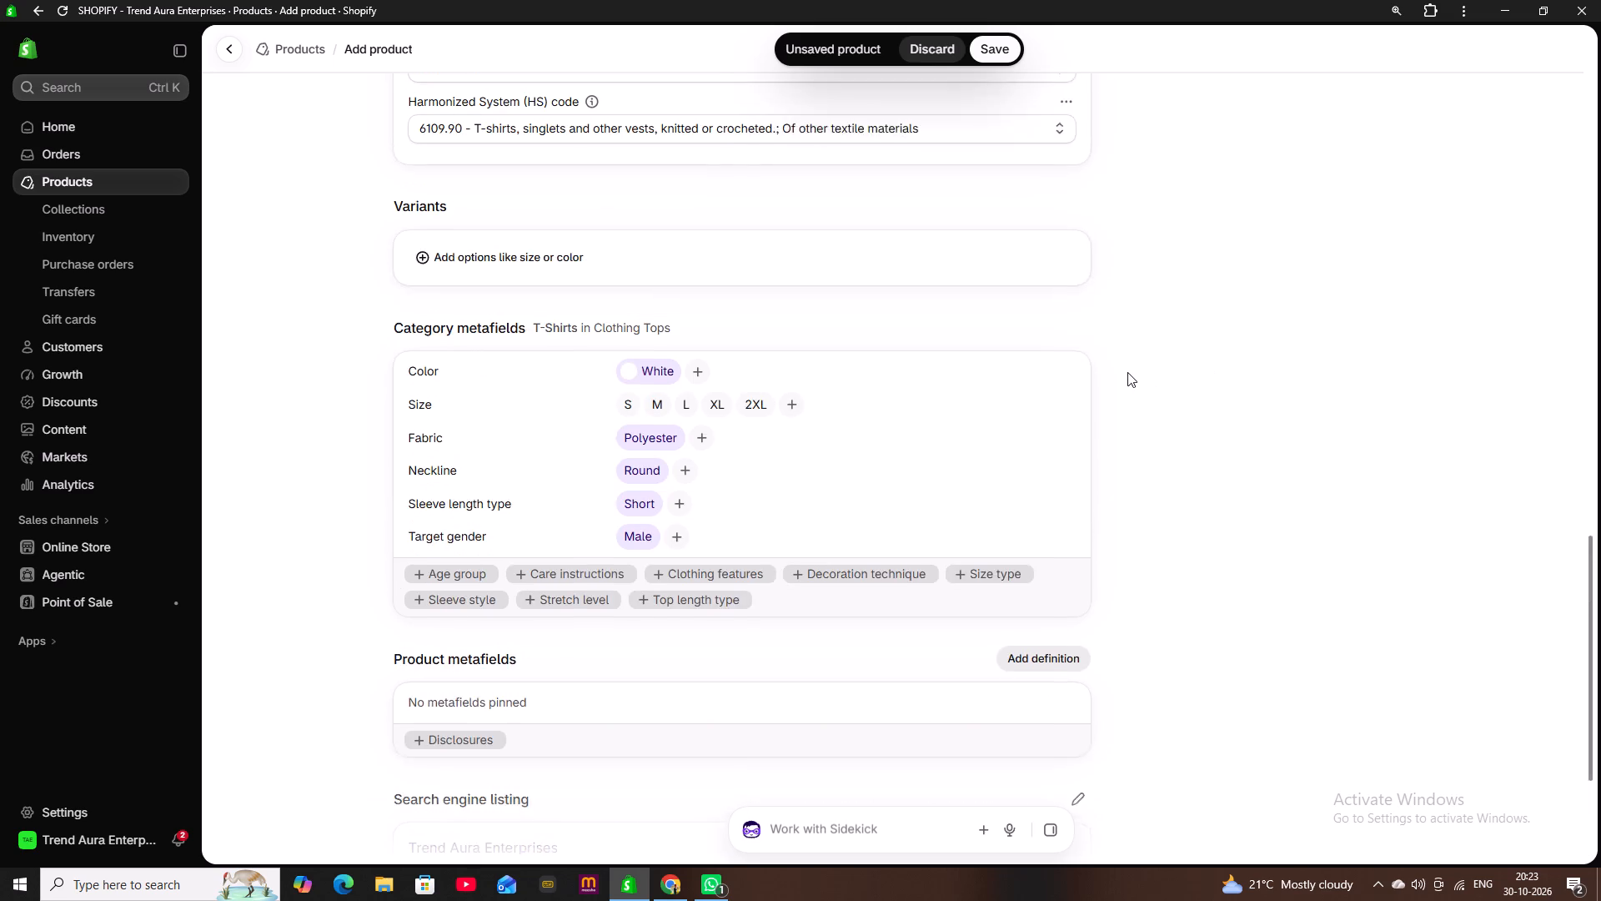
scroll(1127, 372, up, 4)
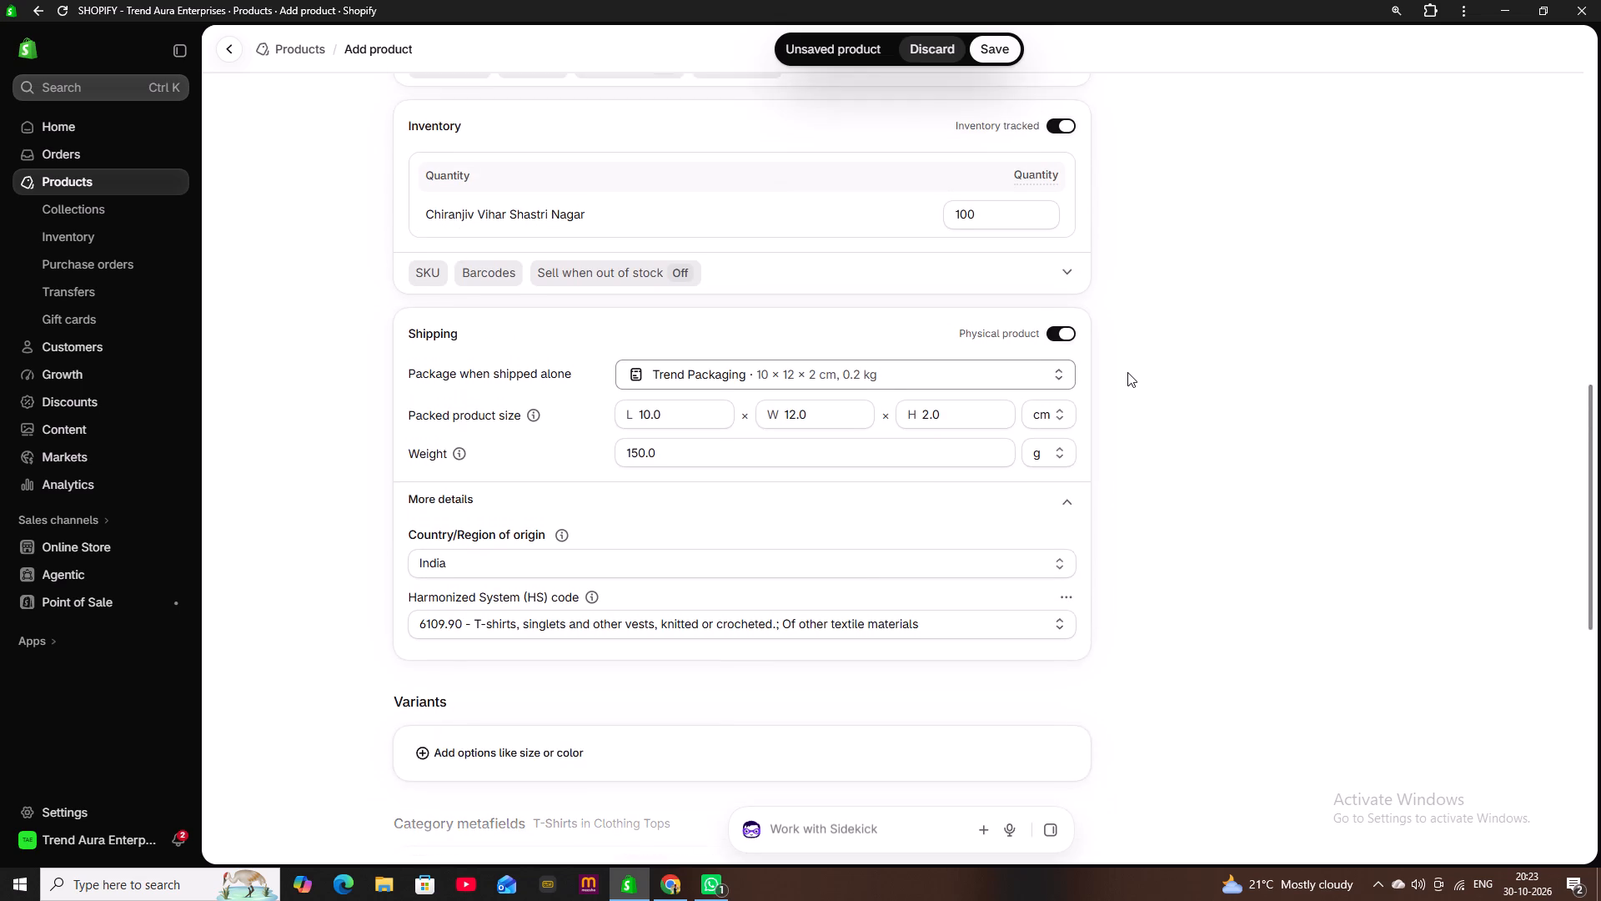
scroll(1127, 372, up, 2)
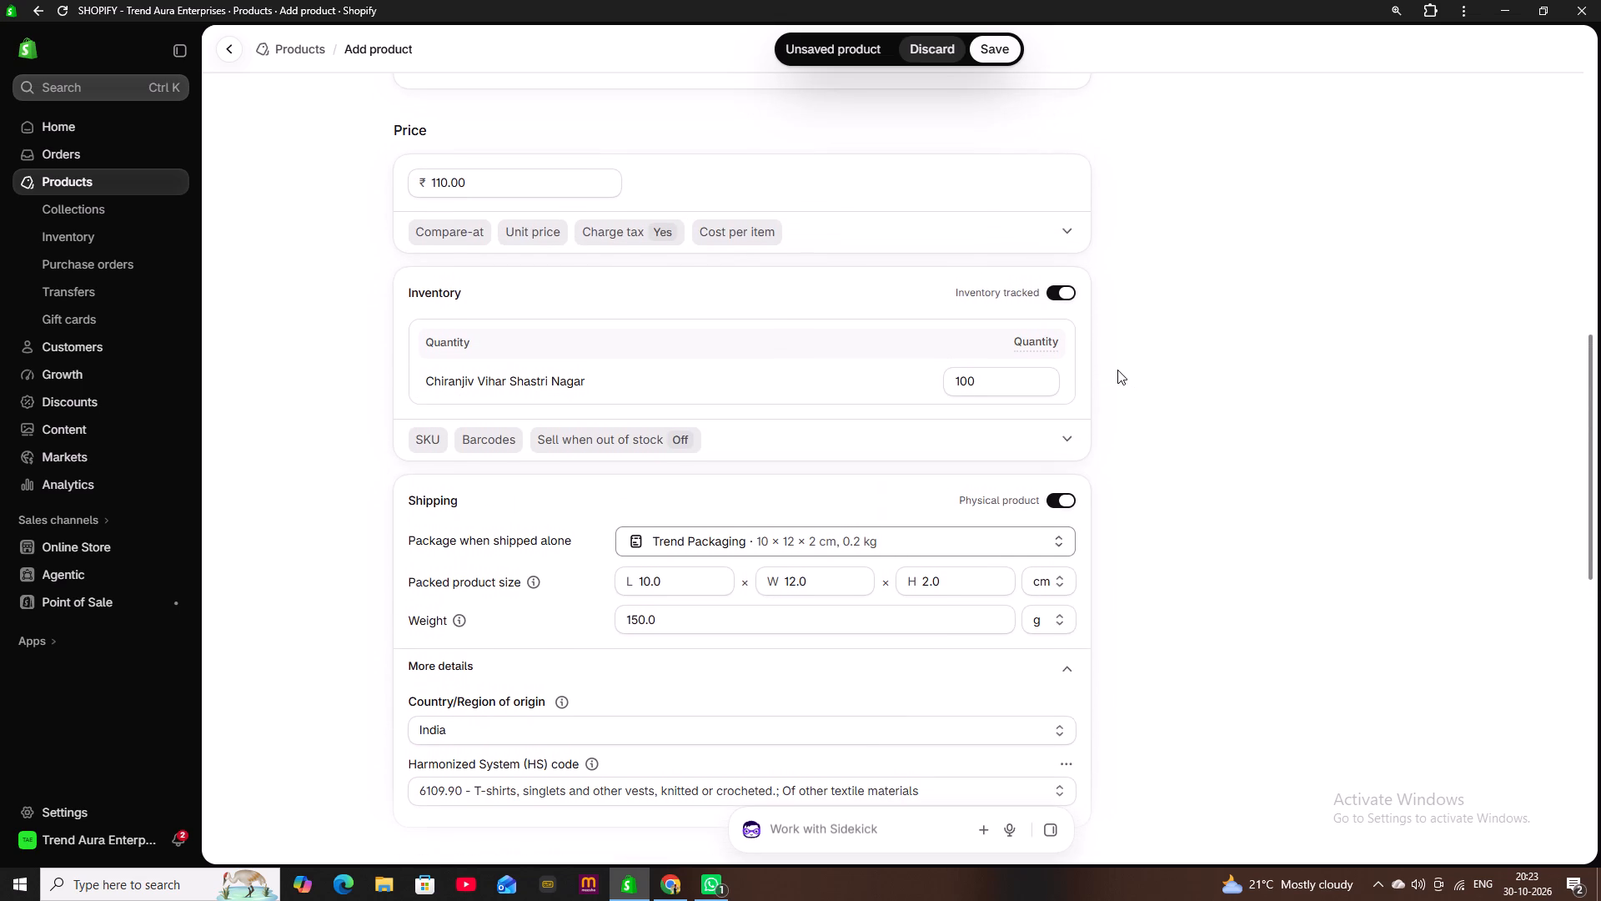
scroll(1099, 366, up, 5)
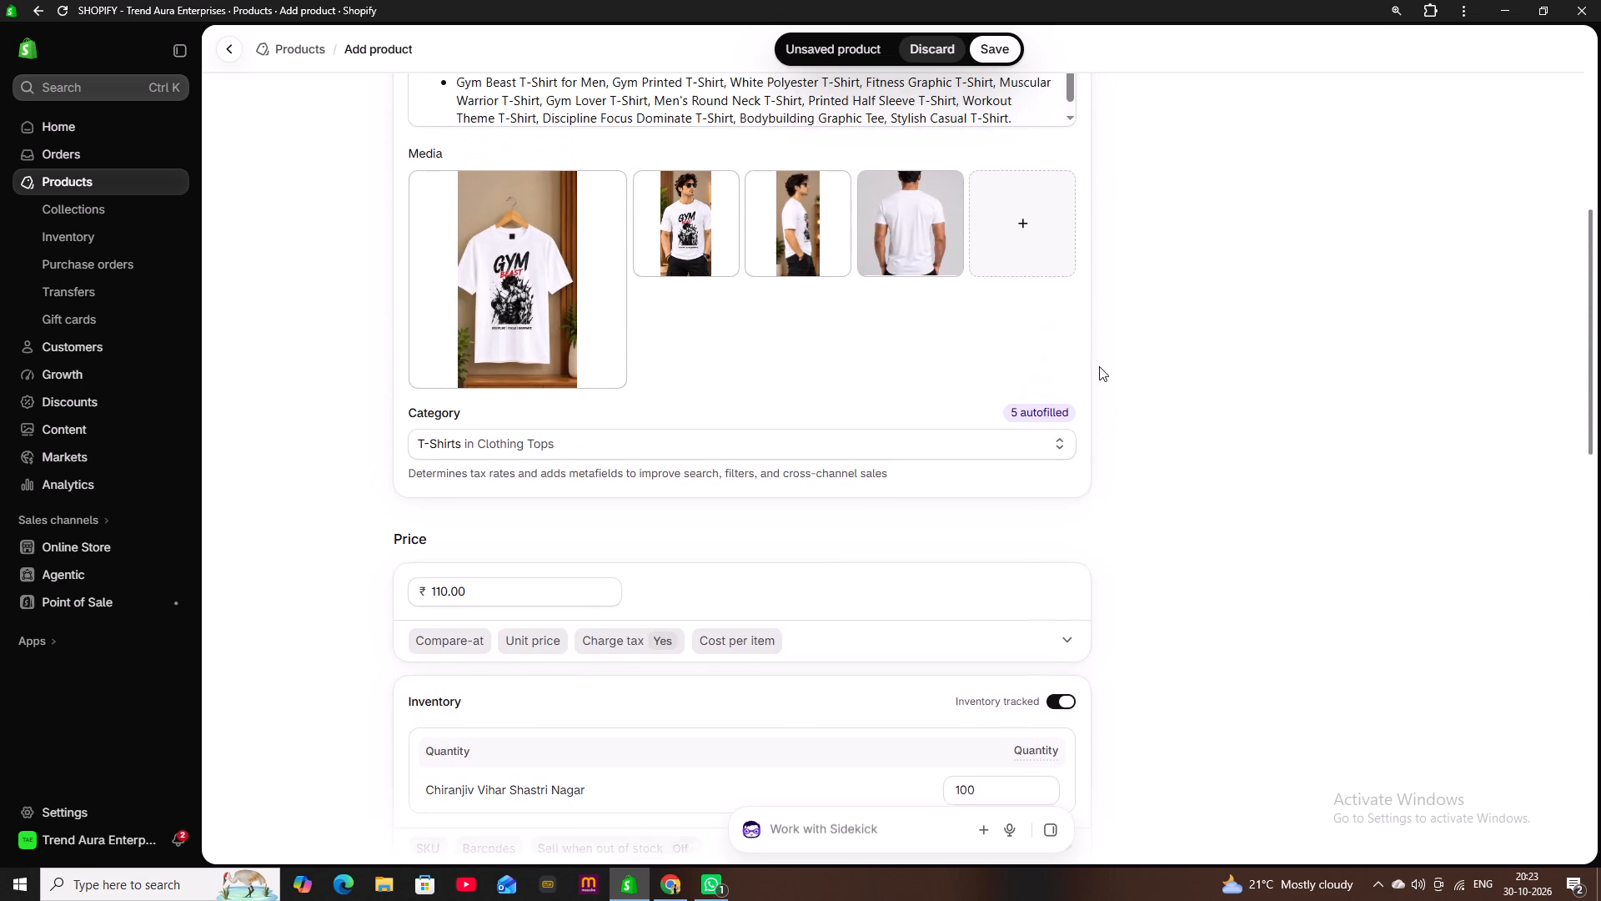
scroll(1099, 366, up, 5)
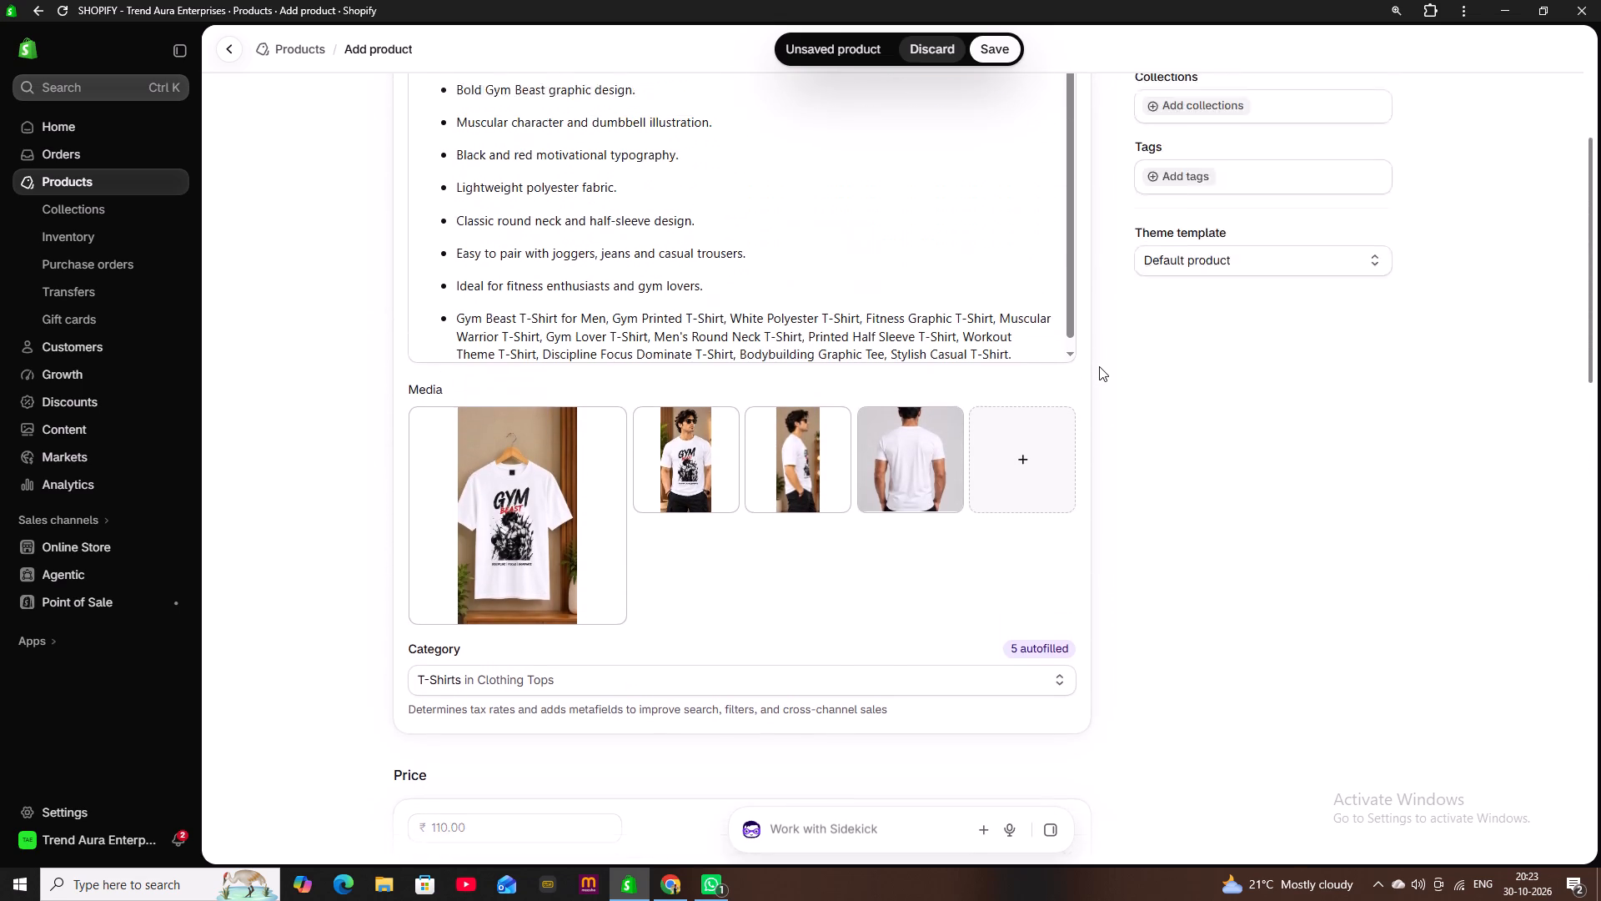
scroll(1099, 366, up, 2)
Set the product type to TSHIRT and the vendor to Trend Aura Enerprises.
click(1218, 330)
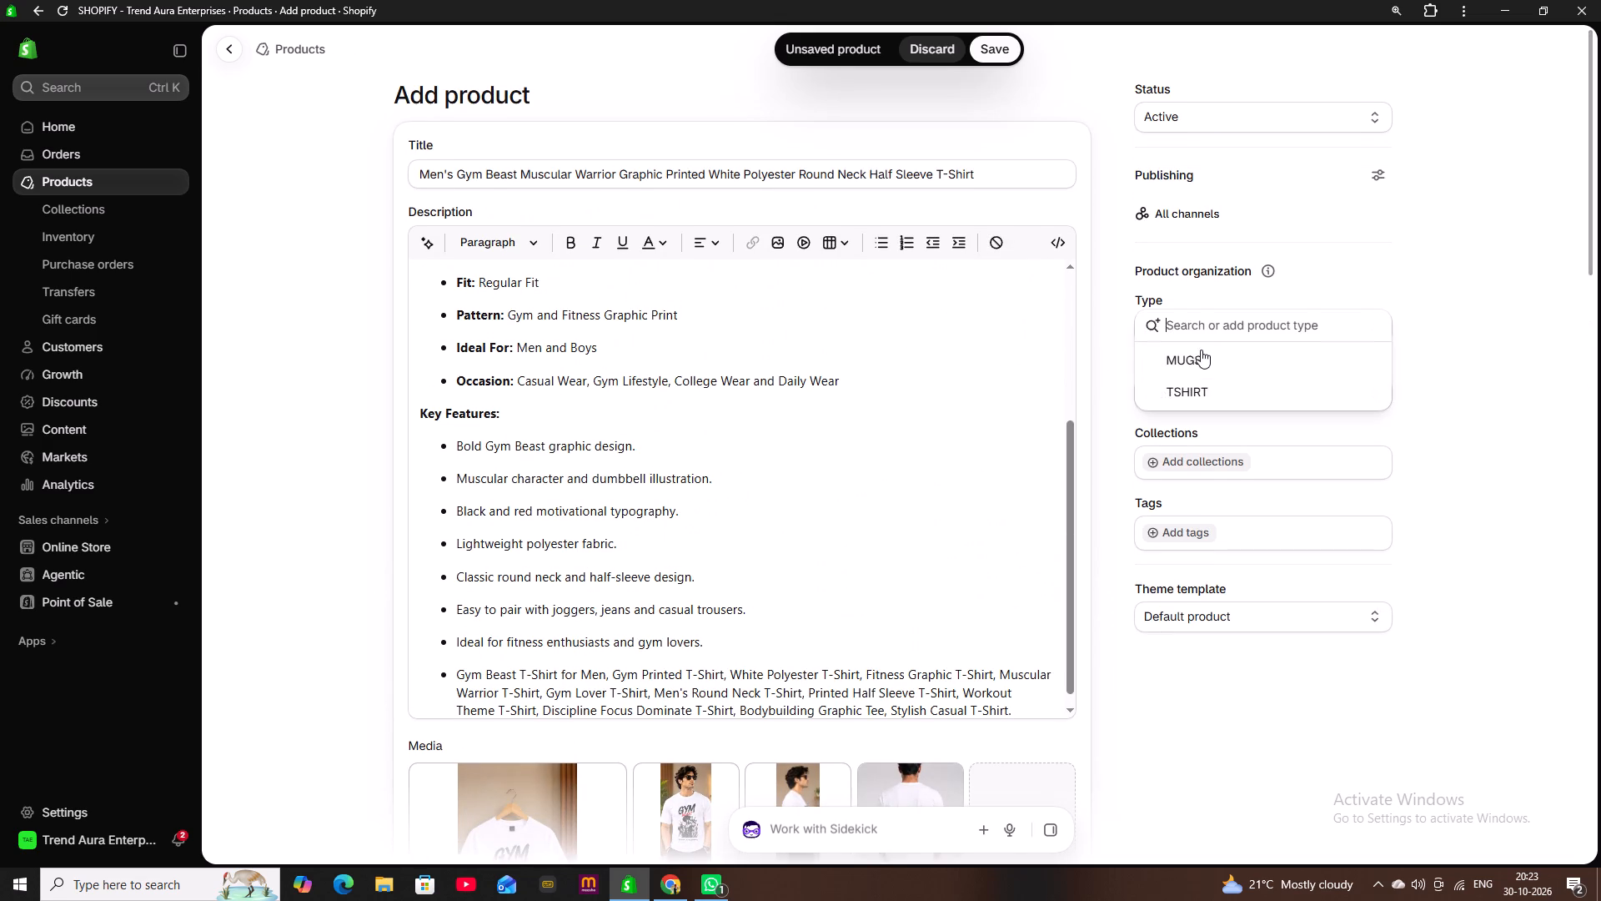
click(1192, 390)
click(1190, 379)
click(1192, 431)
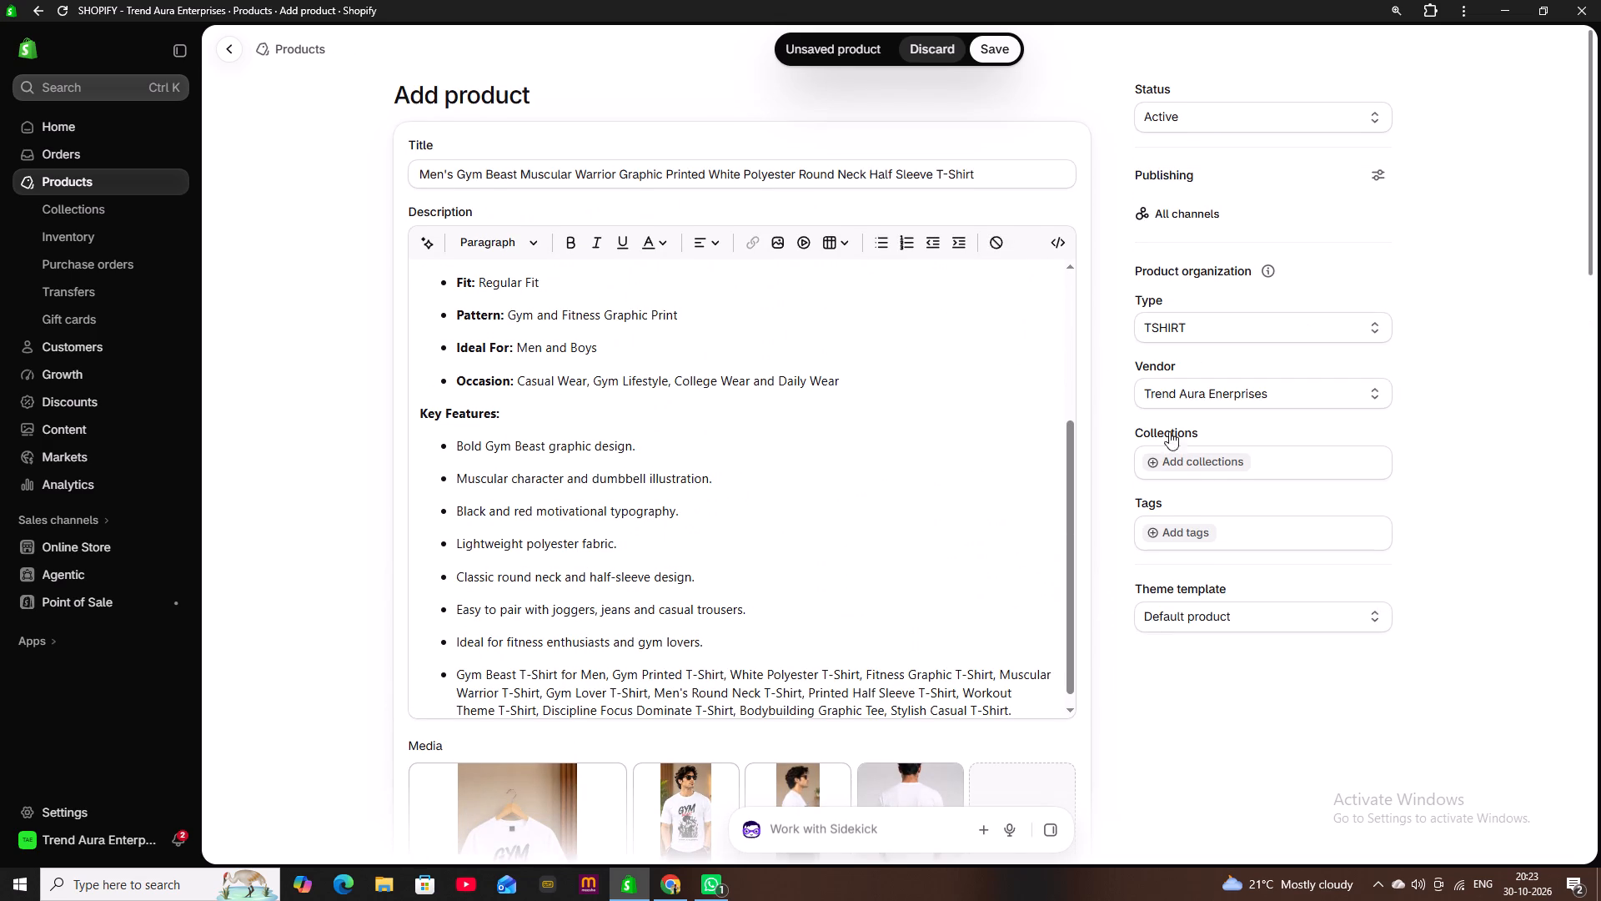
Check the title, description, price, inventory and shipping details of the product once more before saving.
scroll(1060, 376, up, 7)
scroll(1109, 366, down, 5)
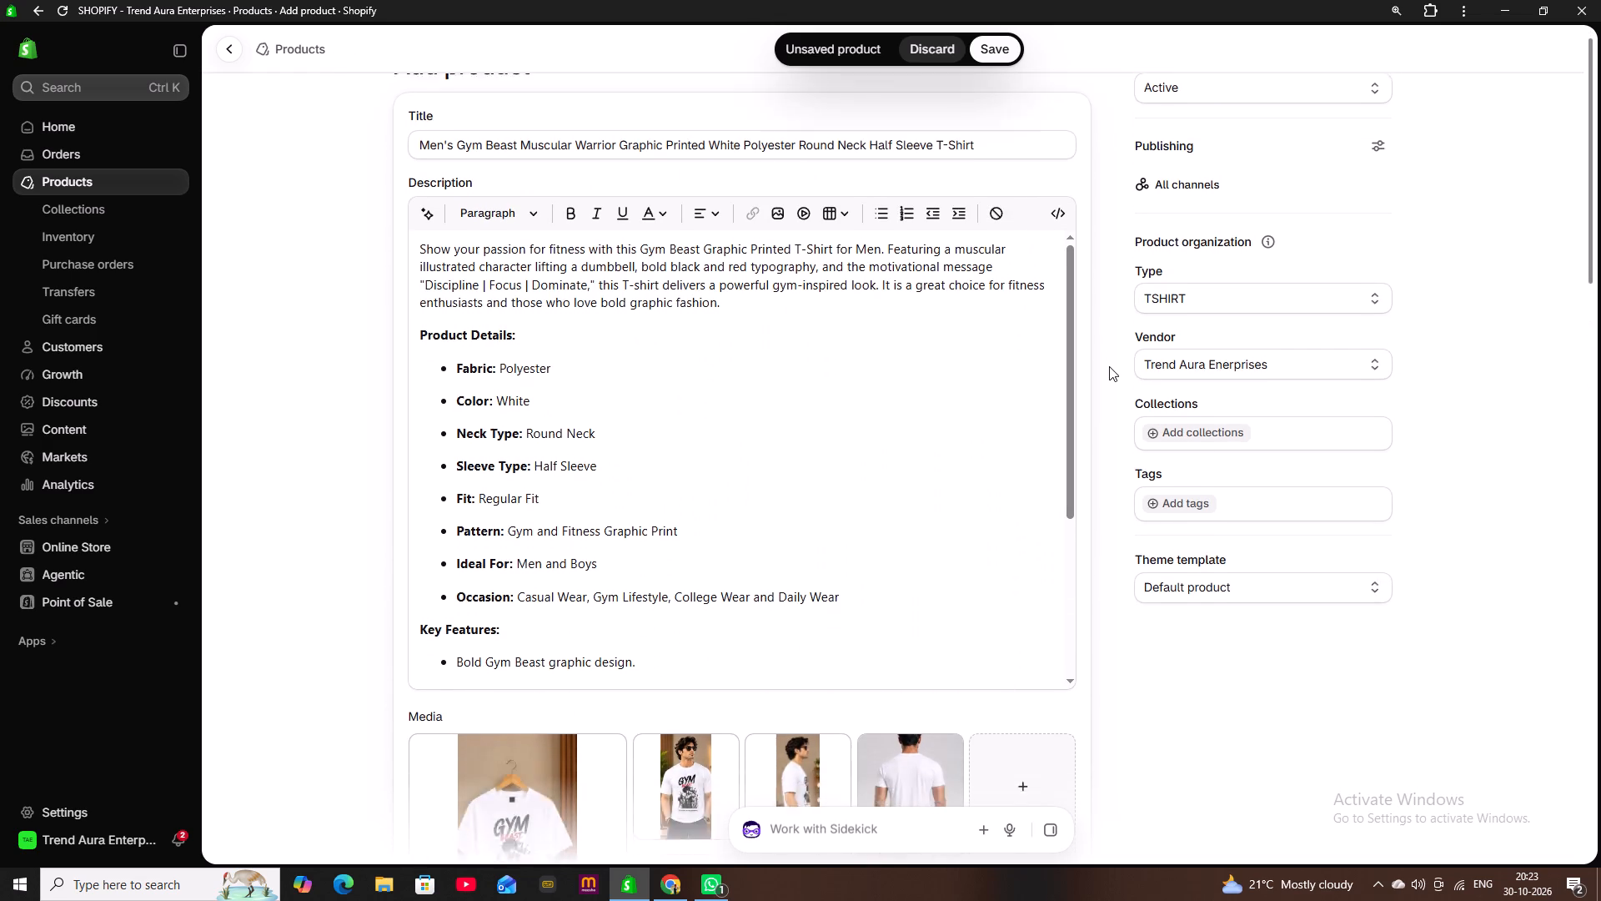
scroll(1109, 366, down, 11)
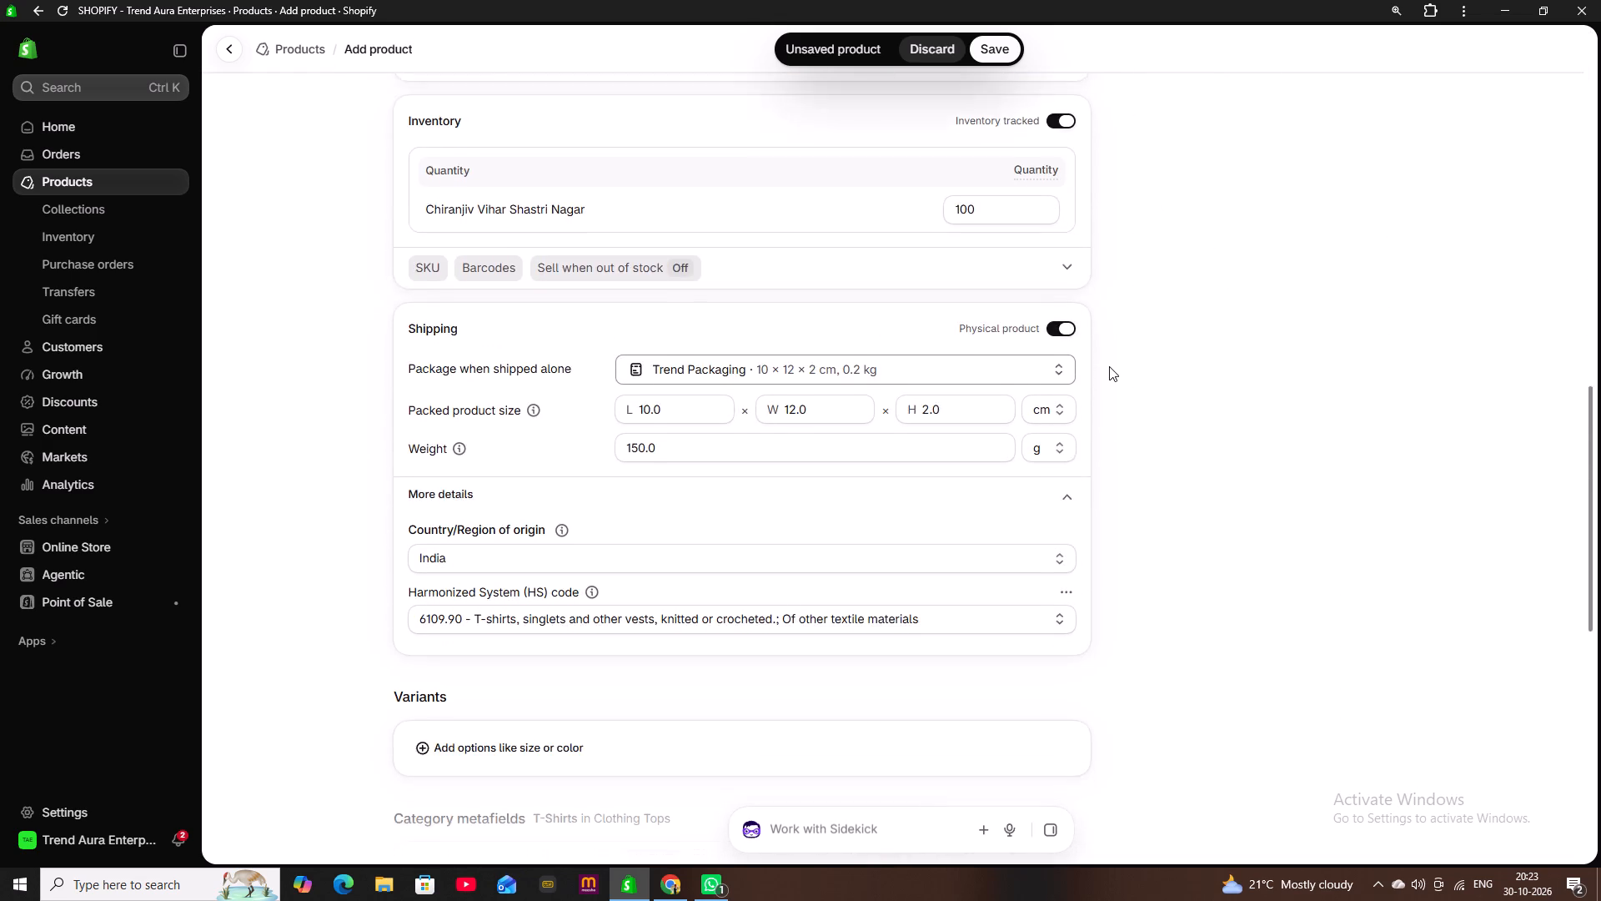
scroll(1109, 366, down, 3)
scroll(1109, 366, up, 12)
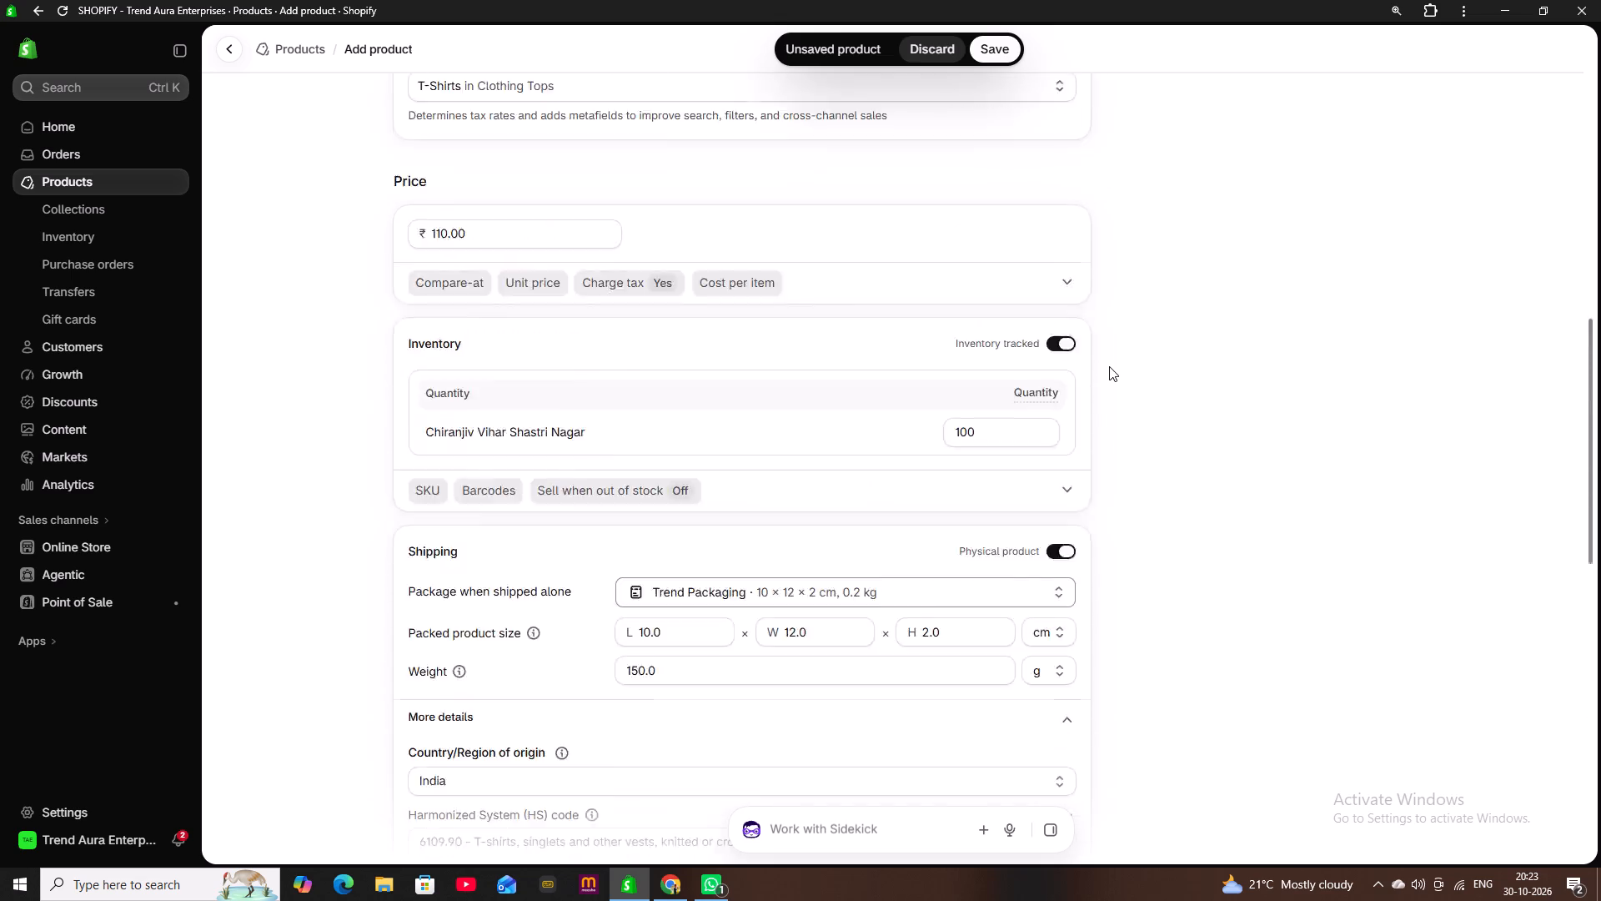
Save the new Gym Beast T-shirt product.
click(1006, 53)
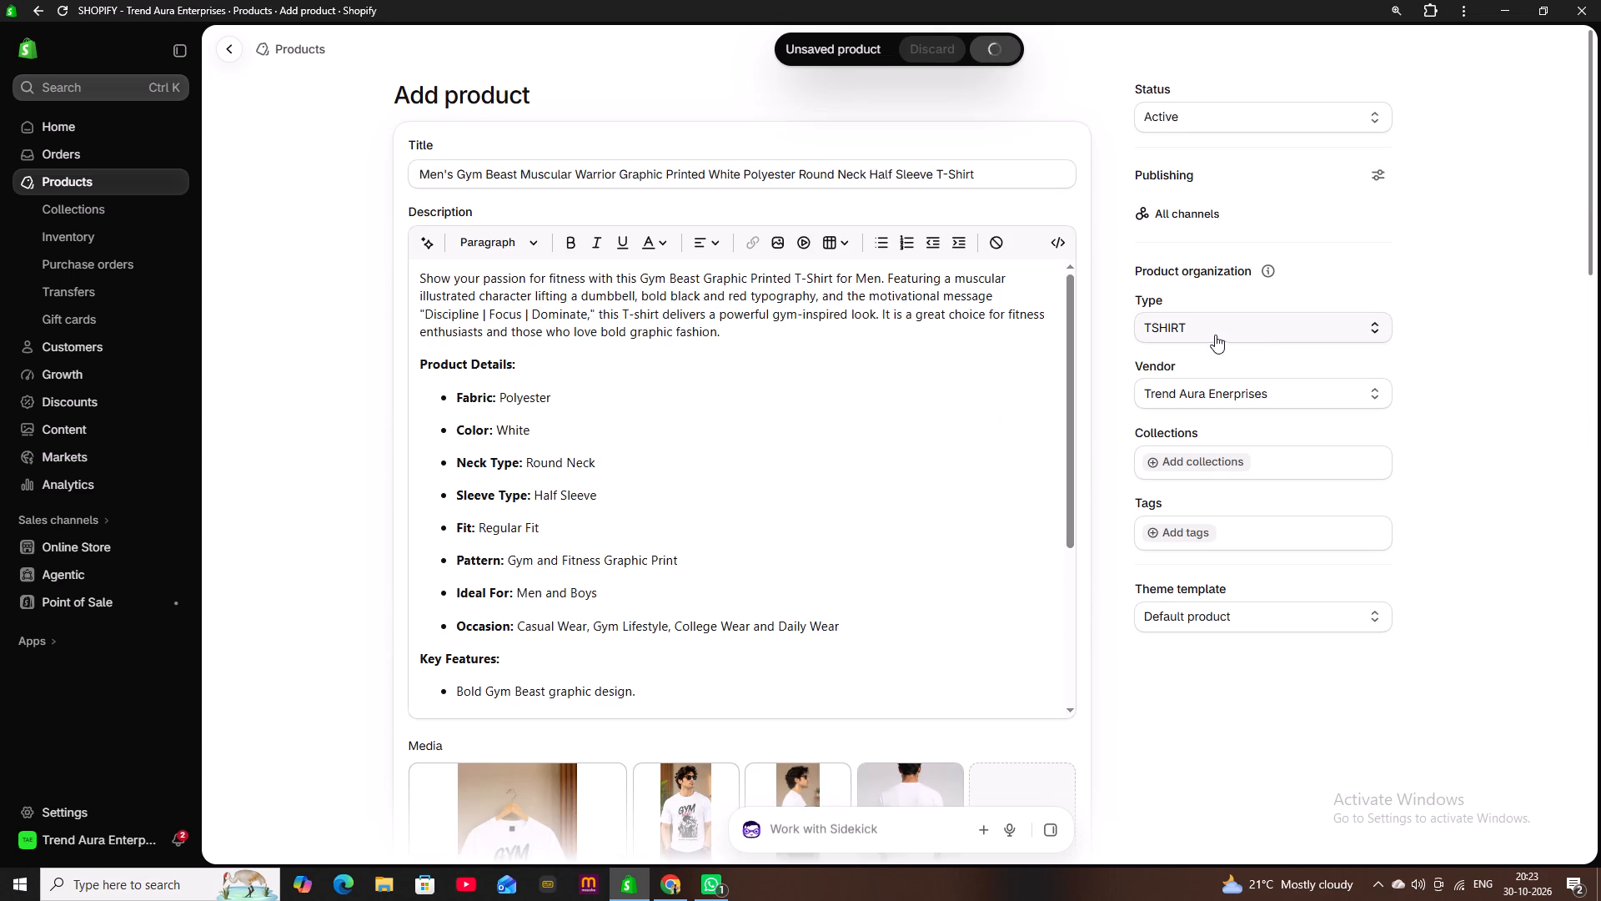
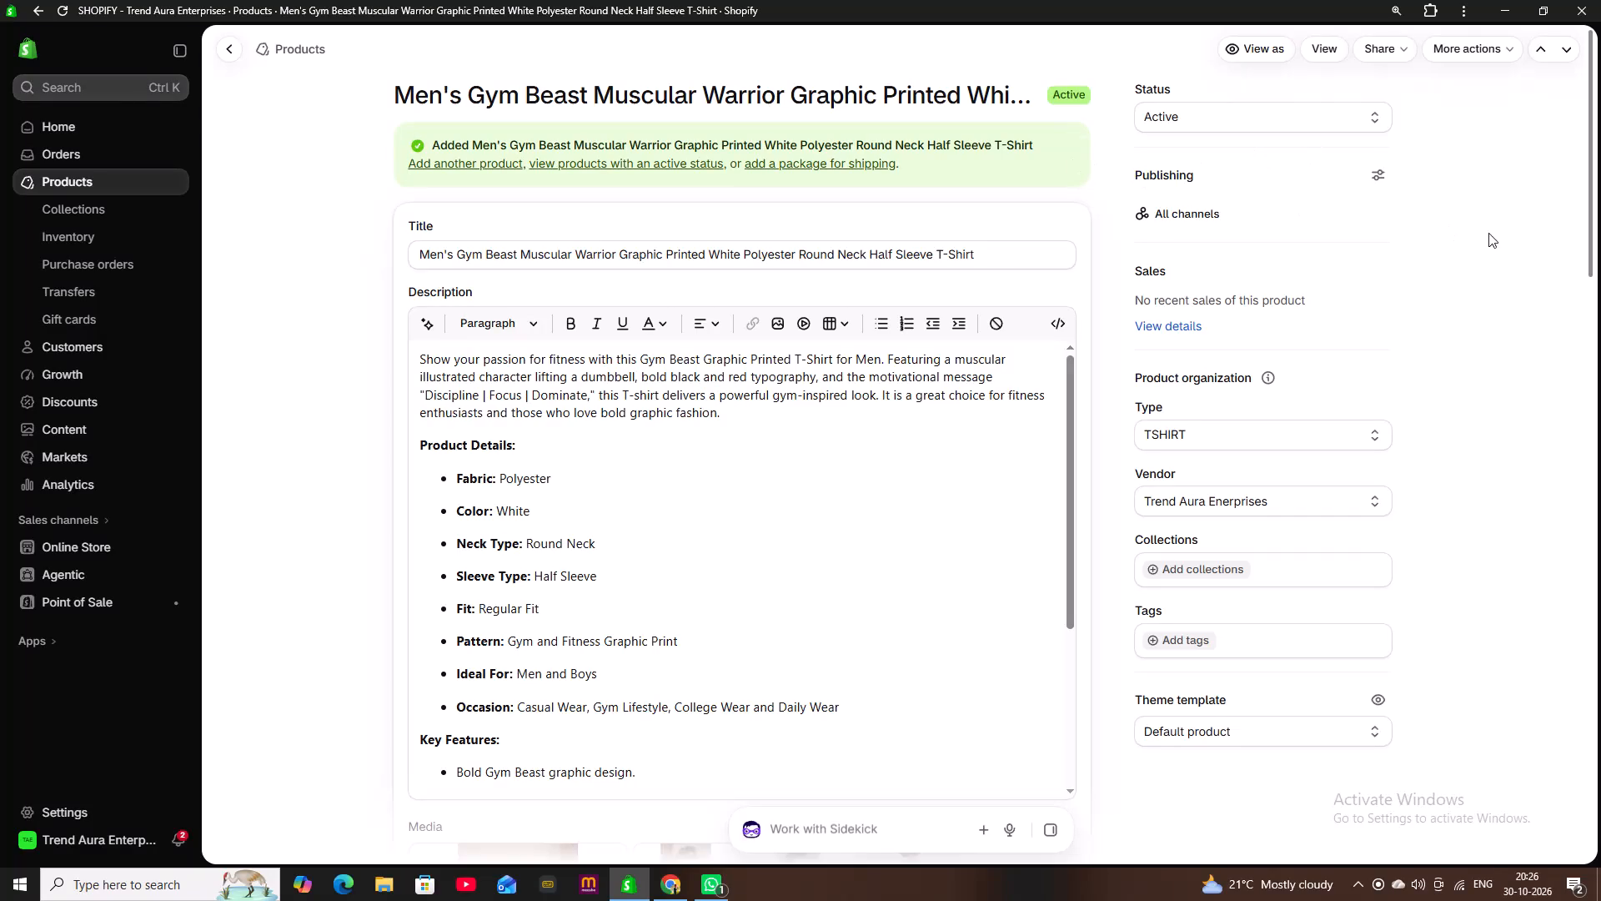
Review the saved Gym Beast T-shirt product, from description and media through price, inventory, shipping and category metafields.
scroll(1412, 299, down, 3)
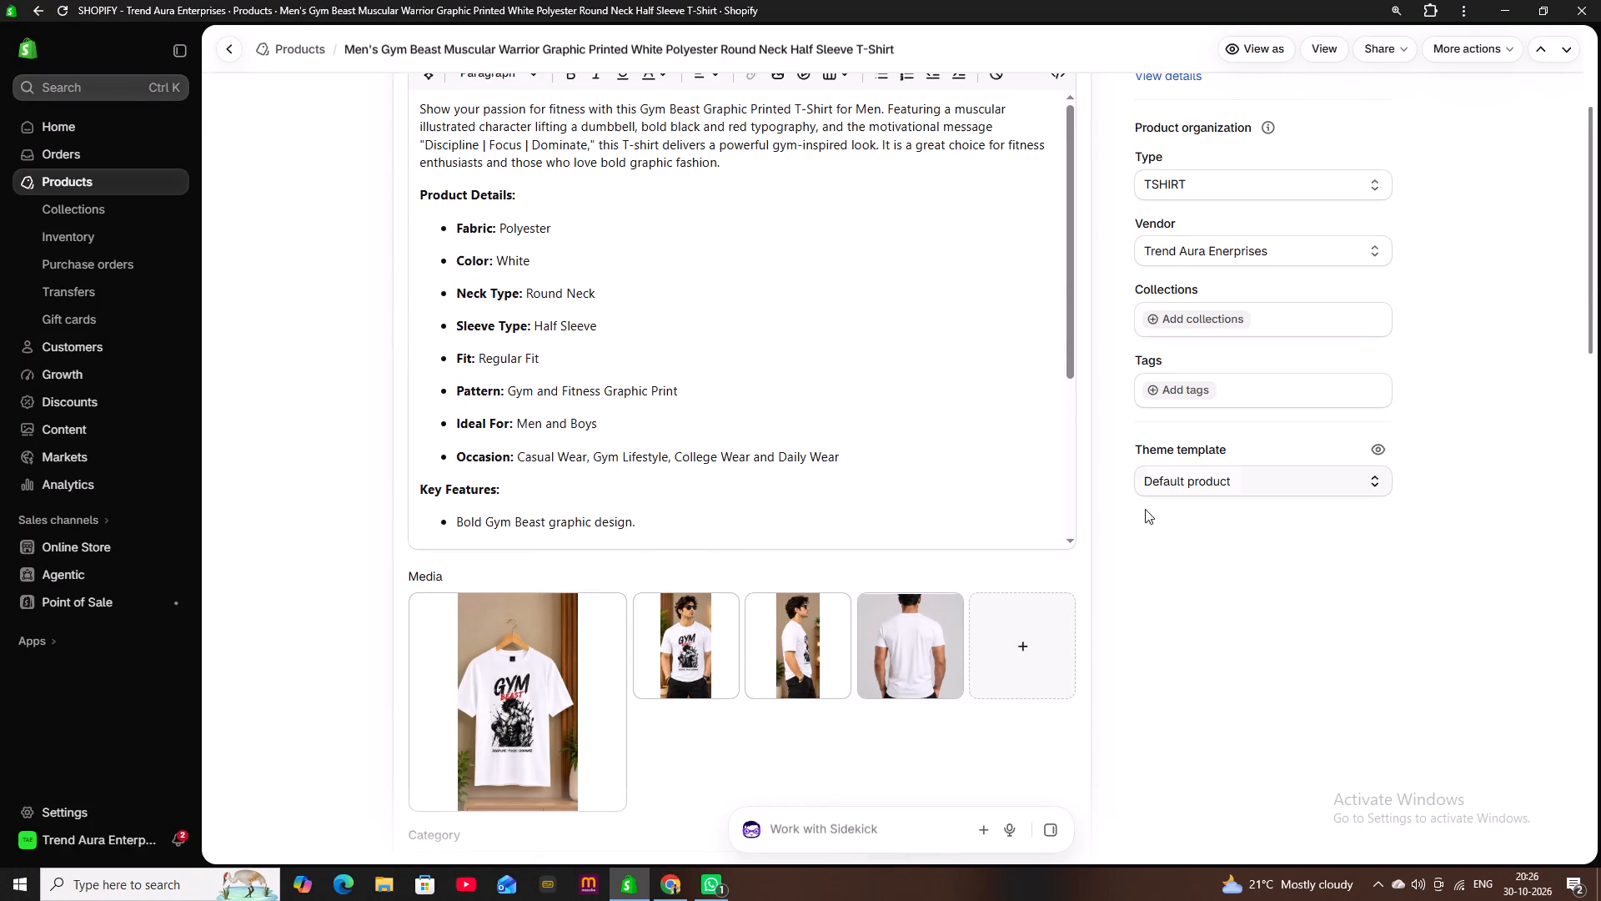
scroll(861, 576, down, 2)
scroll(791, 564, down, 5)
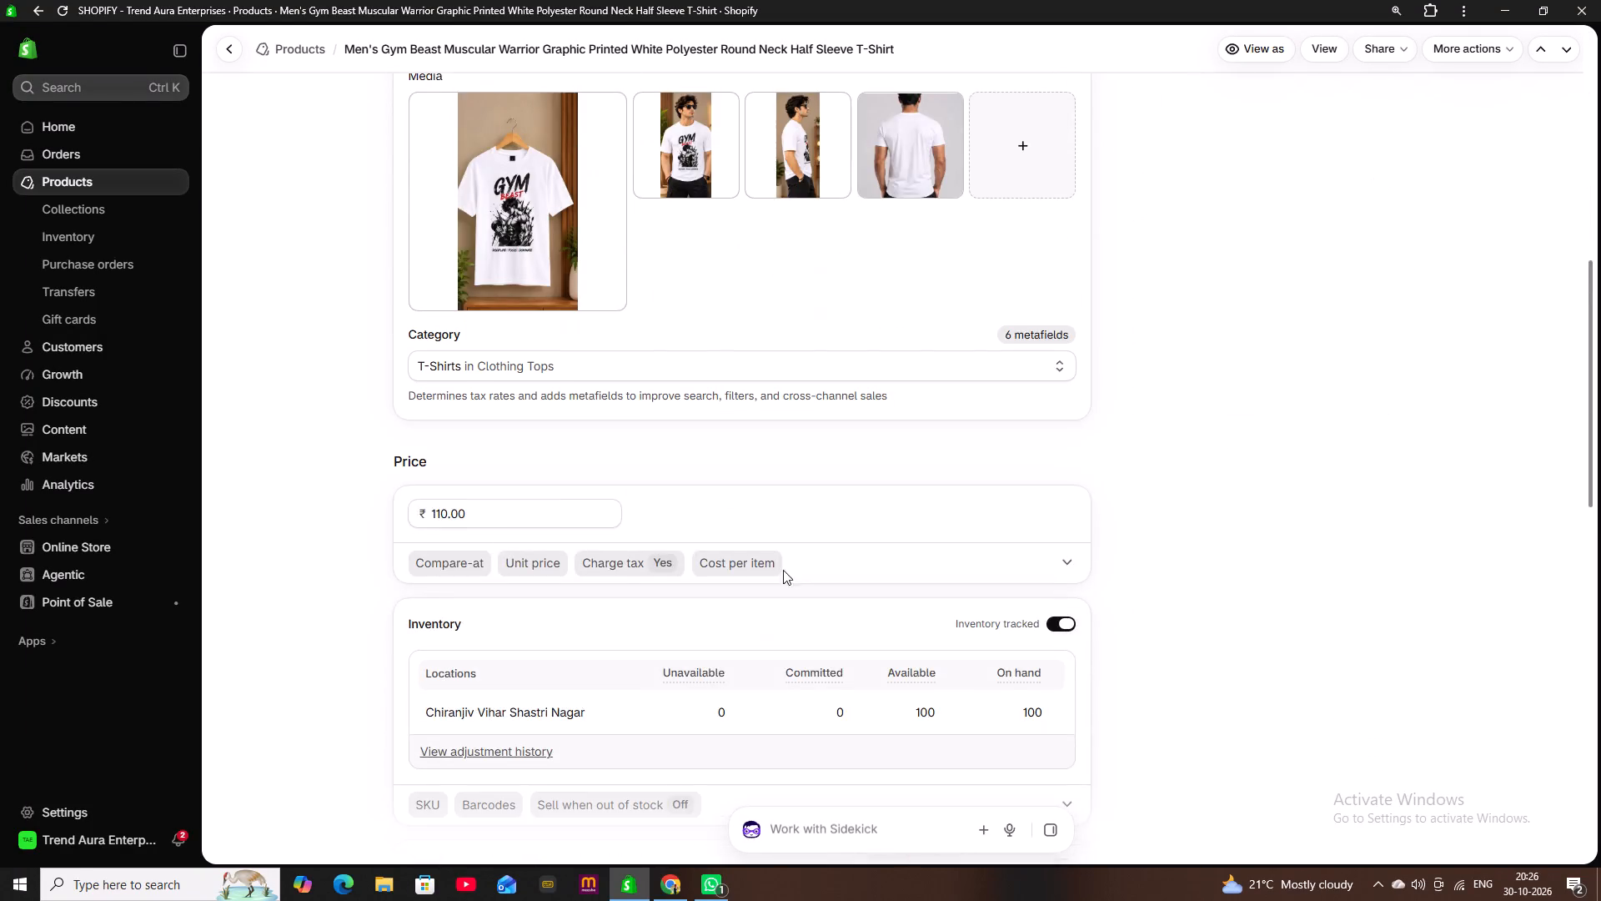
scroll(783, 570, down, 5)
scroll(664, 500, down, 4)
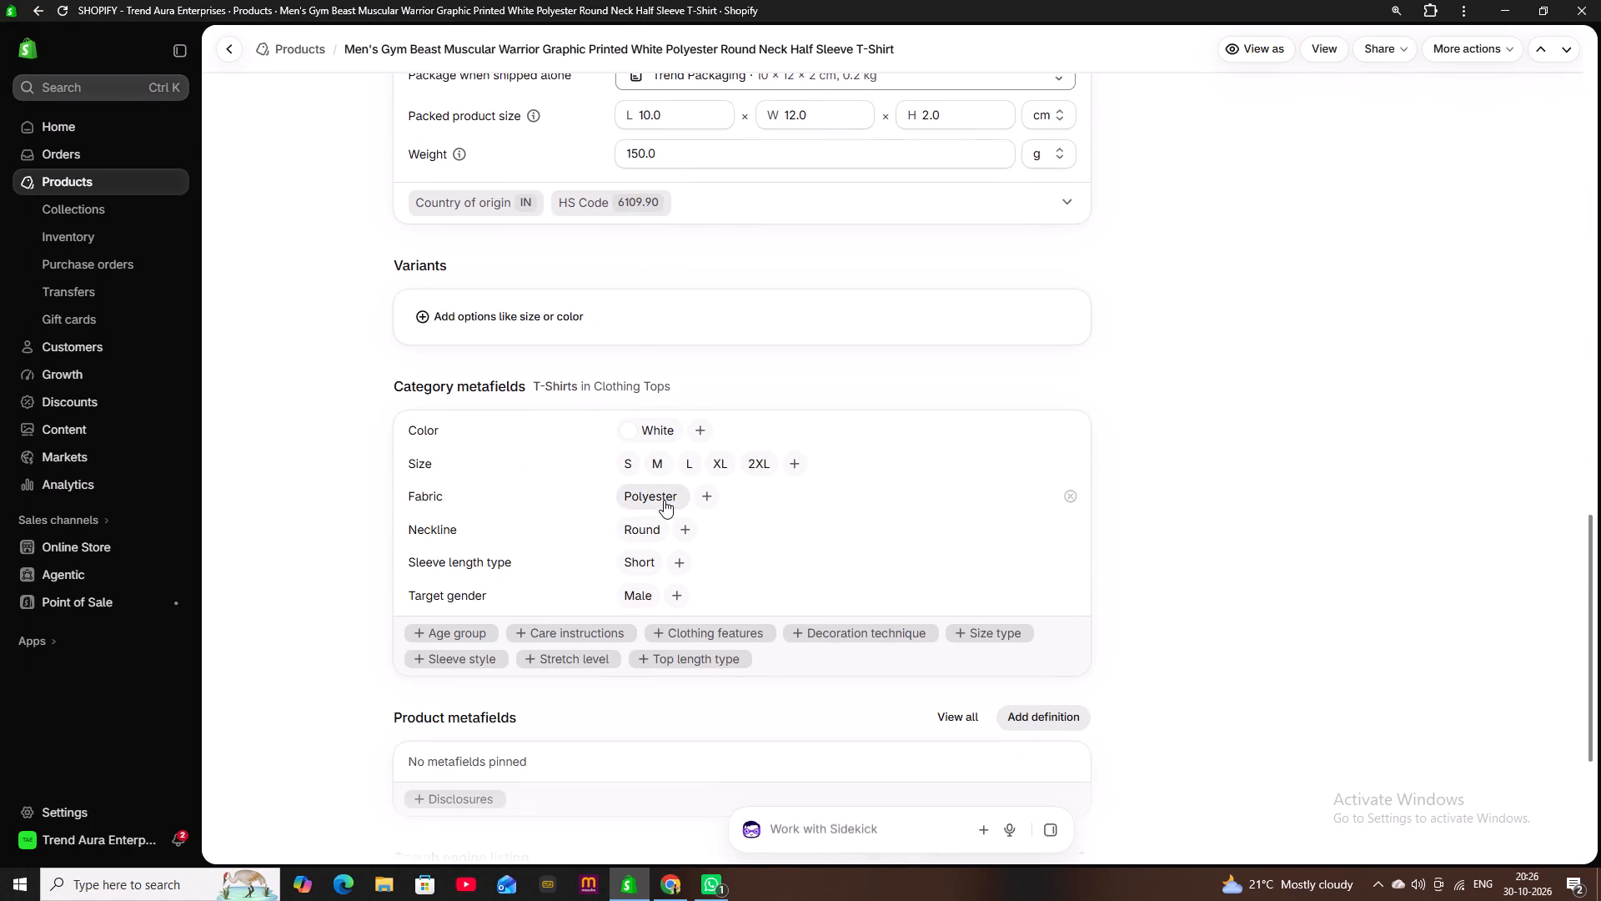
scroll(287, 328, up, 5)
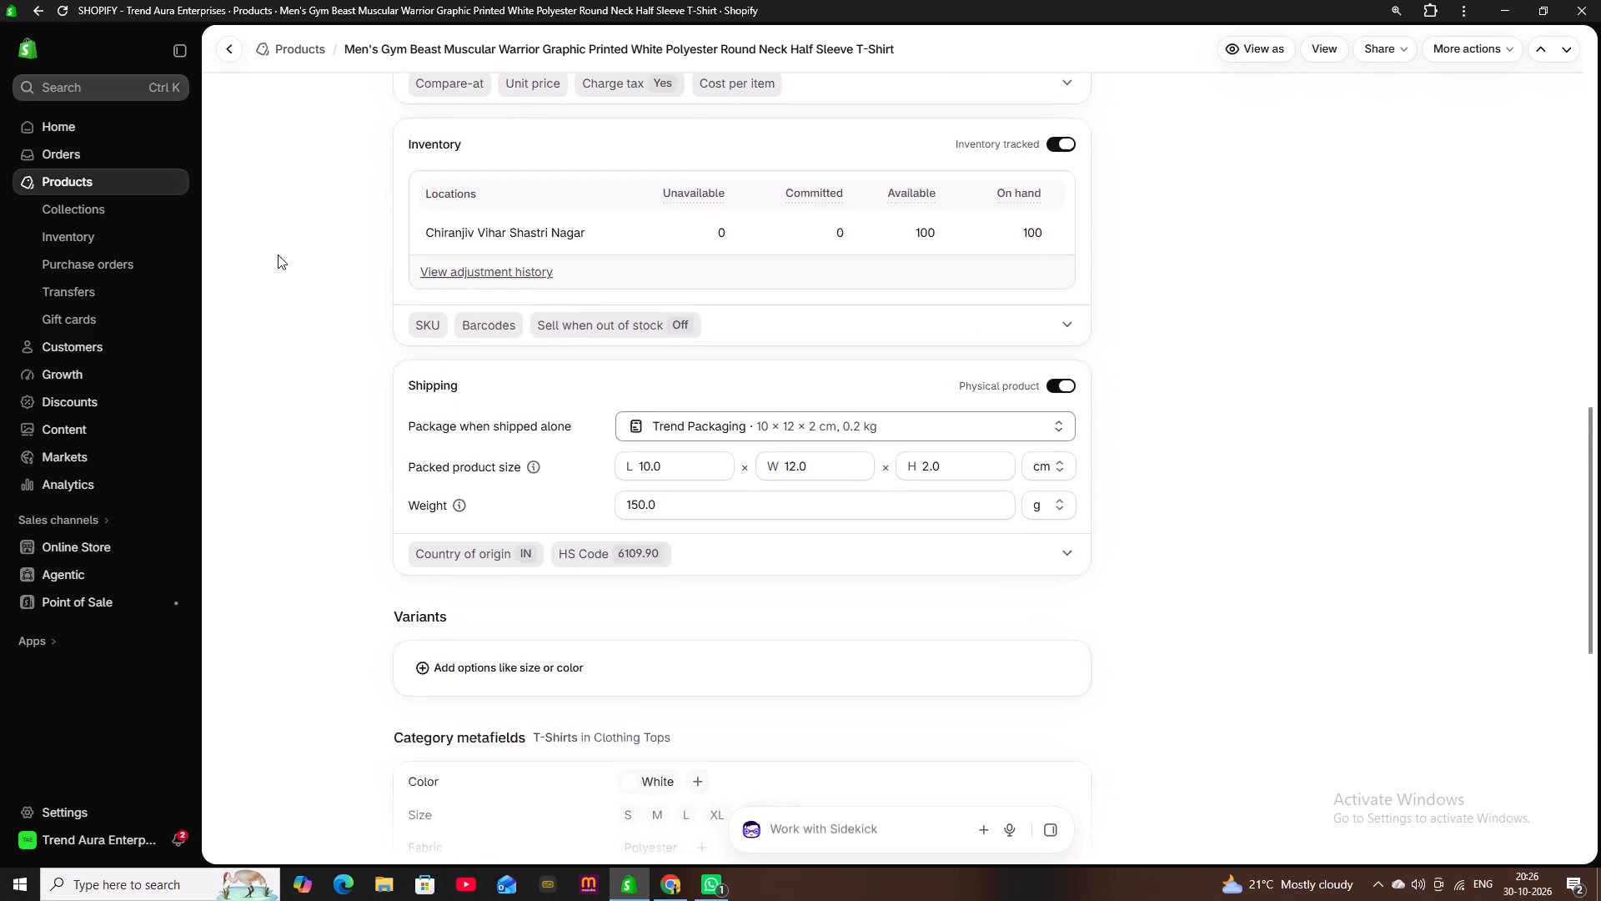
scroll(291, 254, up, 16)
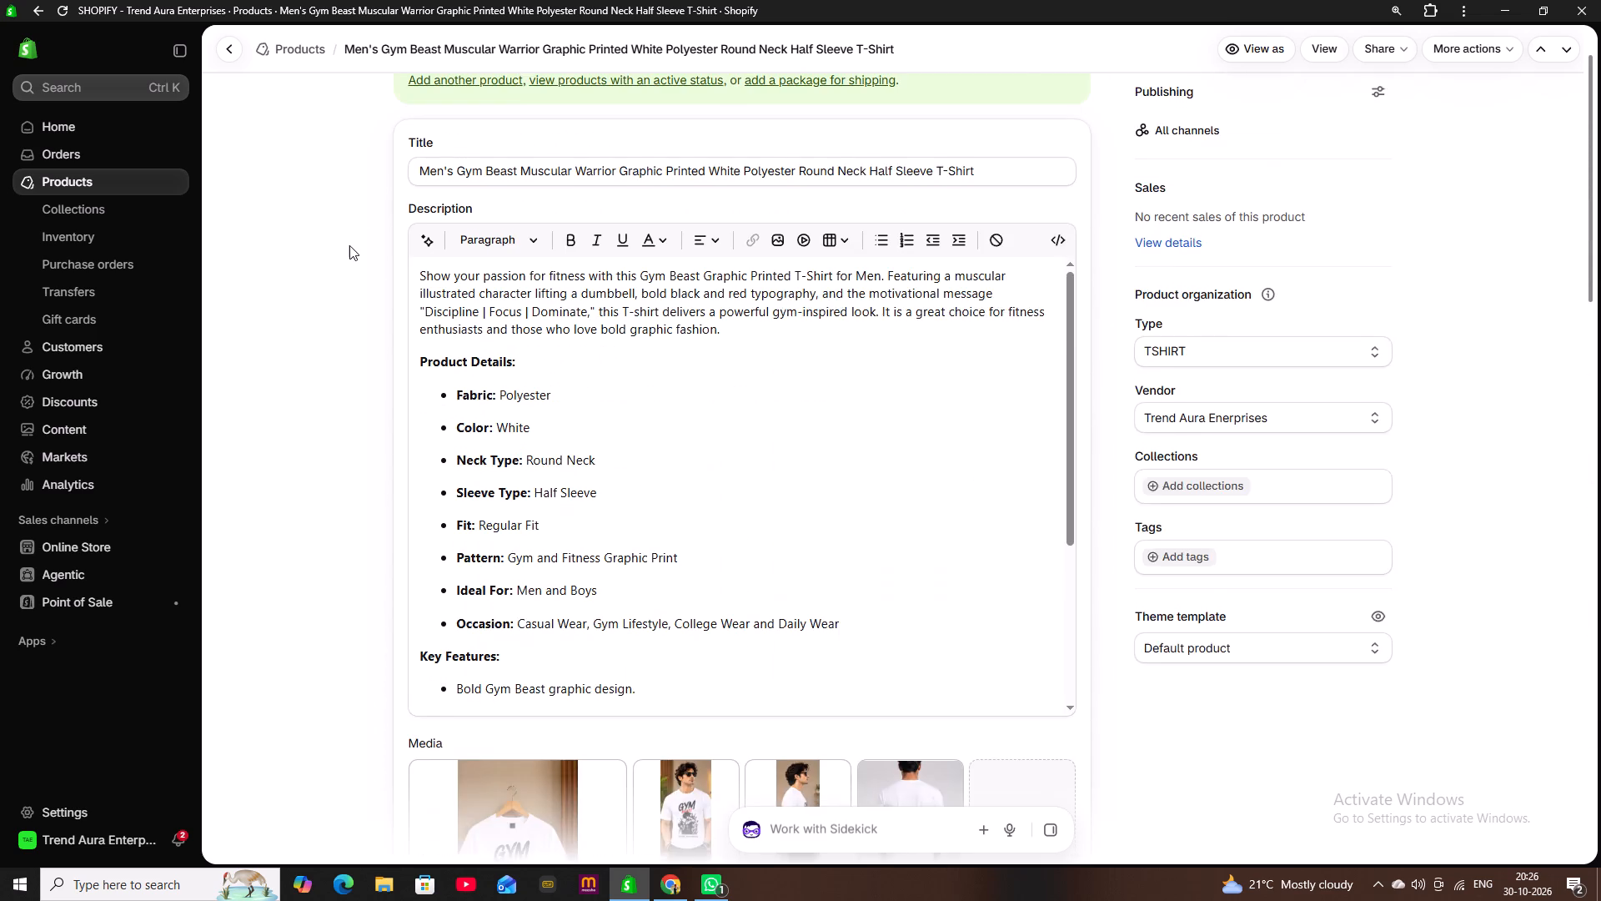
scroll(349, 245, up, 6)
Go back to the product list and start a new blank product, ready for its title.
click(118, 177)
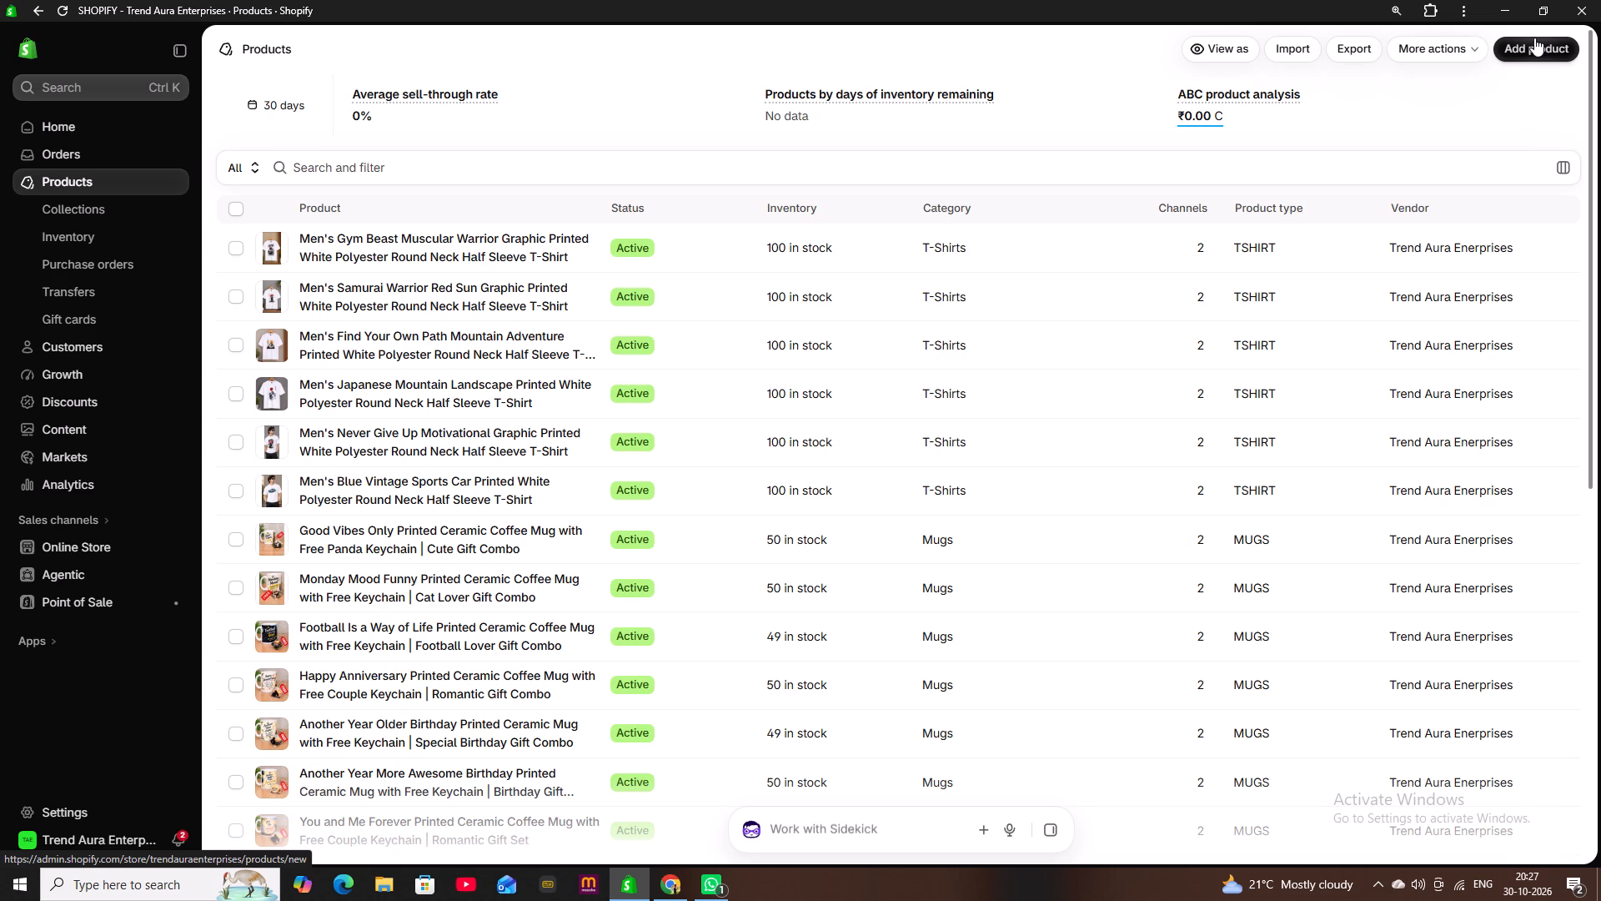
click(1534, 38)
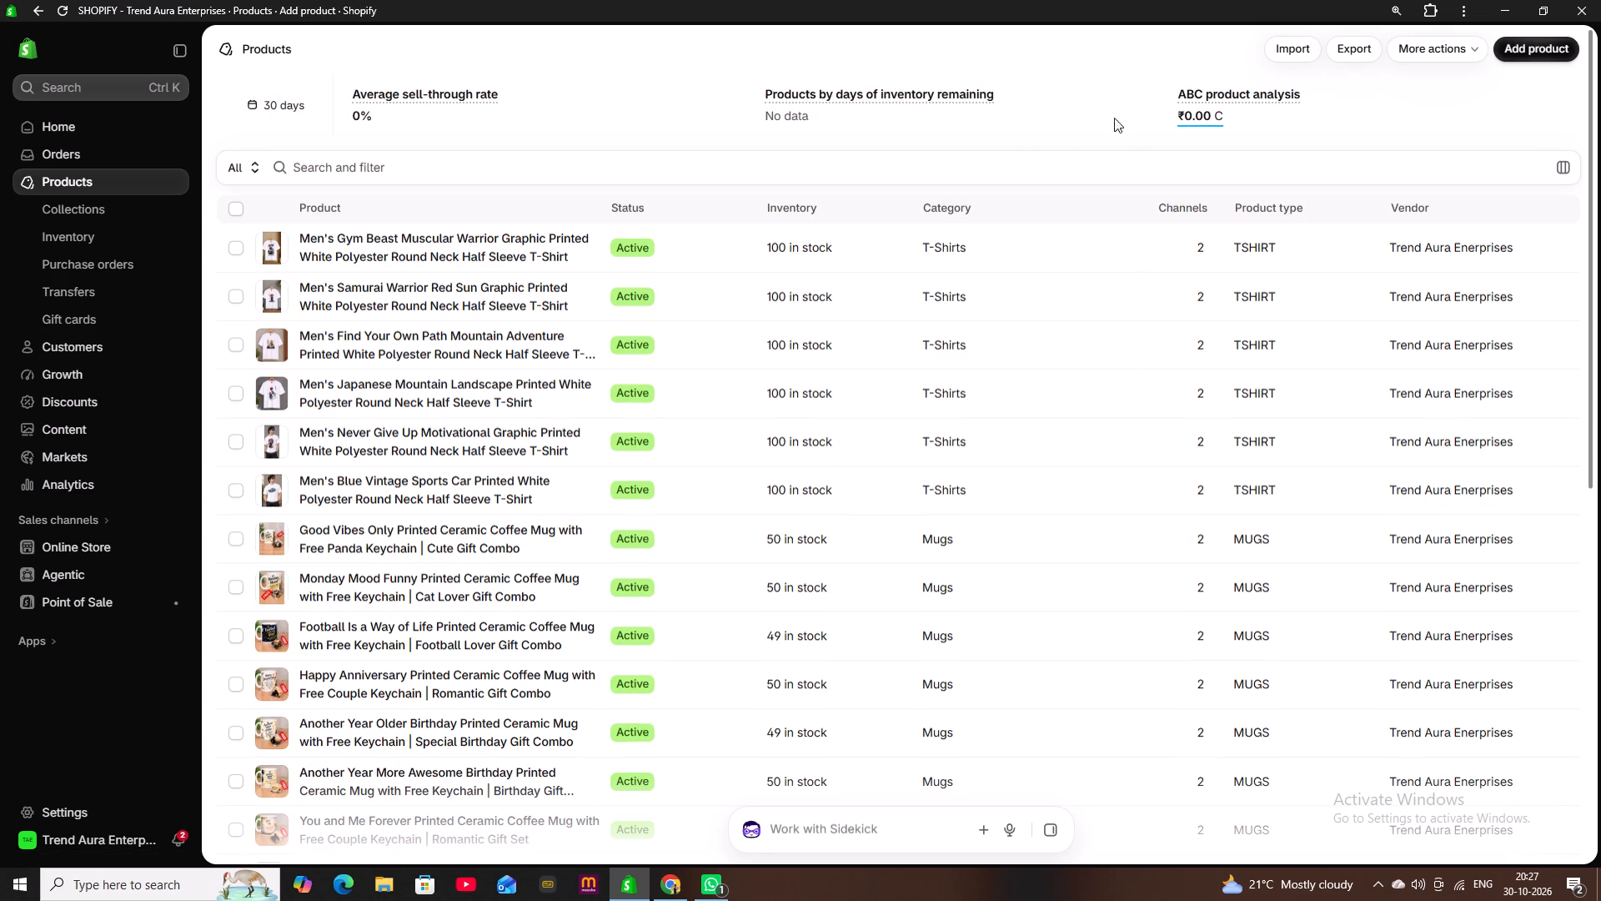
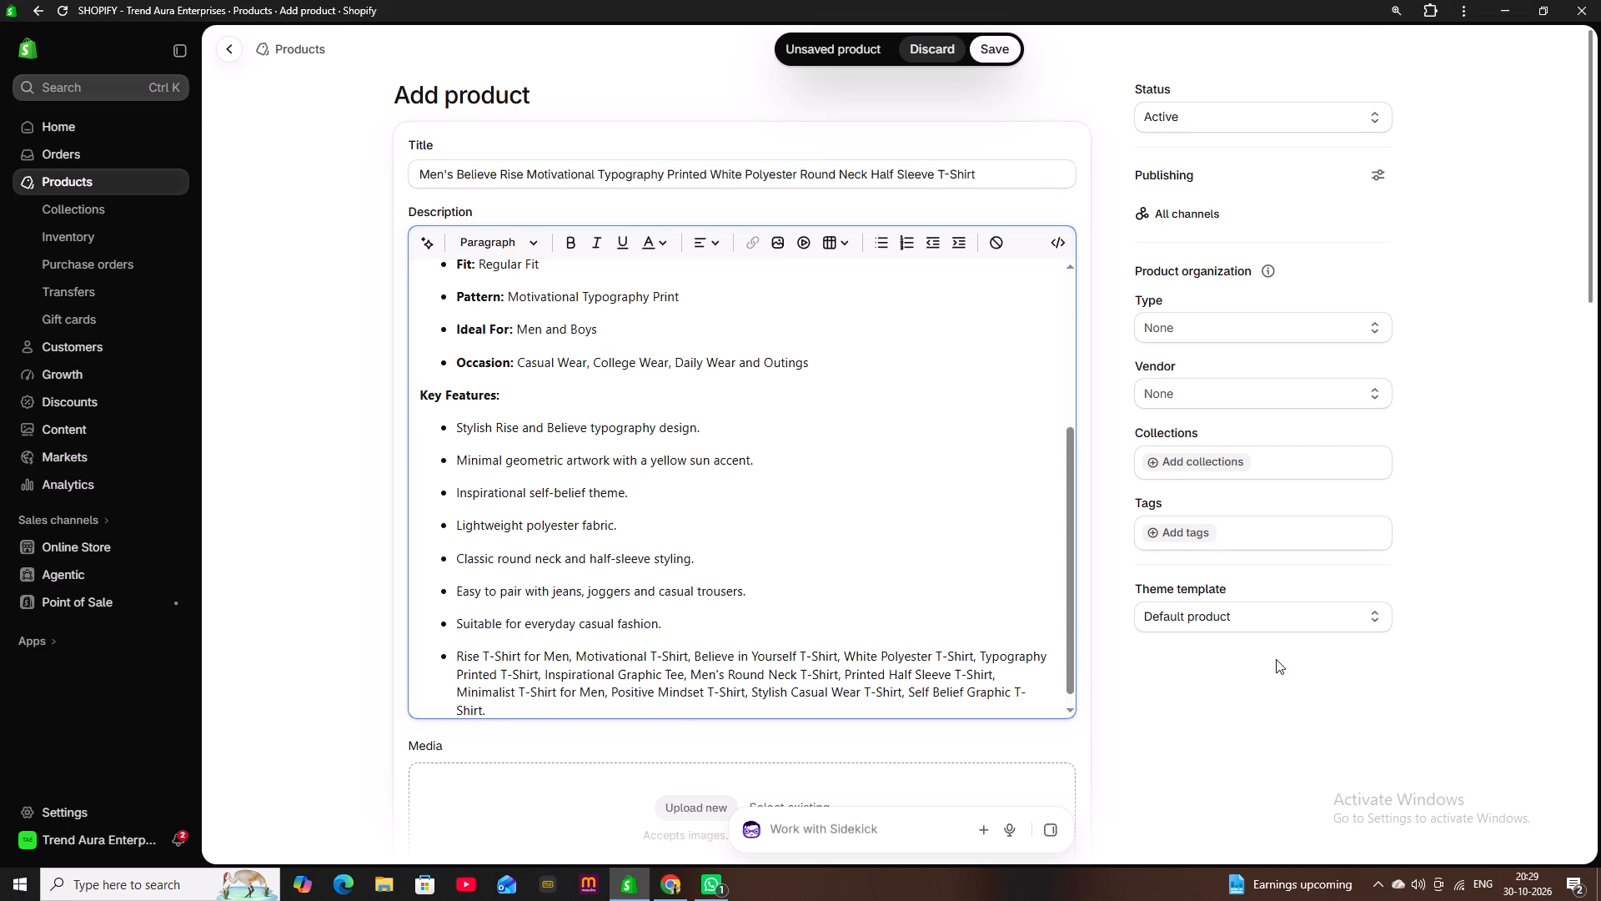
Set the product type to TSHIRT and the vendor to Trend Aura Enerprises.
scroll(1058, 588, down, 3)
click(1152, 330)
click(1184, 395)
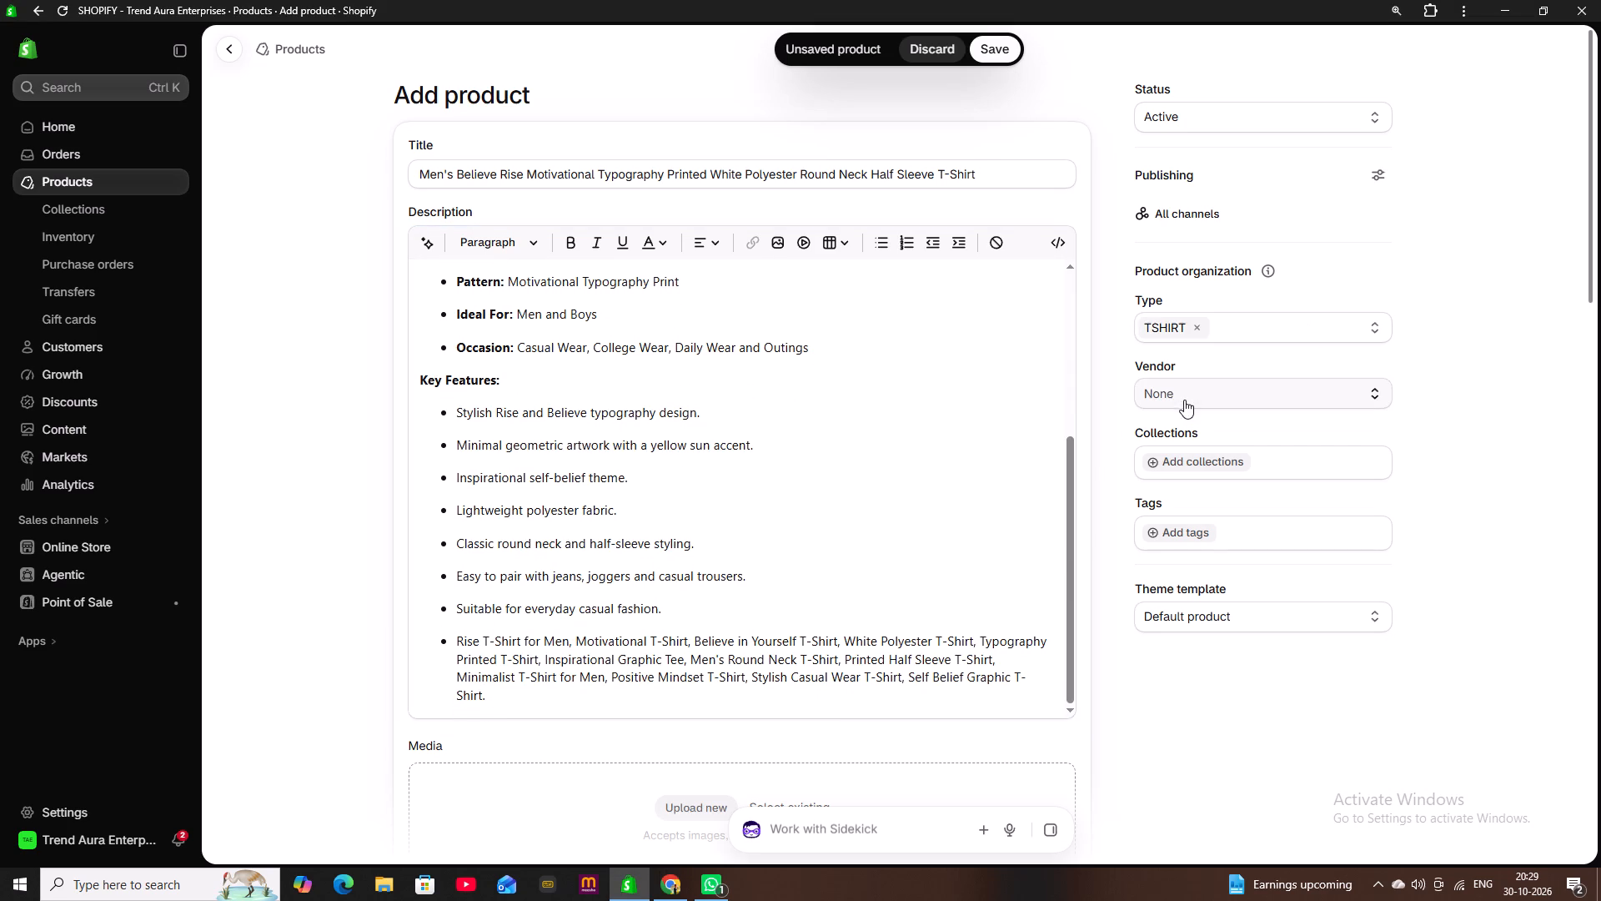
click(1184, 394)
click(1182, 434)
click(1124, 756)
Upload mockup images 1321 and 1322 from the MOCK UPS folder to the product's media.
scroll(1107, 705, down, 2)
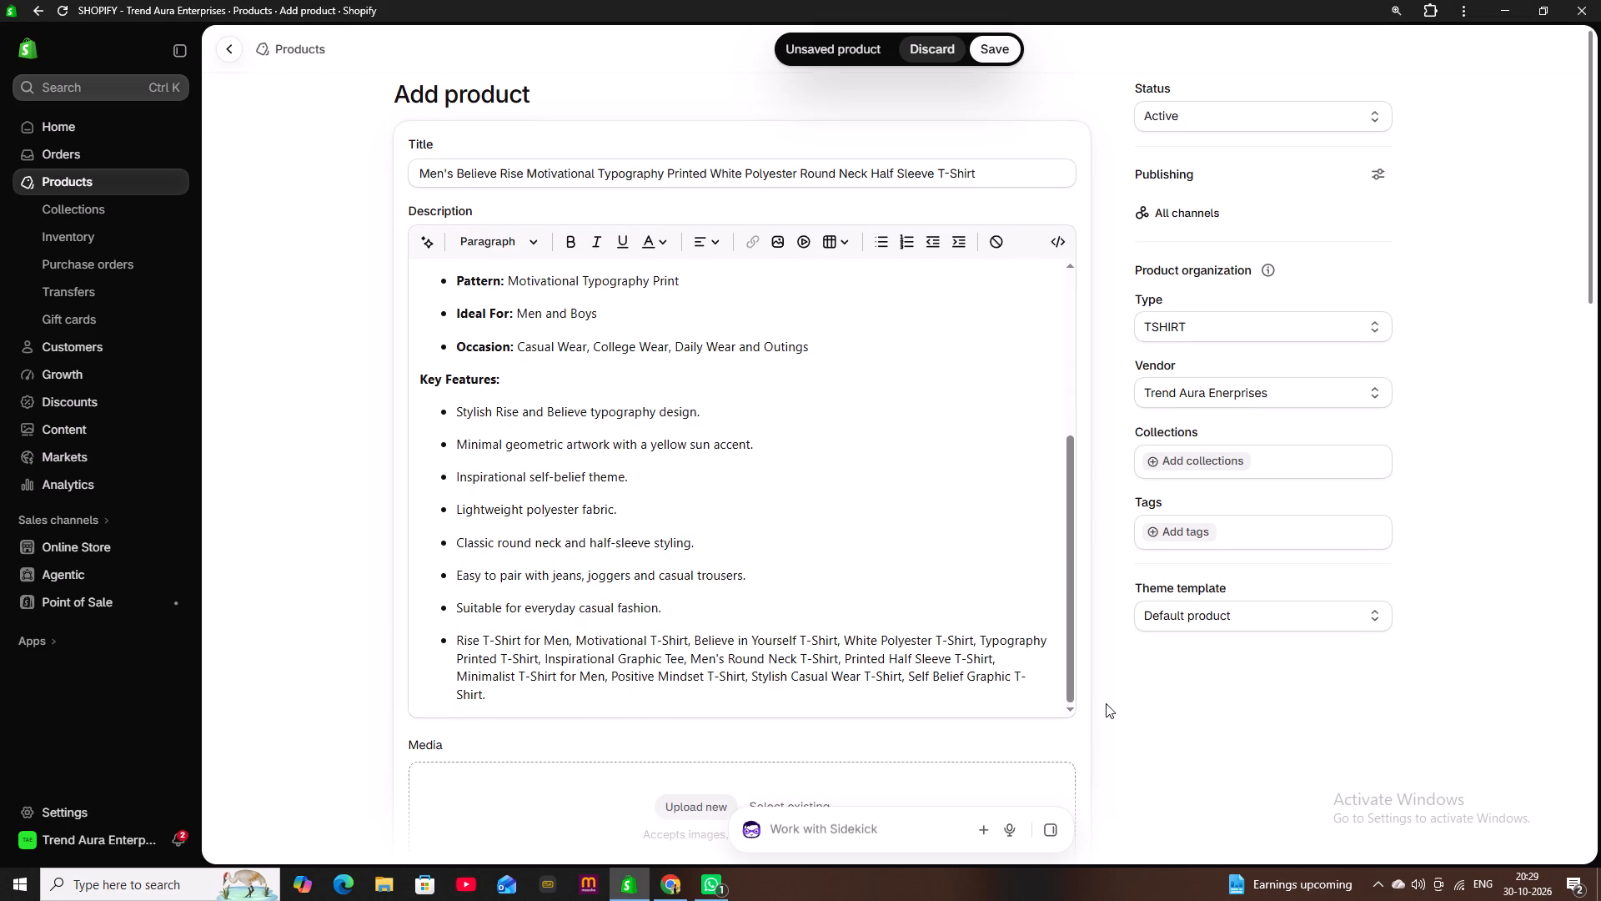
scroll(1106, 703, down, 2)
click(776, 496)
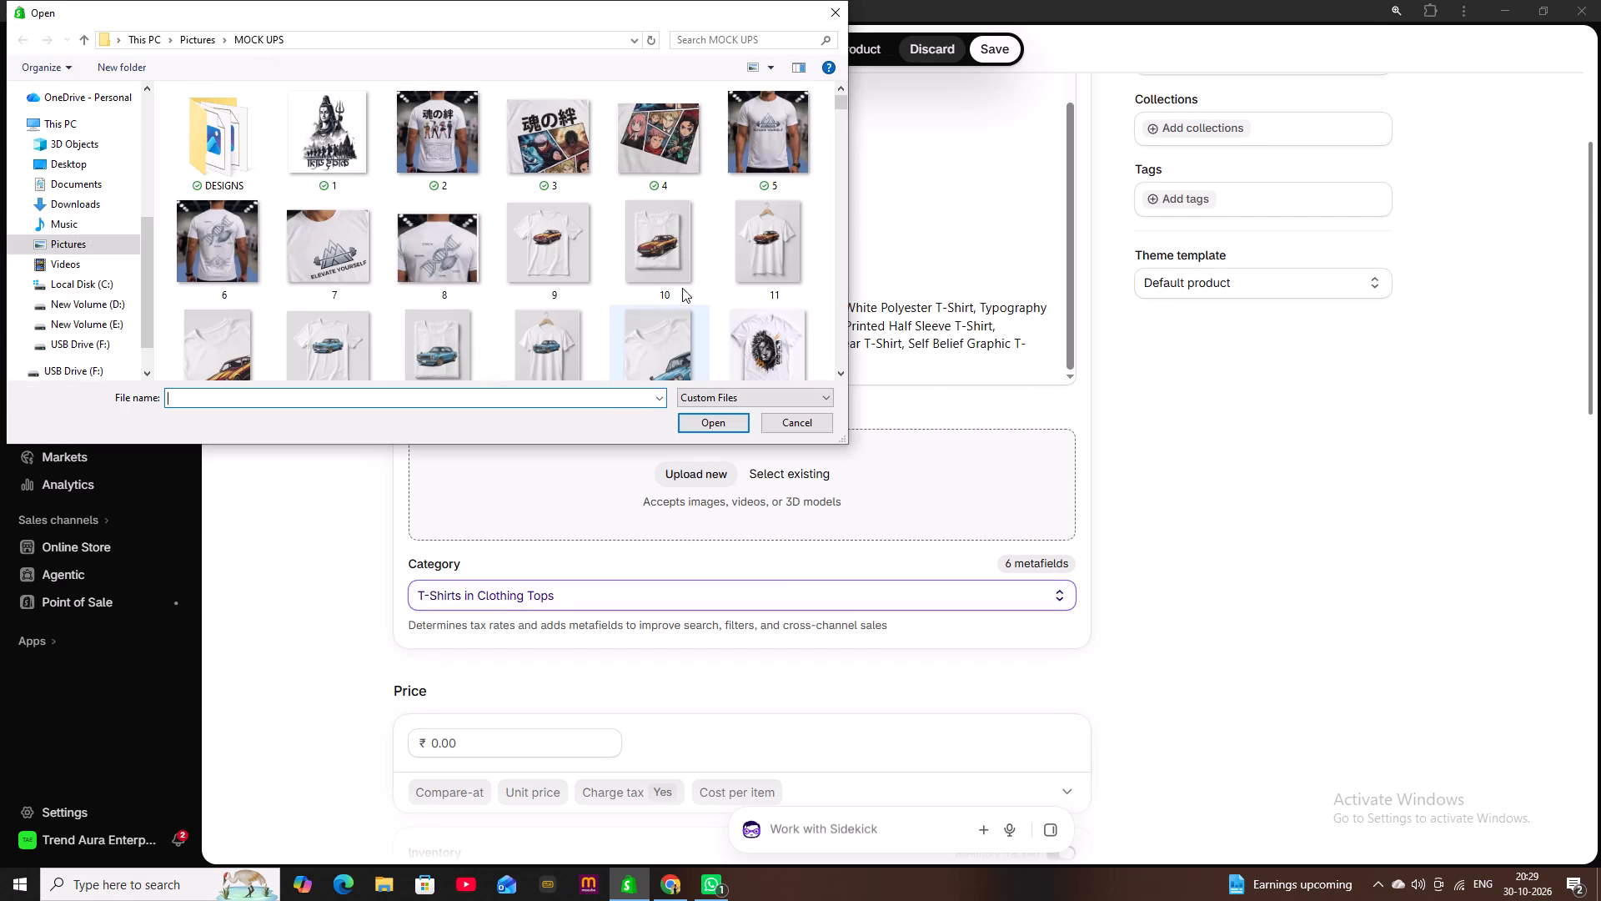
drag(839, 106, 847, 352)
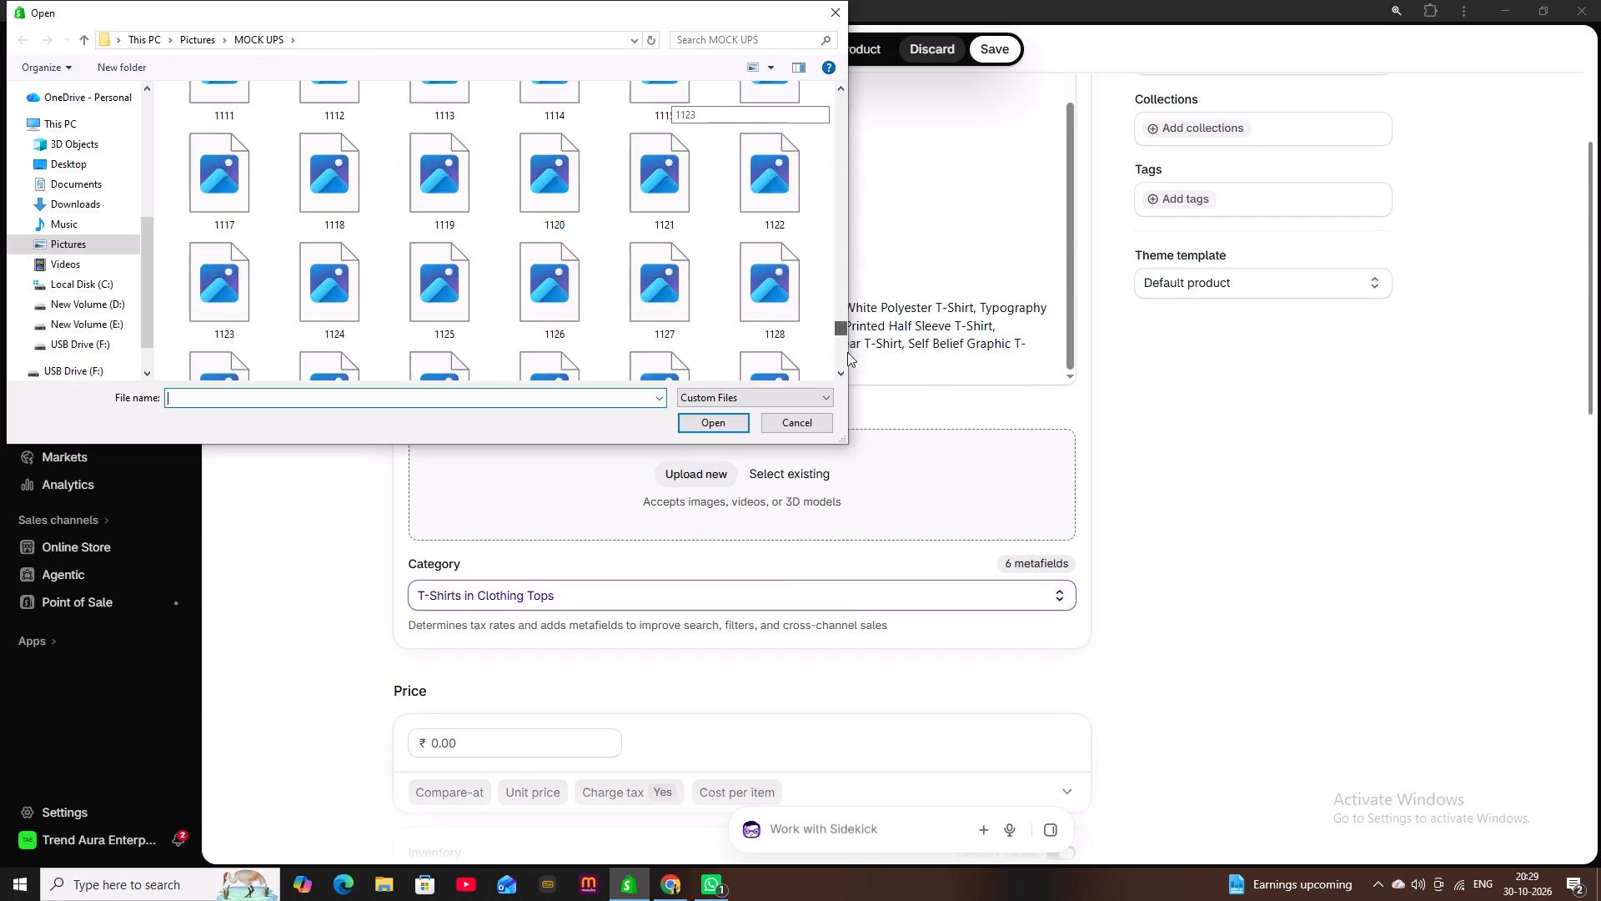
drag(847, 352, 843, 389)
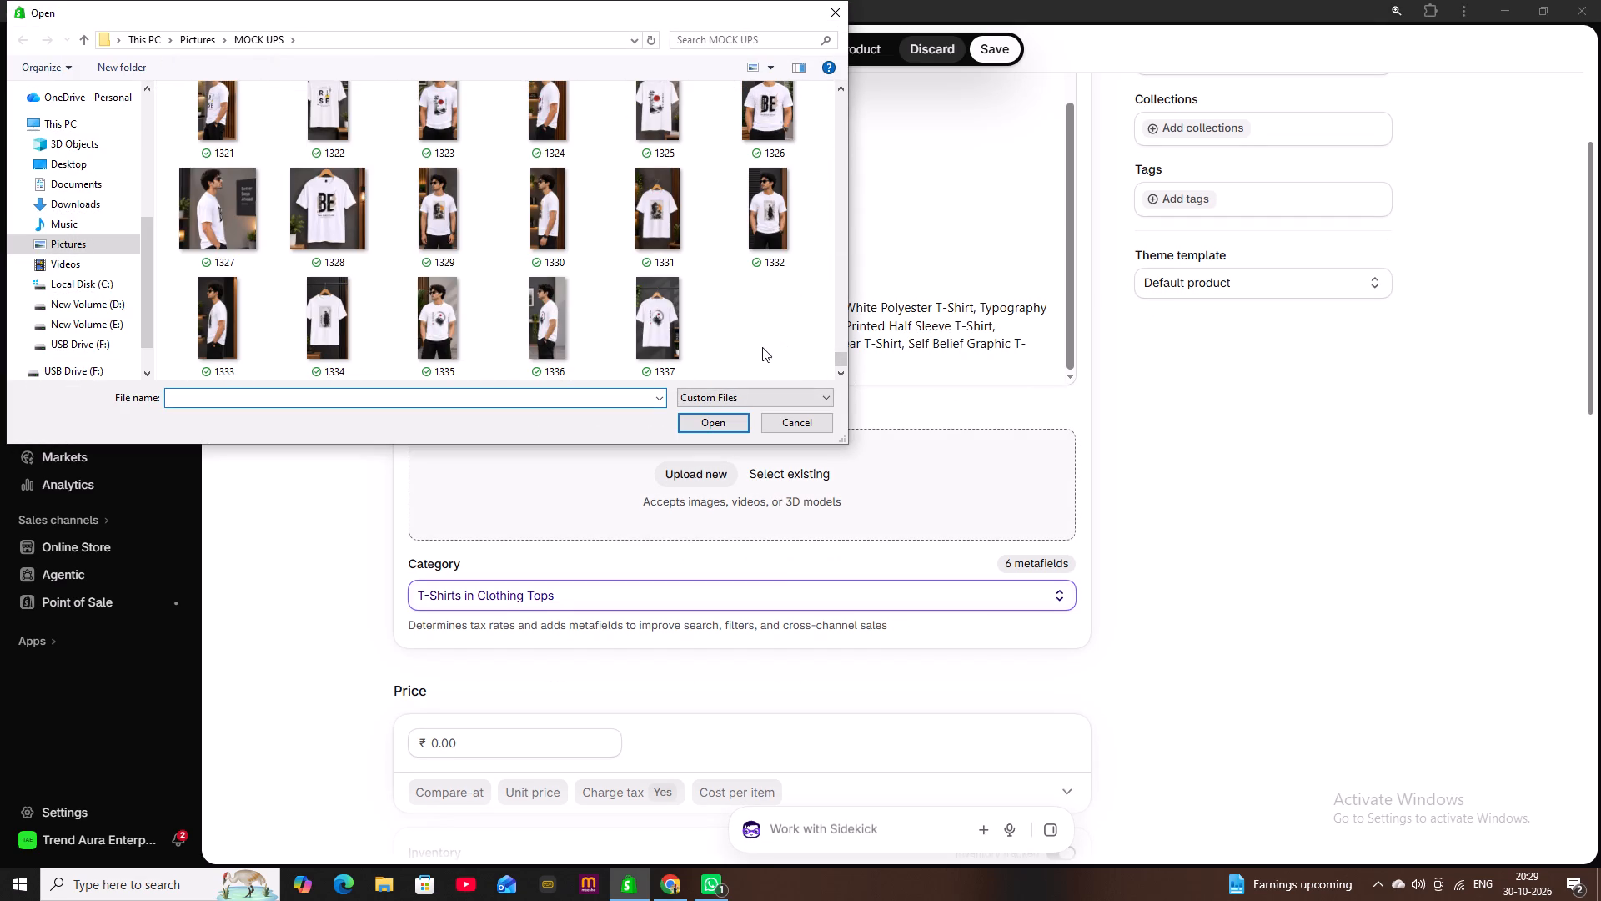
scroll(745, 325, up, 2)
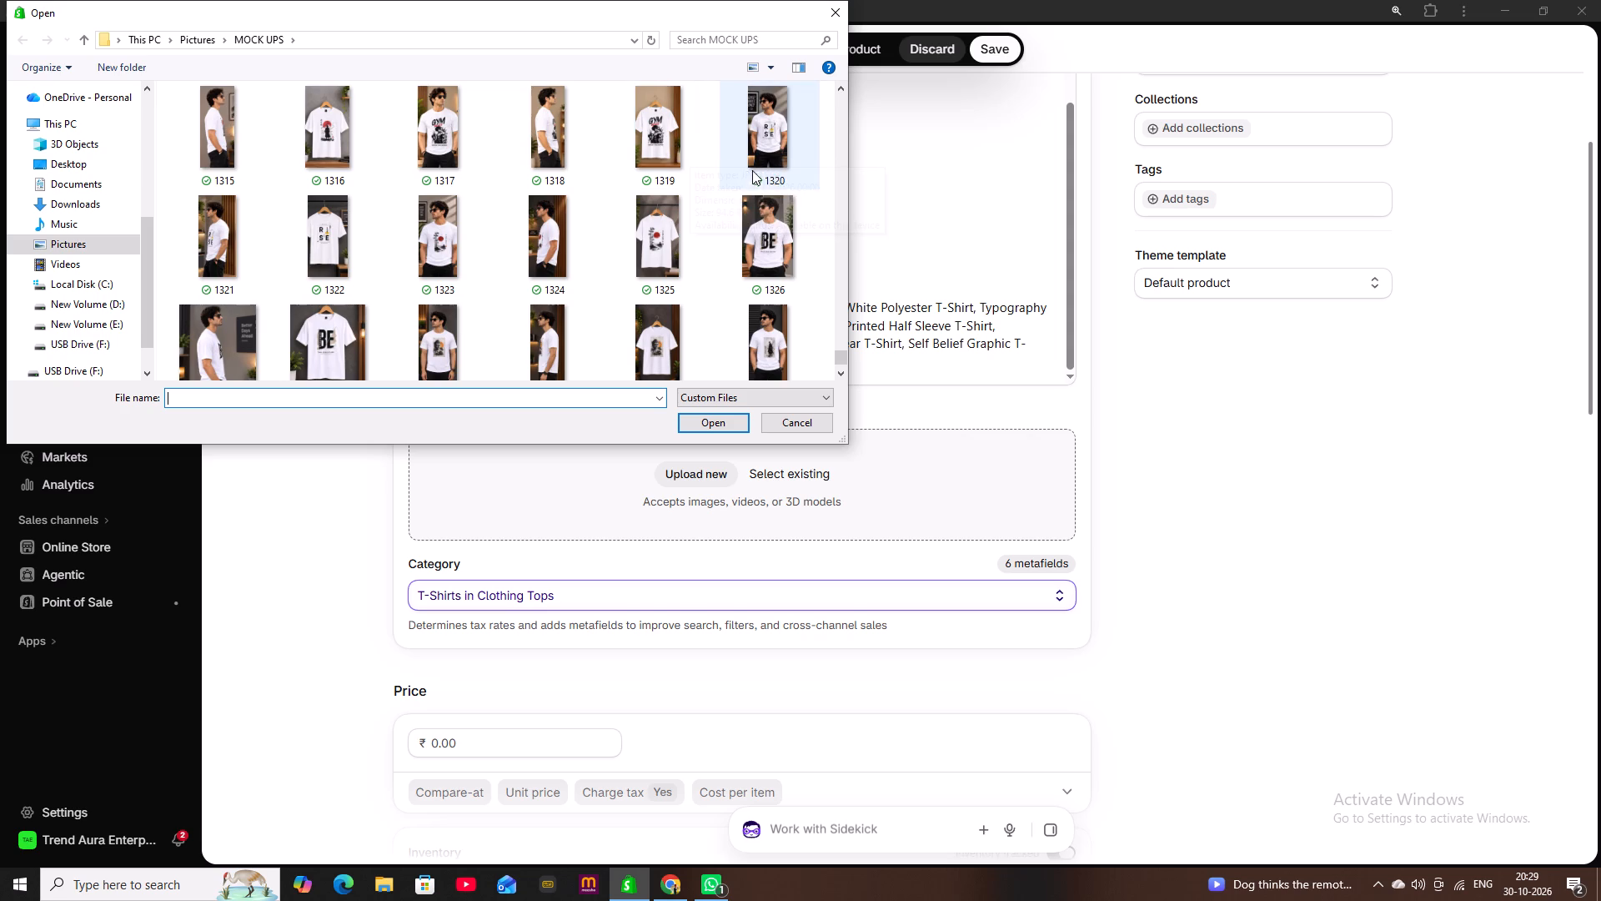
drag(187, 286, 305, 293)
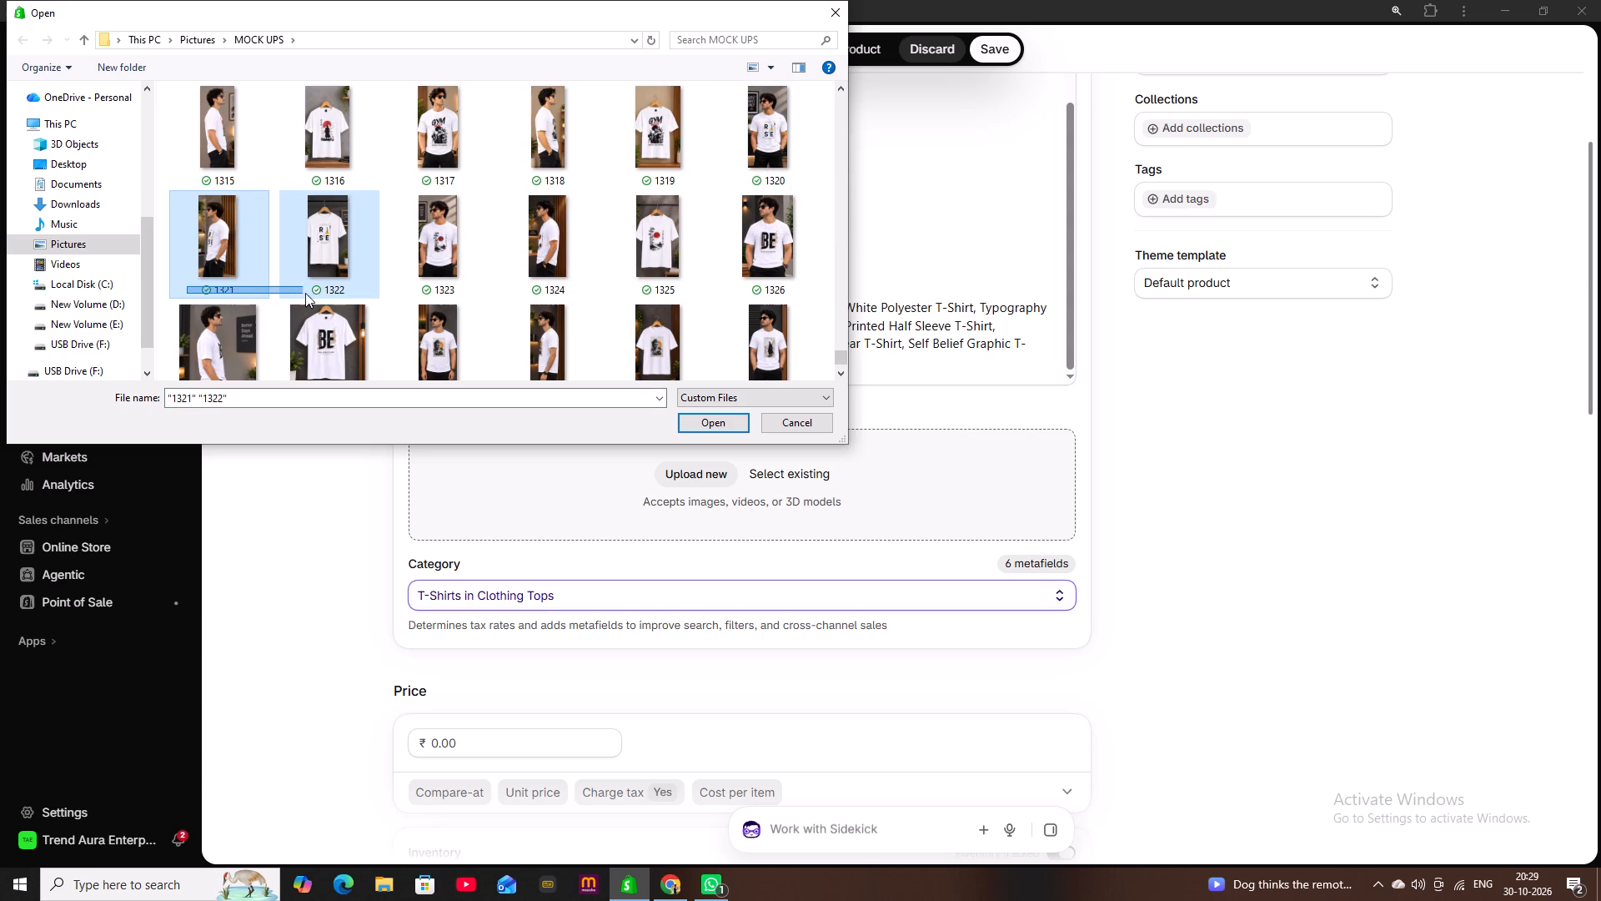
drag(305, 293, 323, 293)
click(706, 420)
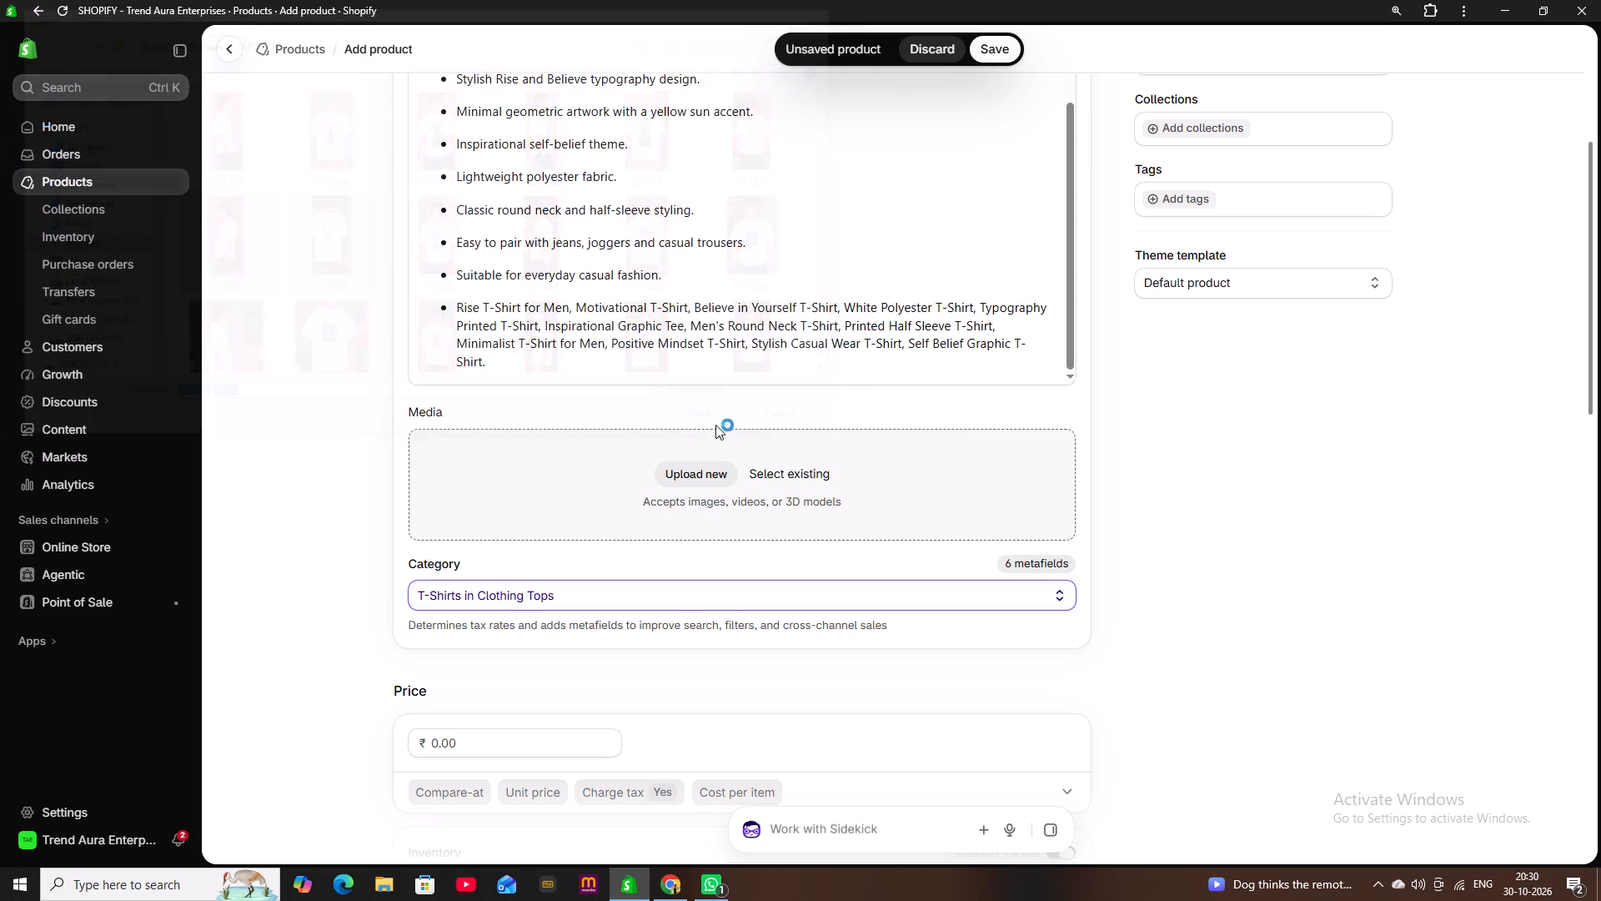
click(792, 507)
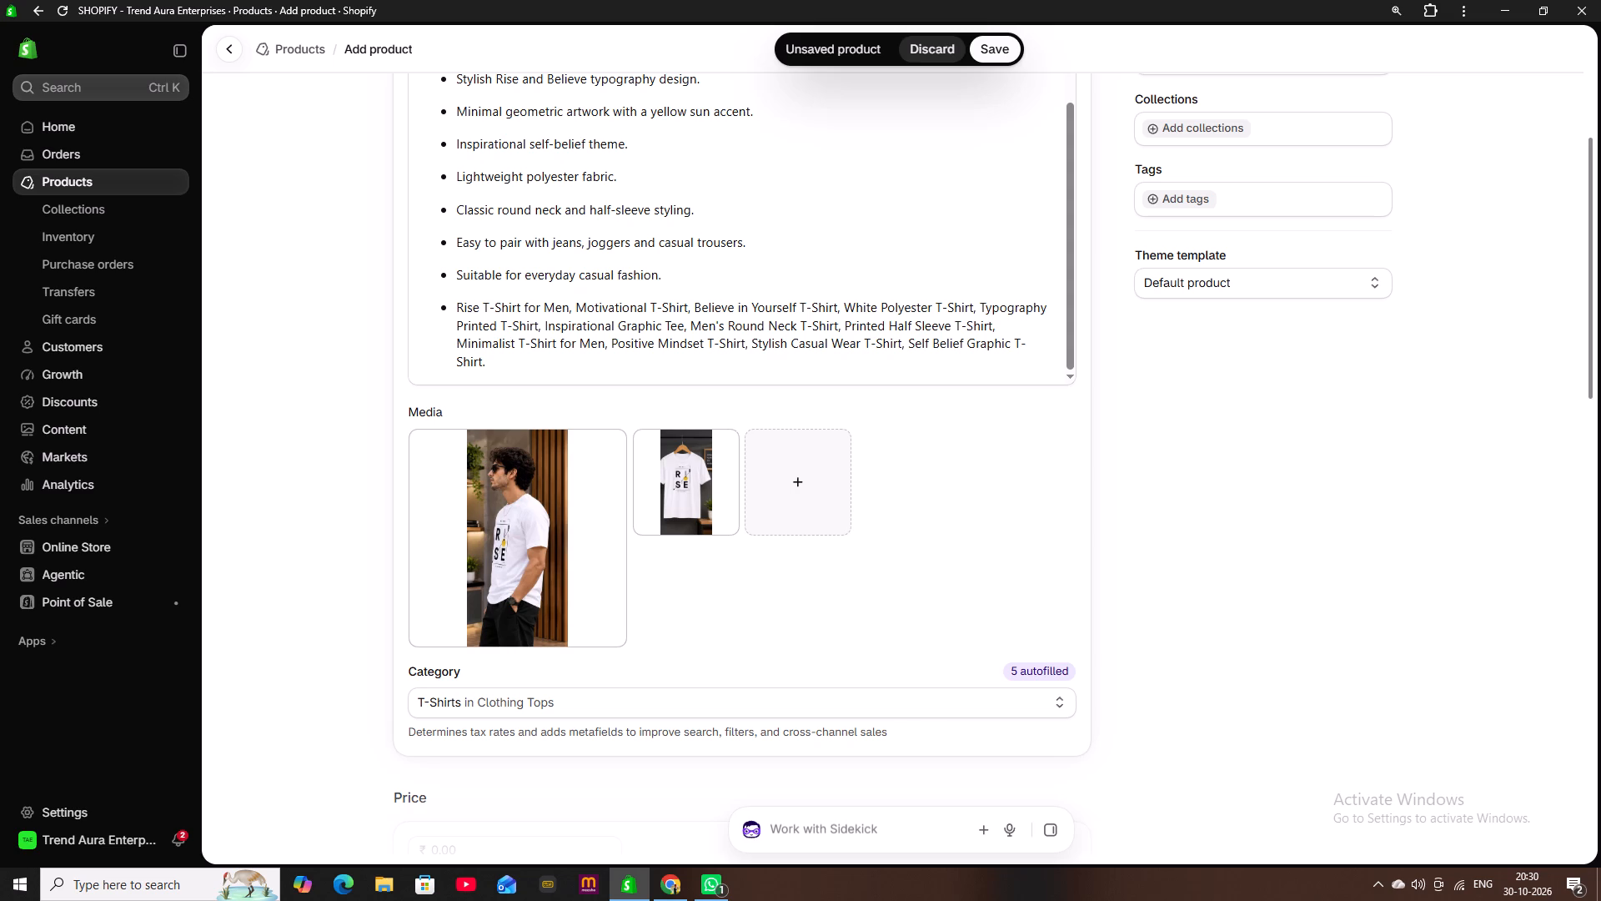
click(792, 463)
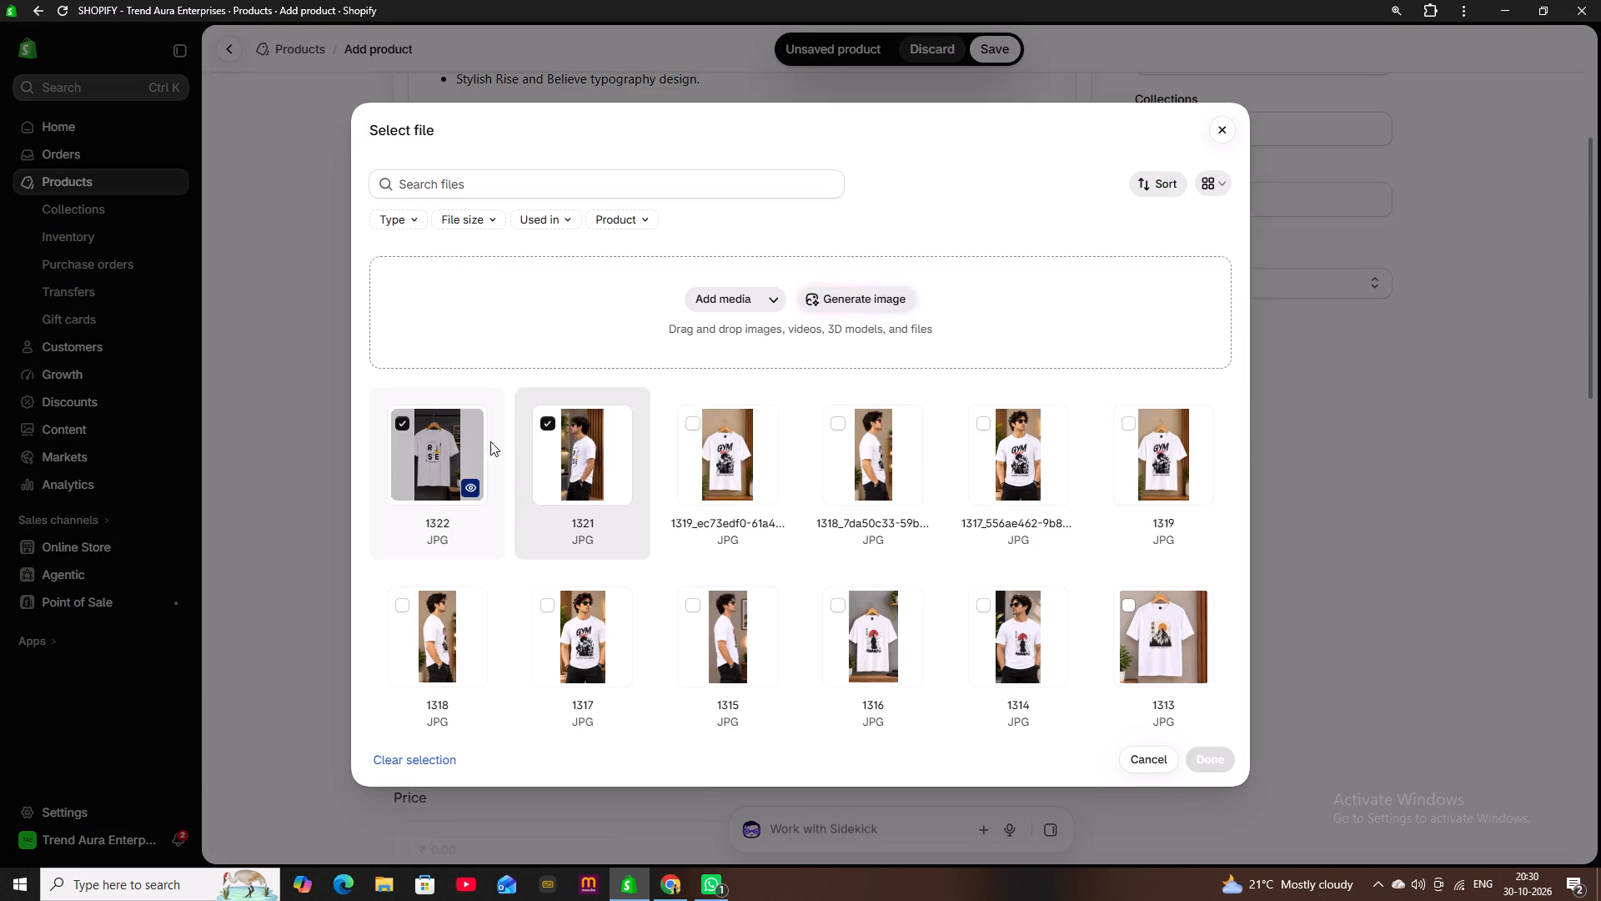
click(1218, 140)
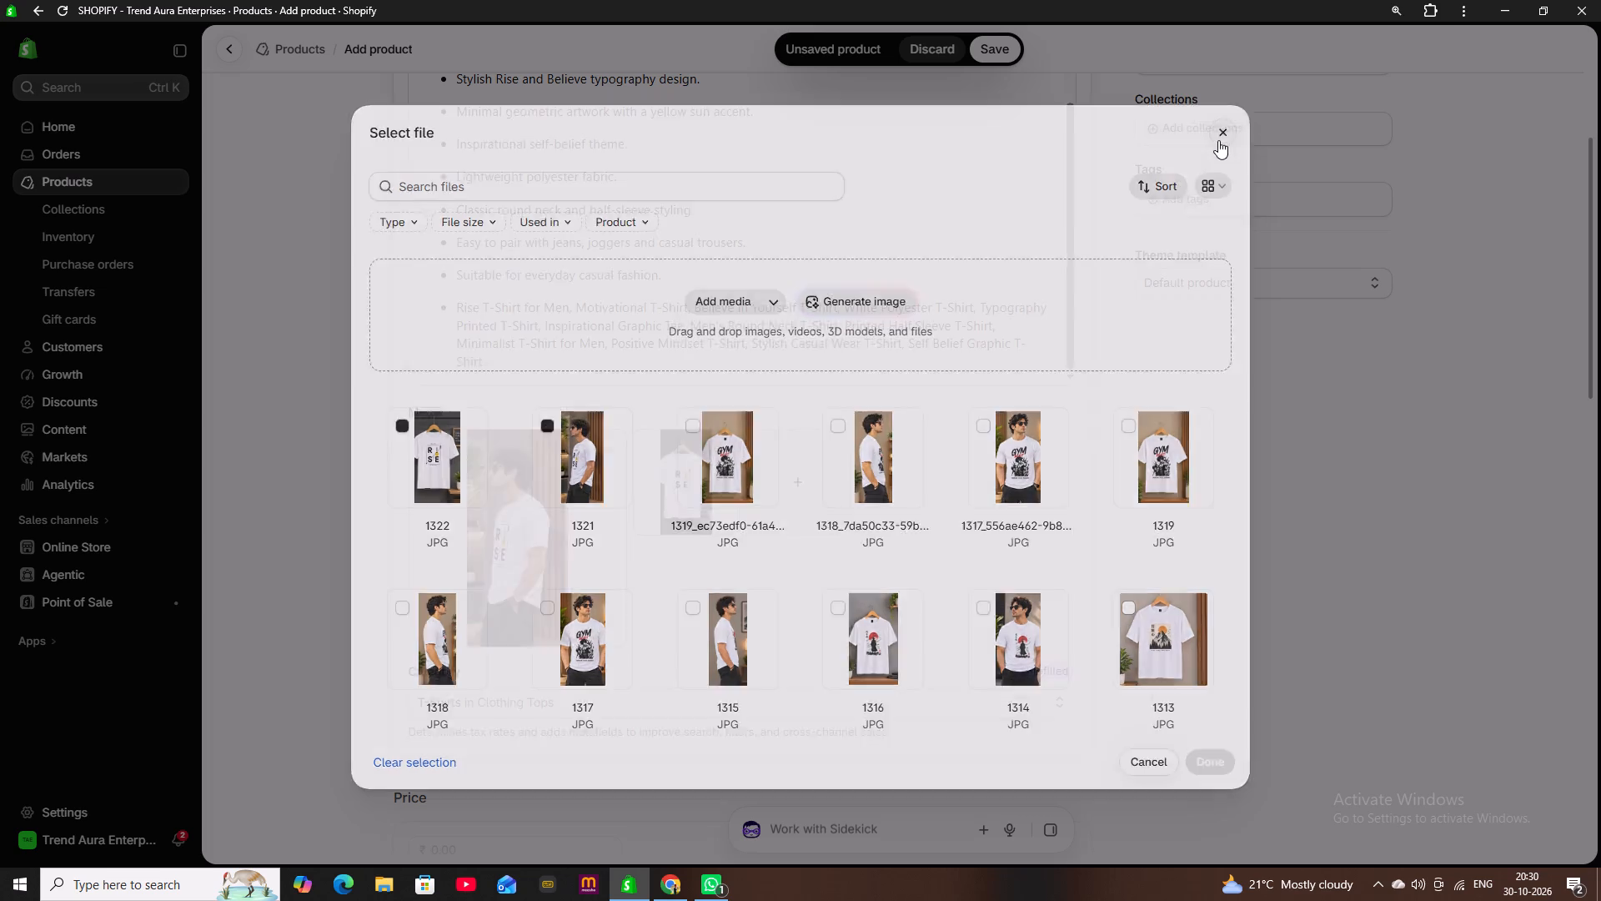
Upload mockup image 1320 from the MOCK UPS folder as an additional image for the product's media.
click(830, 447)
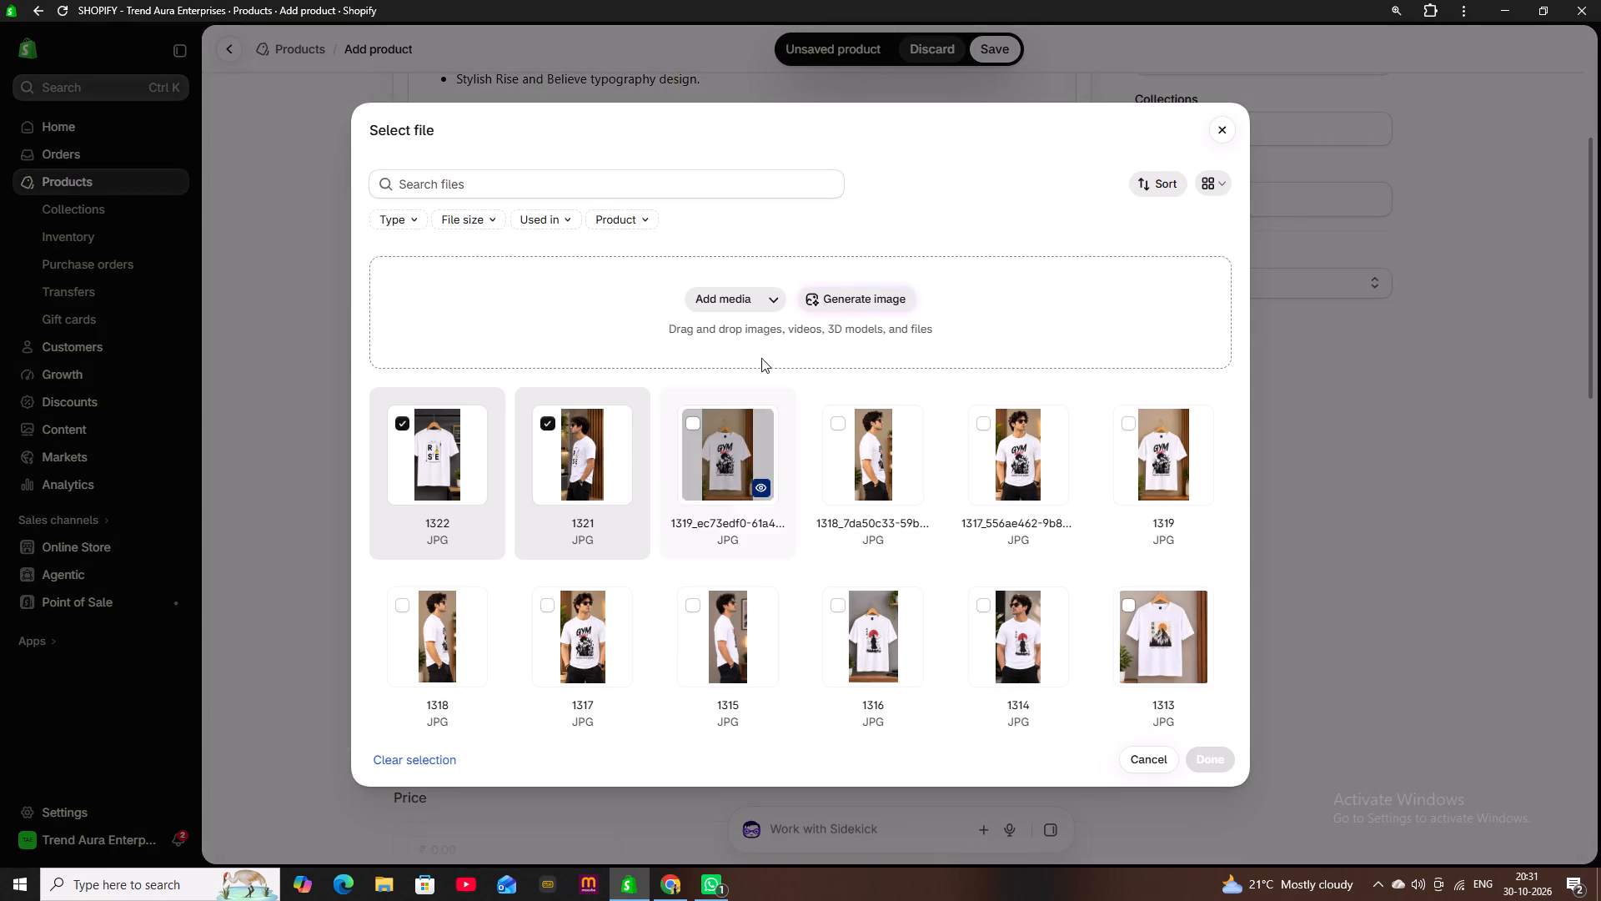
click(476, 301)
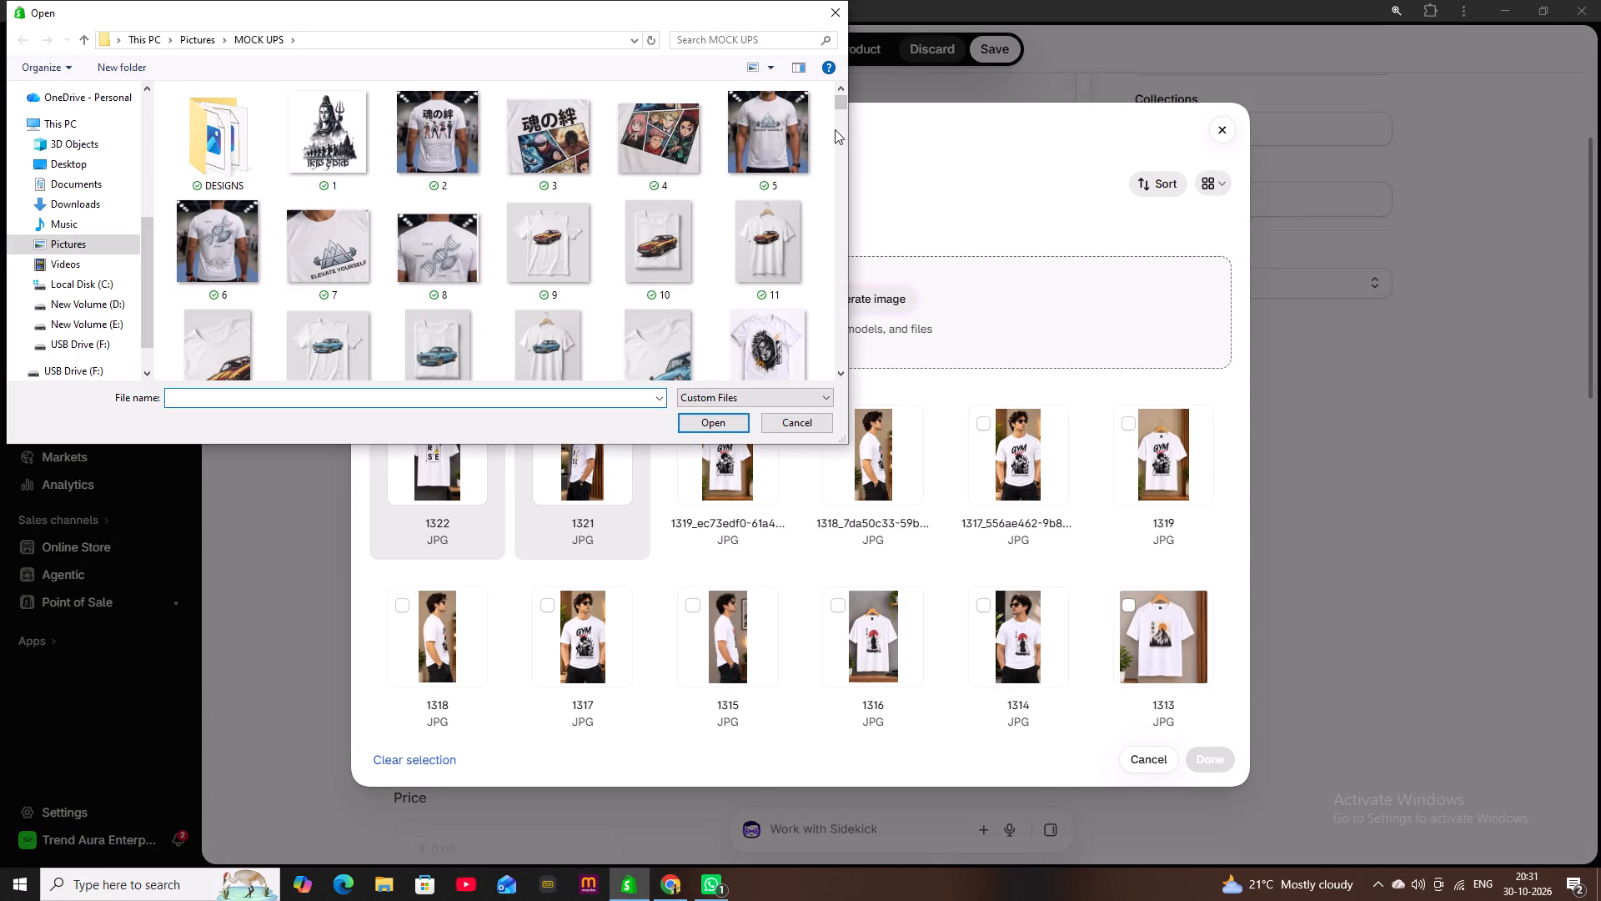
drag(835, 103, 839, 381)
scroll(715, 309, up, 2)
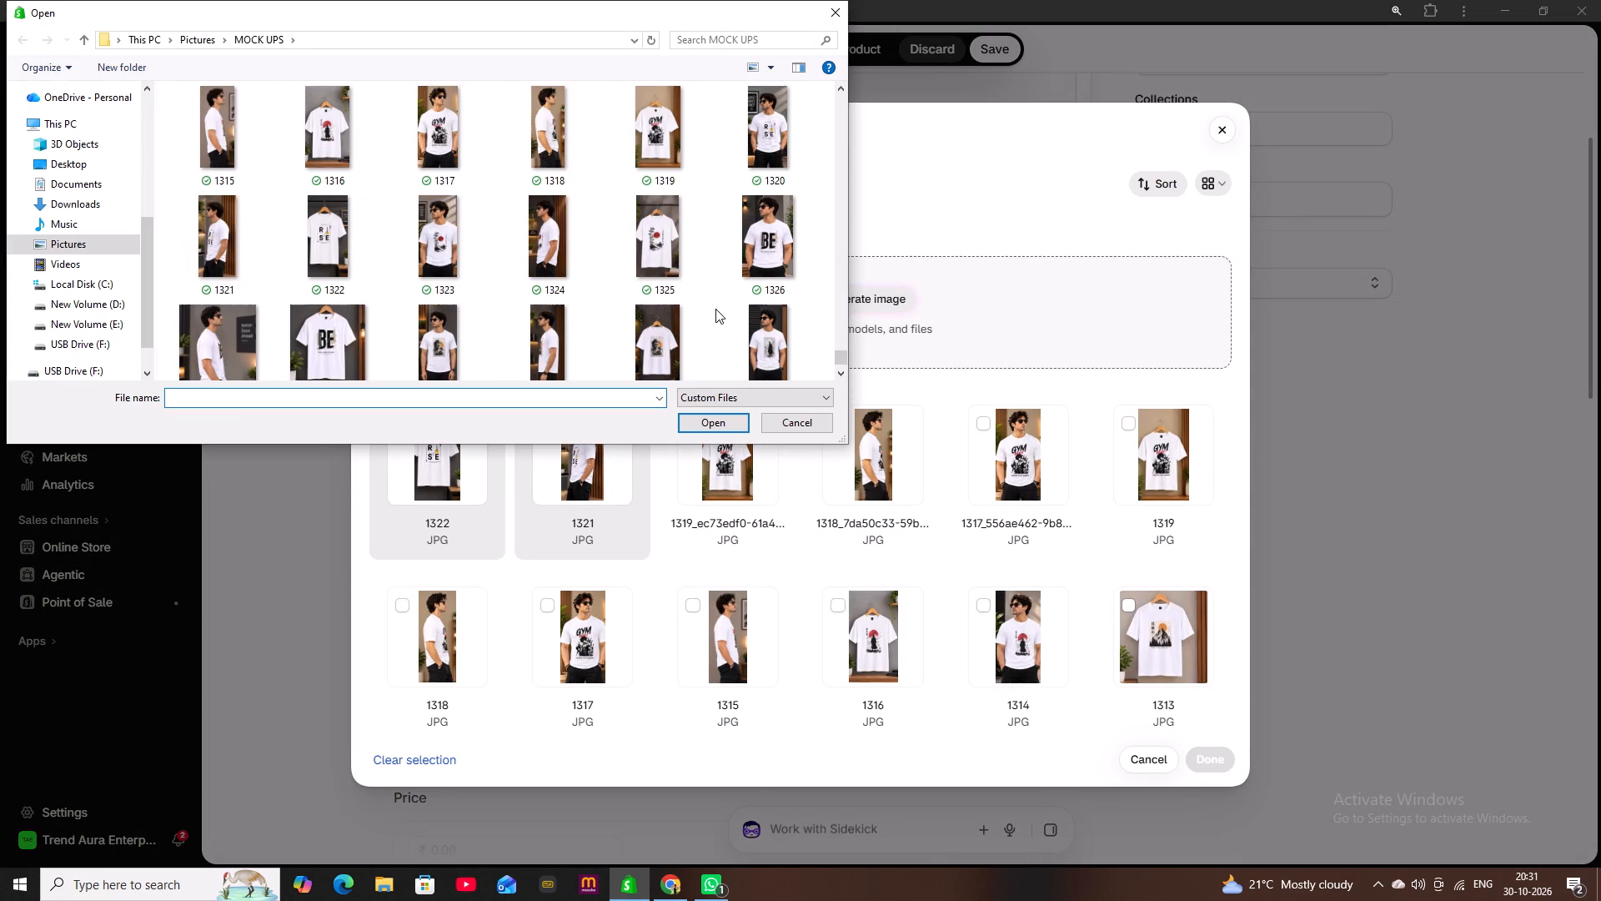
click(772, 129)
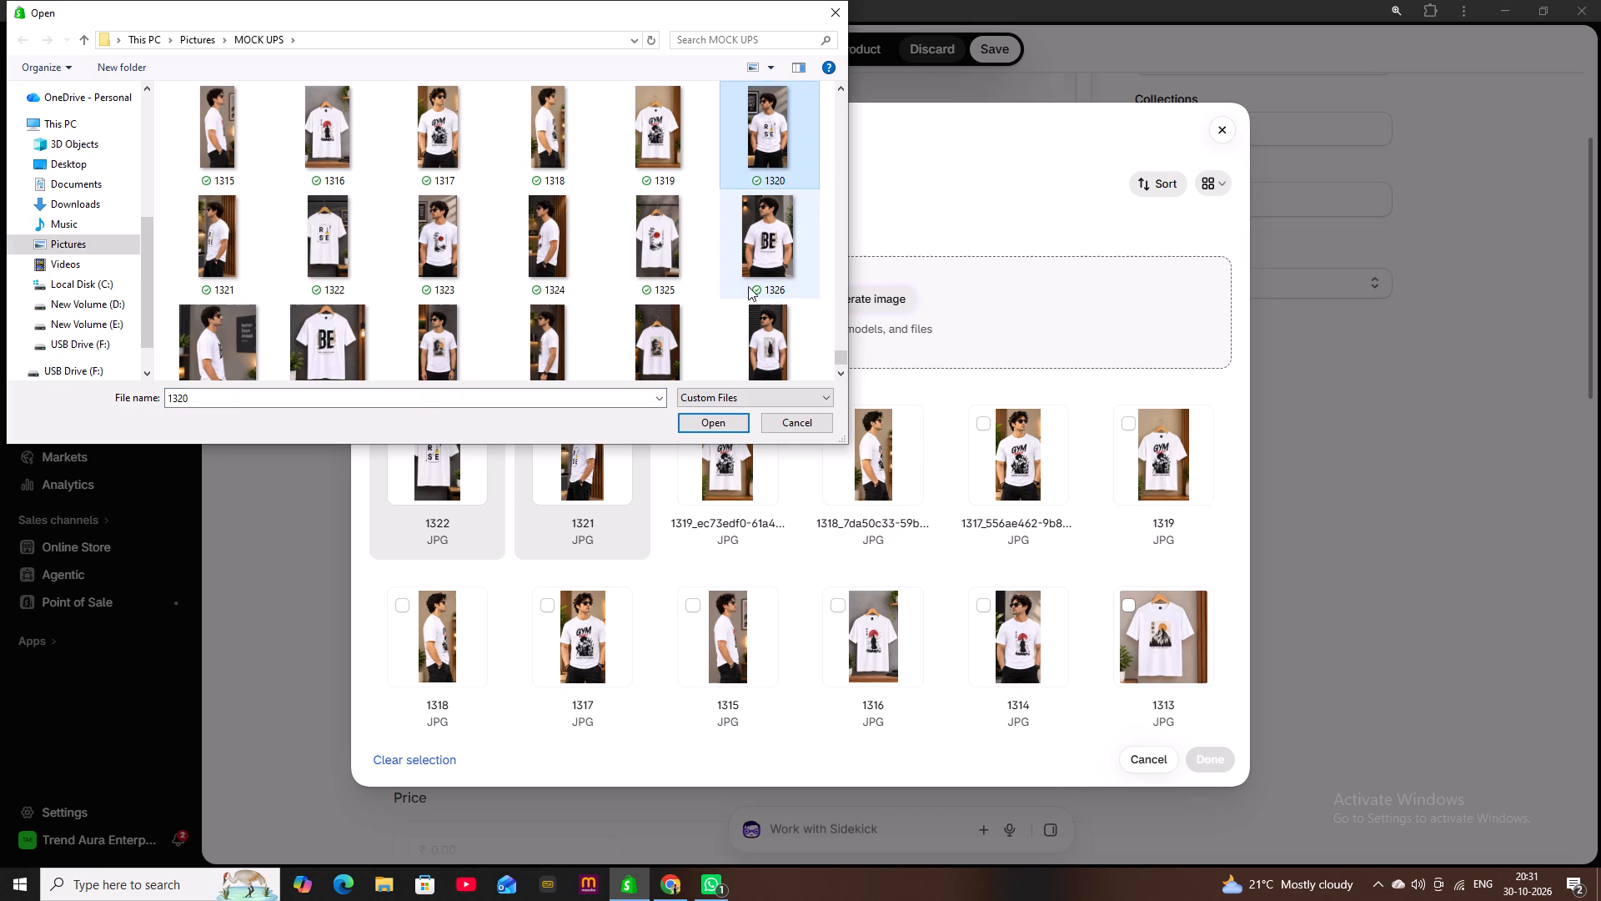
click(712, 415)
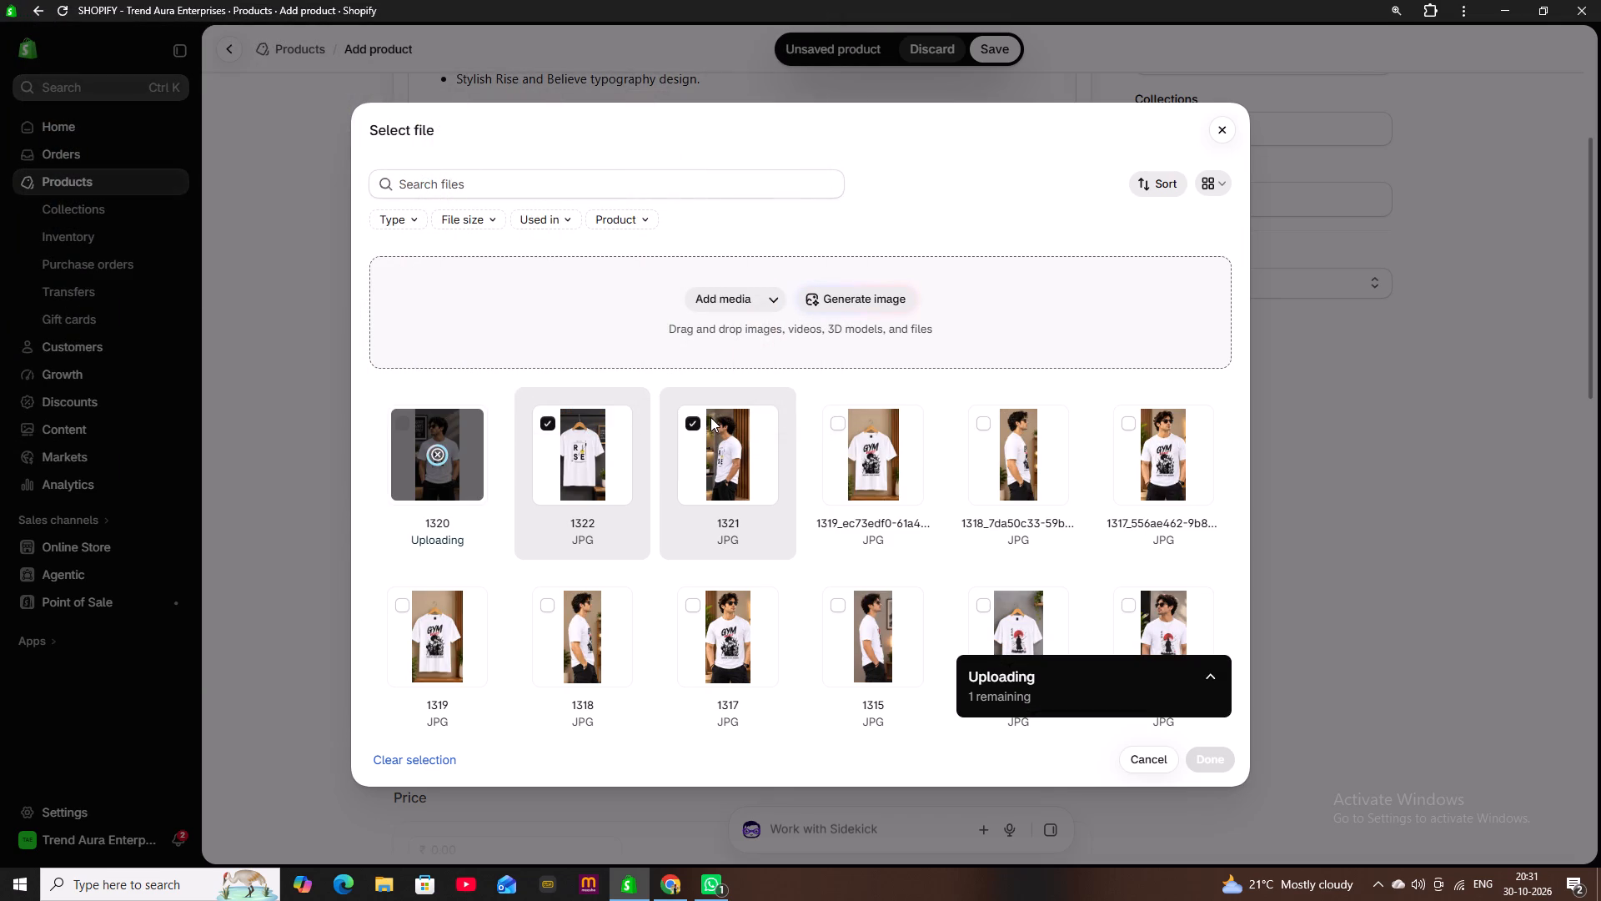
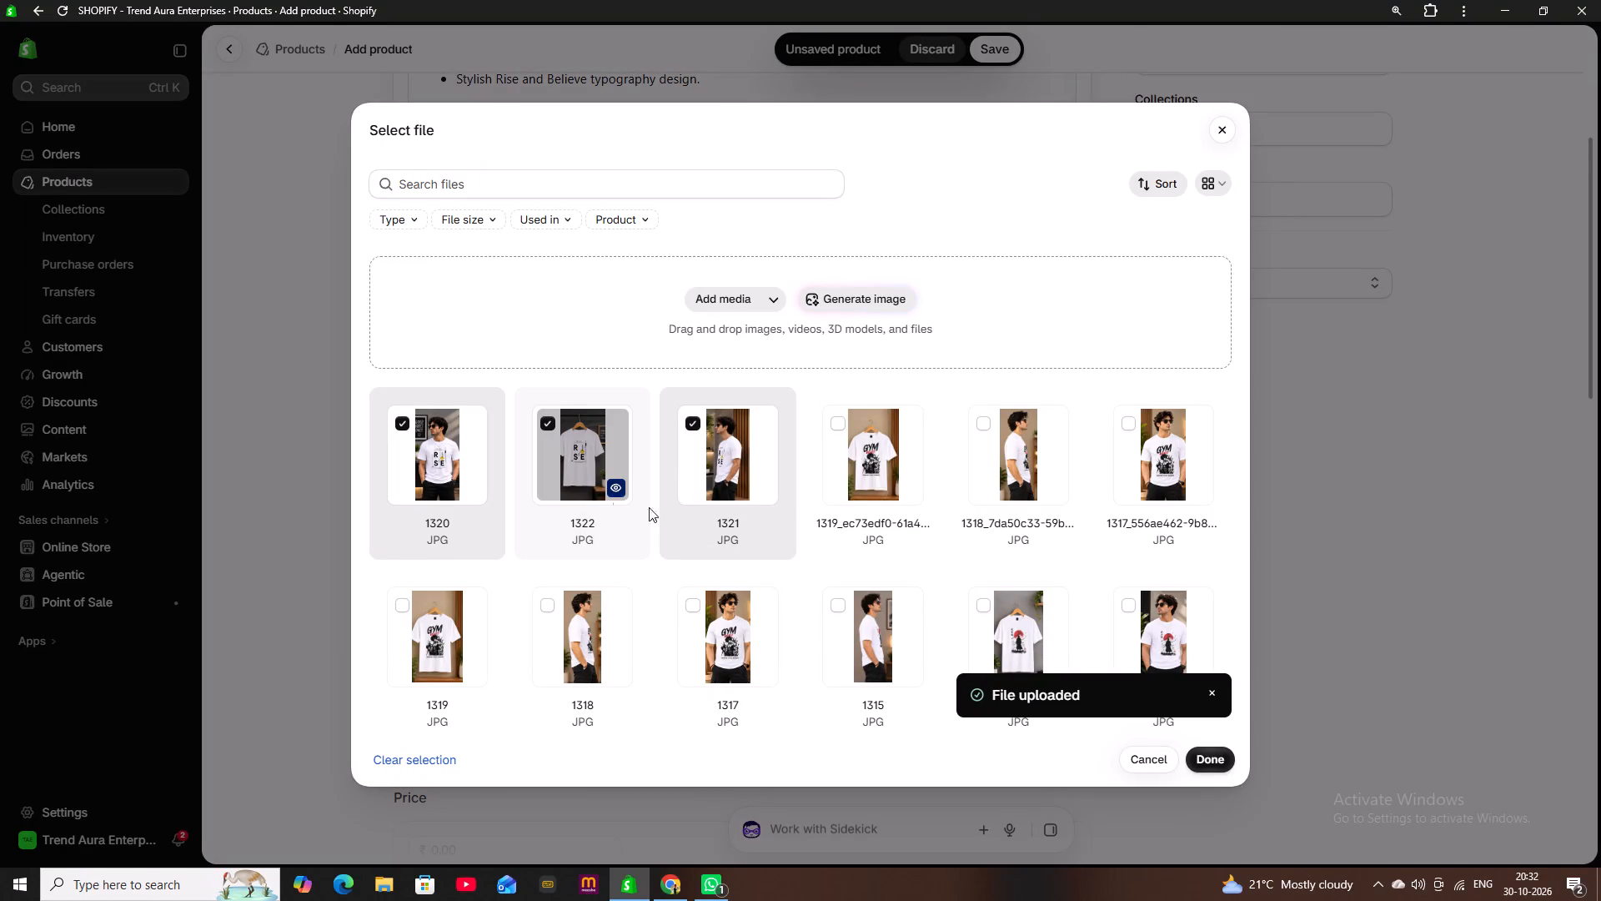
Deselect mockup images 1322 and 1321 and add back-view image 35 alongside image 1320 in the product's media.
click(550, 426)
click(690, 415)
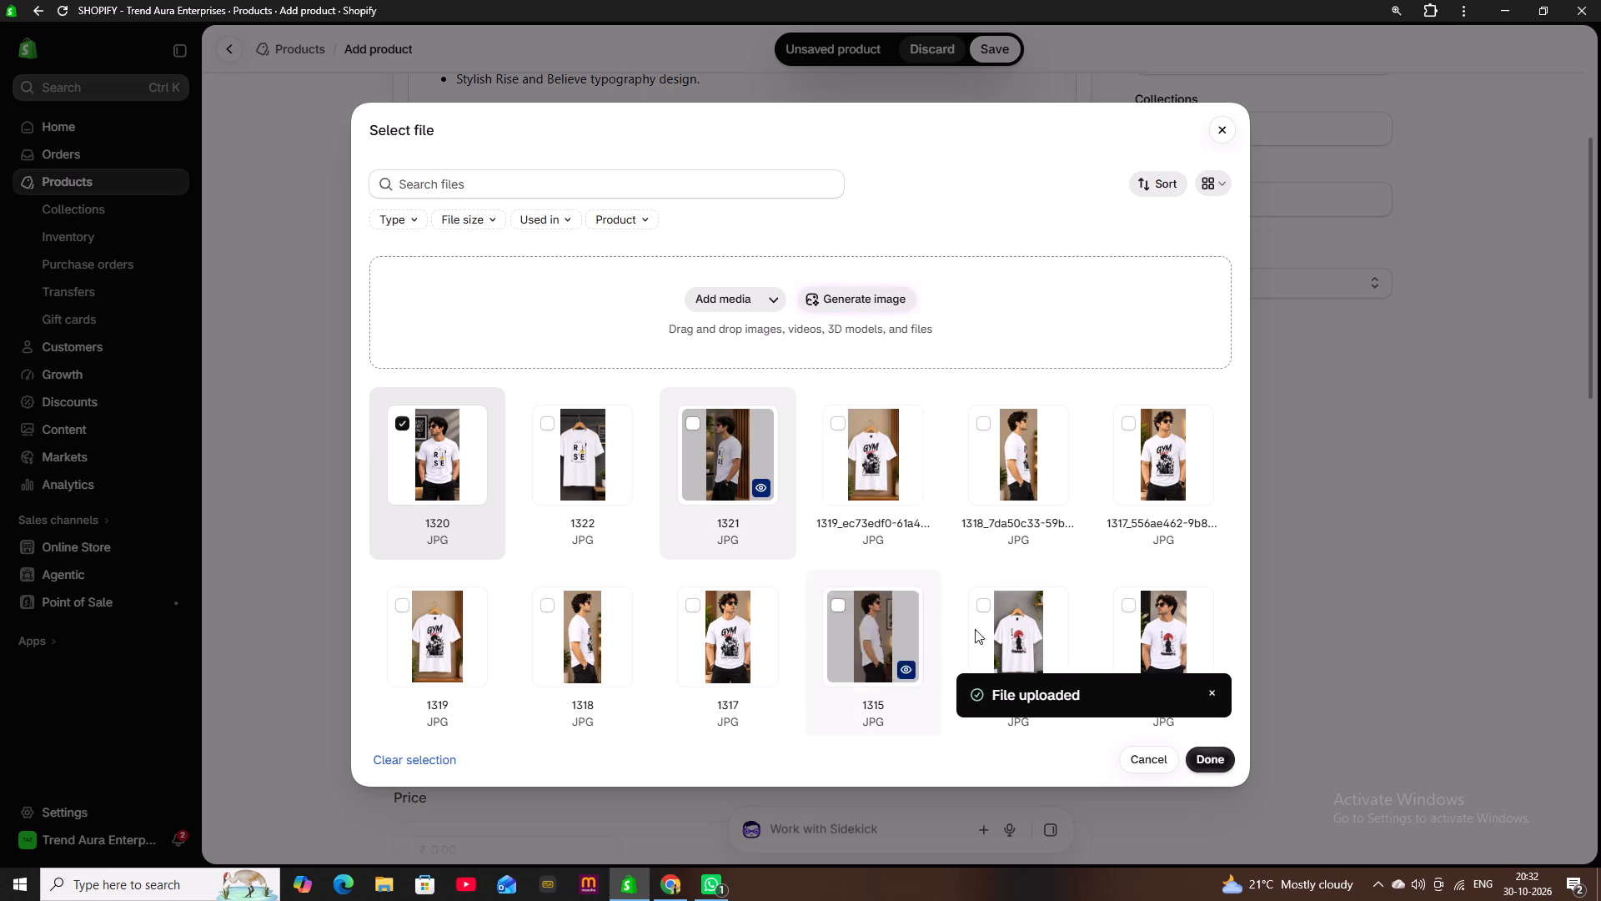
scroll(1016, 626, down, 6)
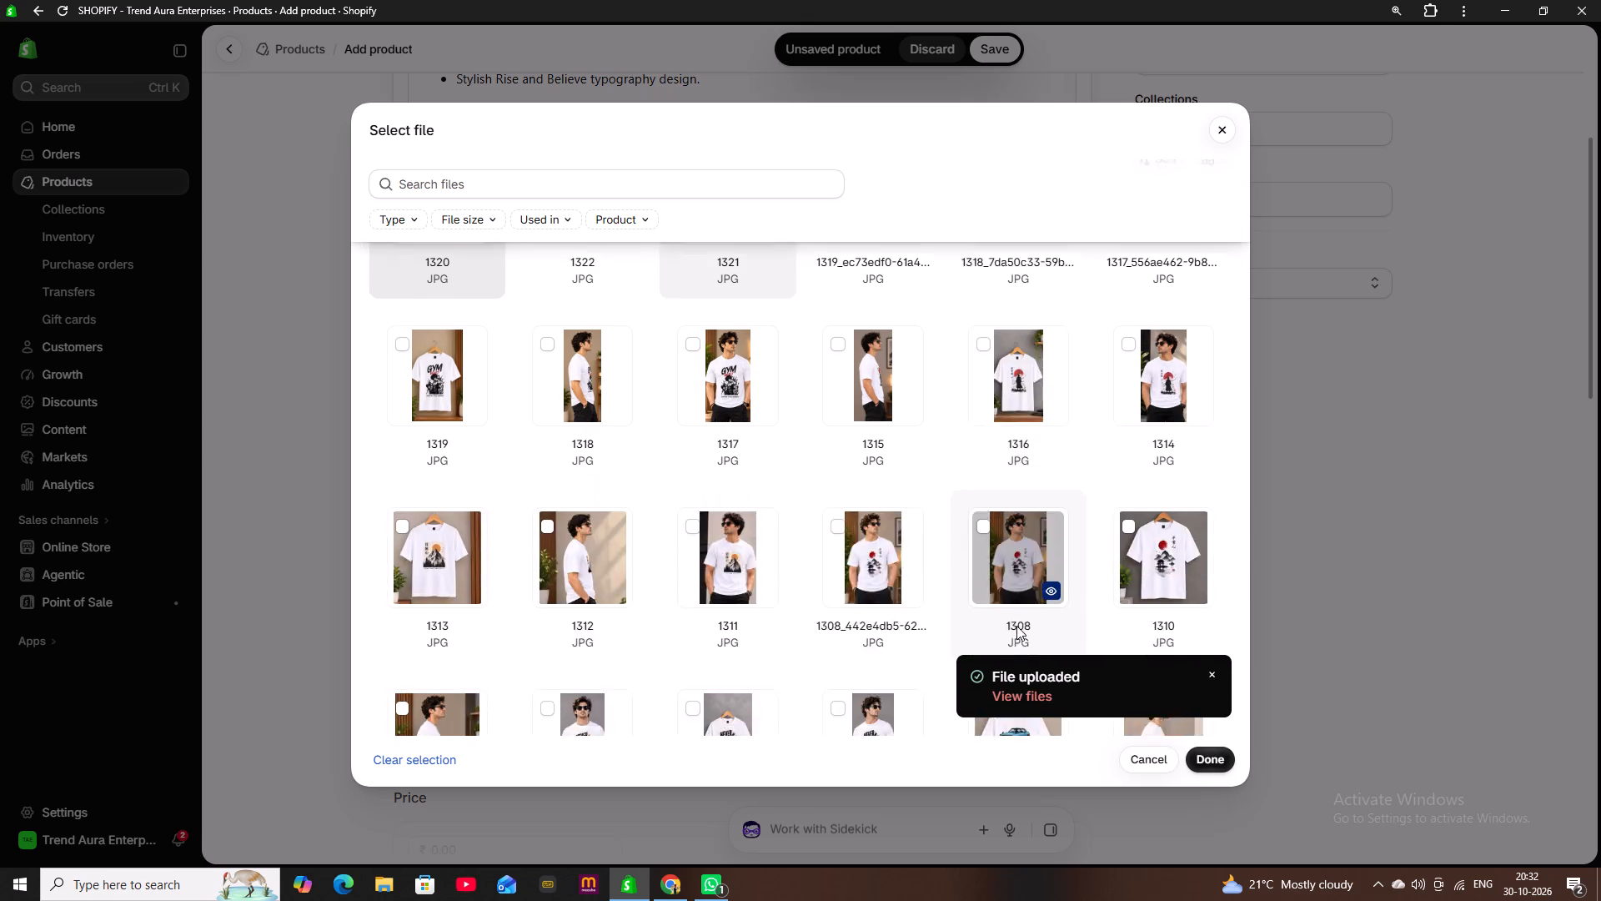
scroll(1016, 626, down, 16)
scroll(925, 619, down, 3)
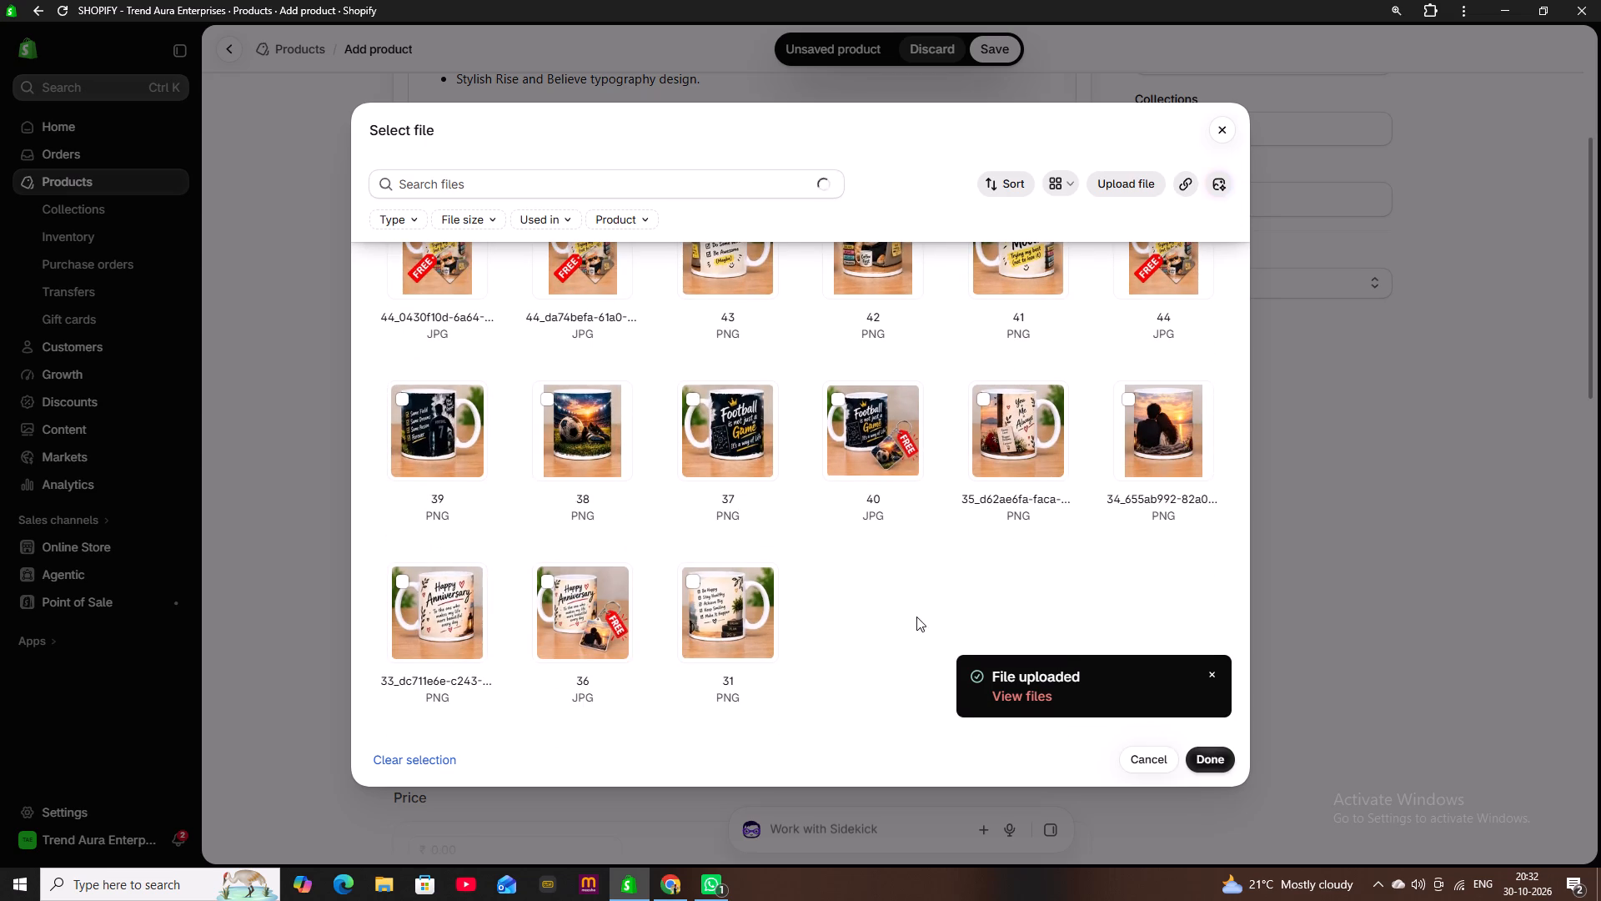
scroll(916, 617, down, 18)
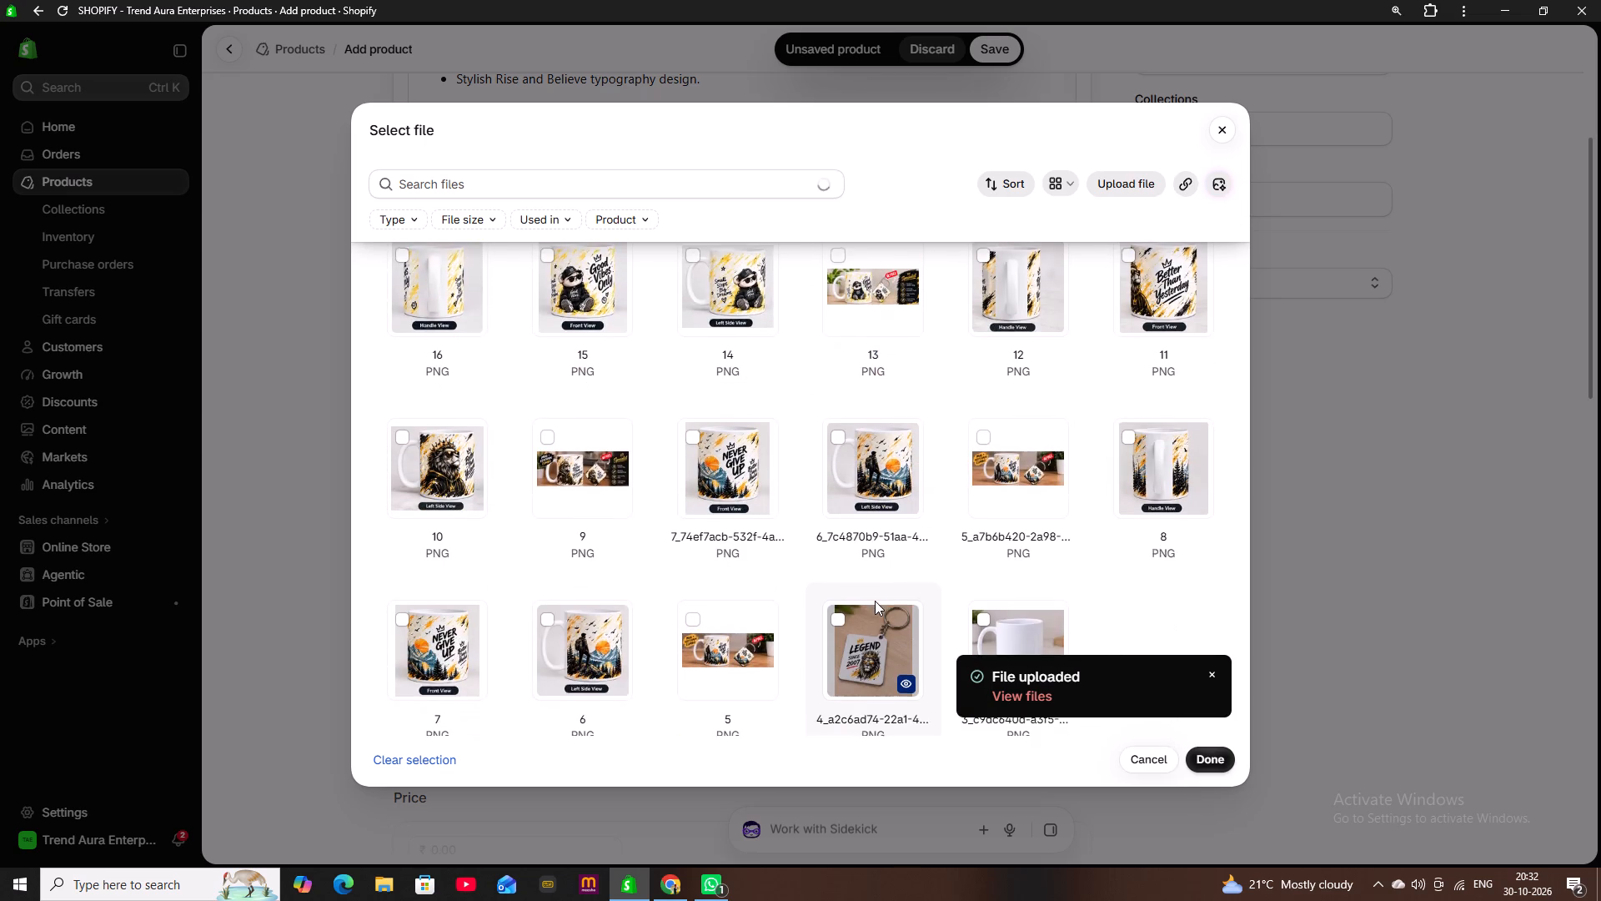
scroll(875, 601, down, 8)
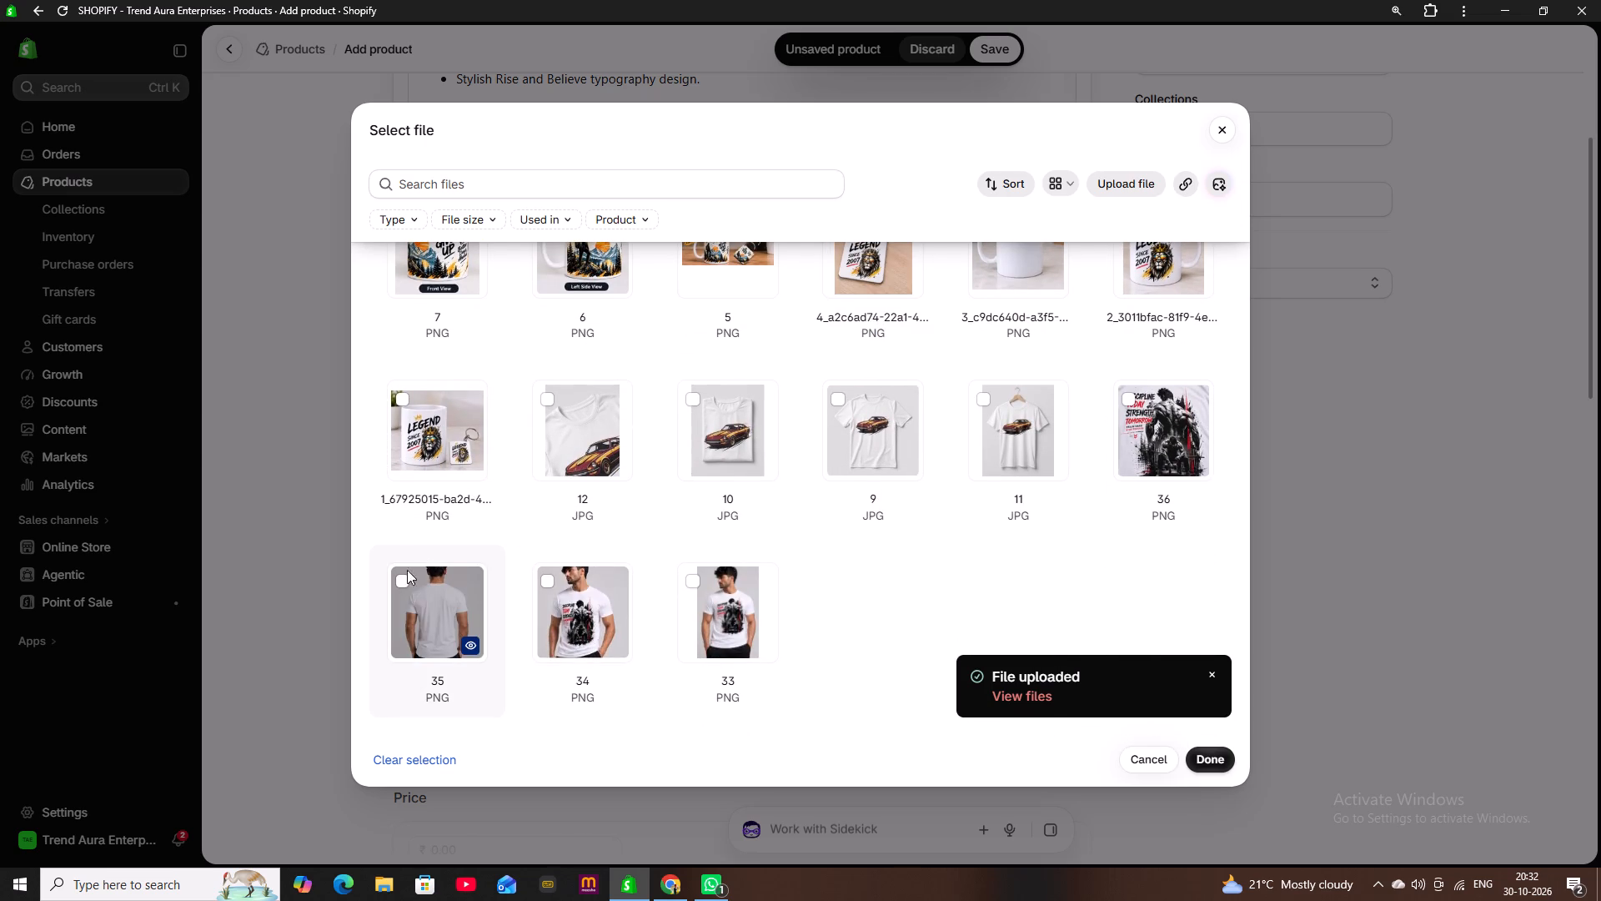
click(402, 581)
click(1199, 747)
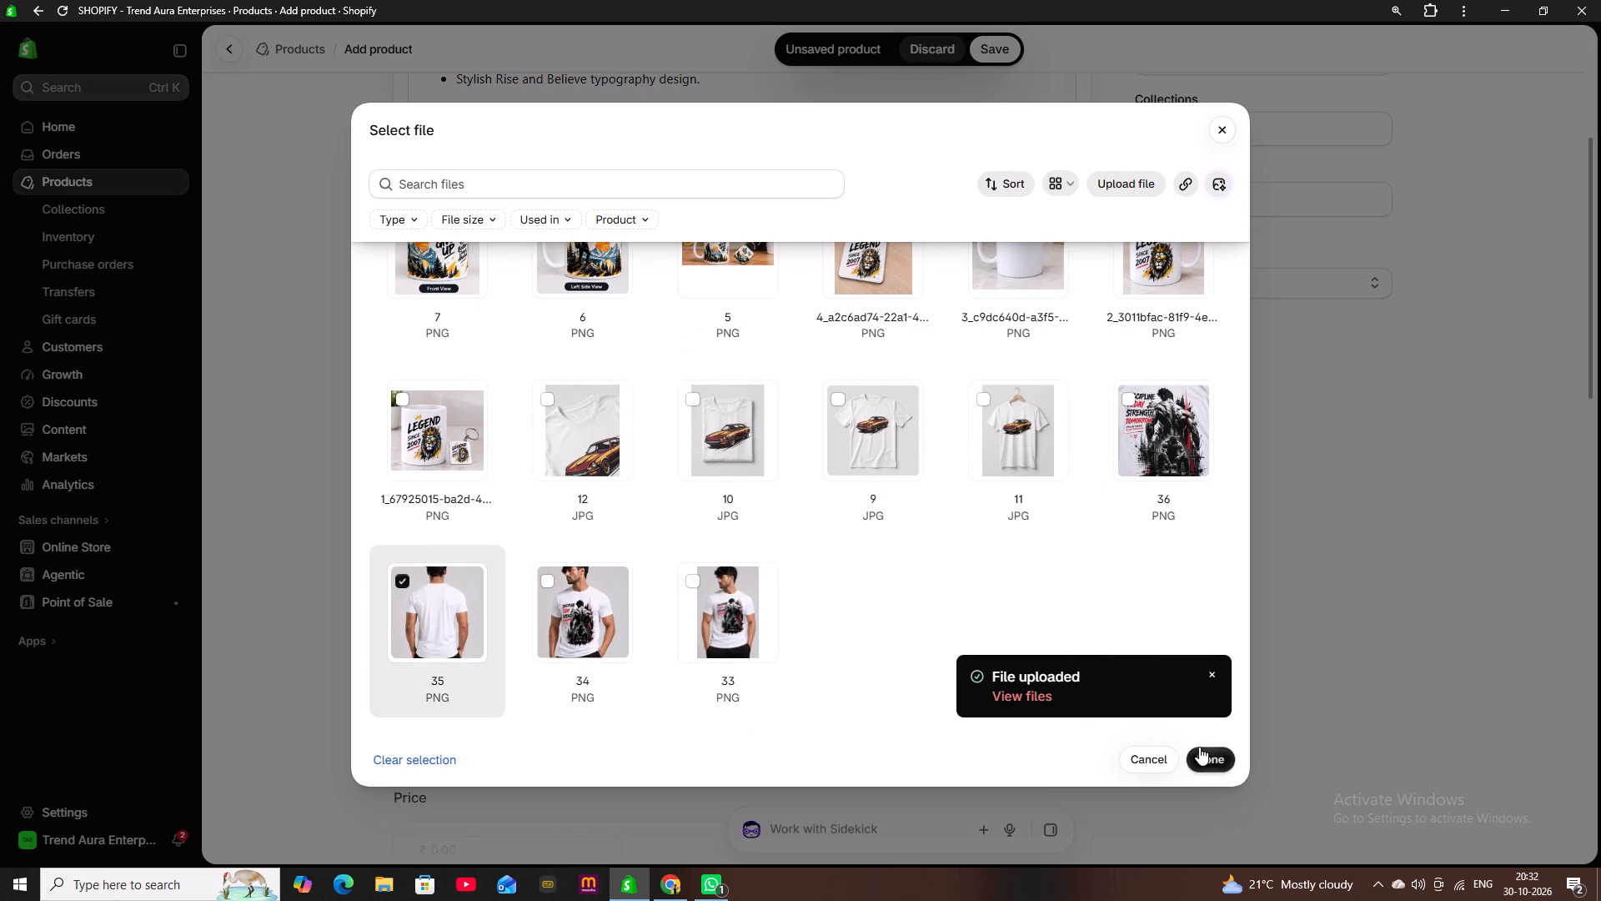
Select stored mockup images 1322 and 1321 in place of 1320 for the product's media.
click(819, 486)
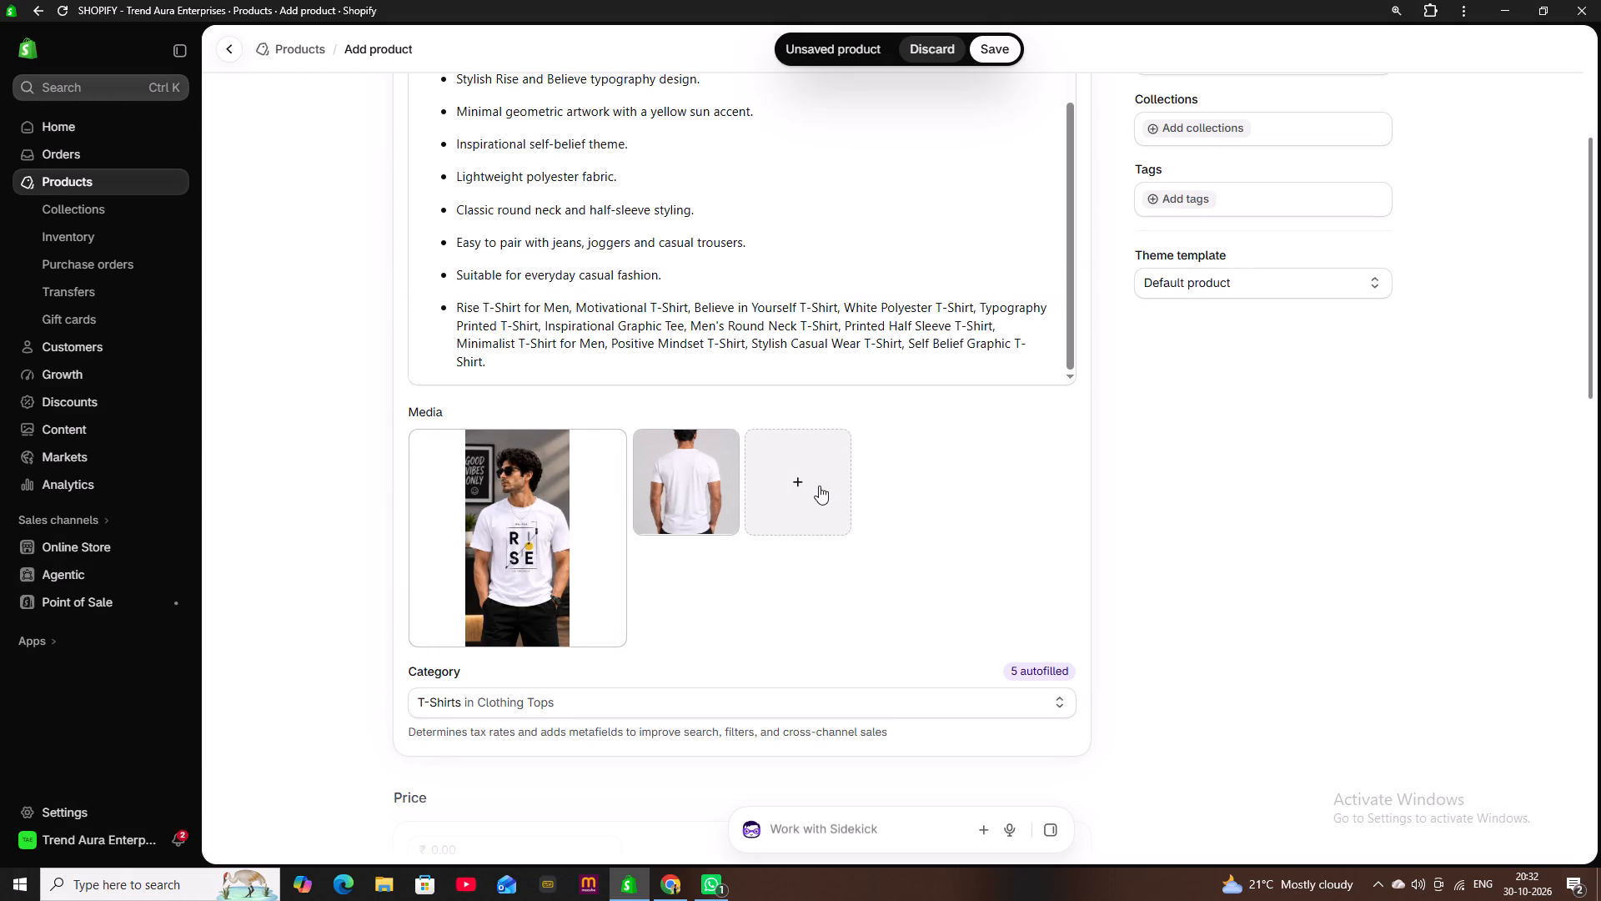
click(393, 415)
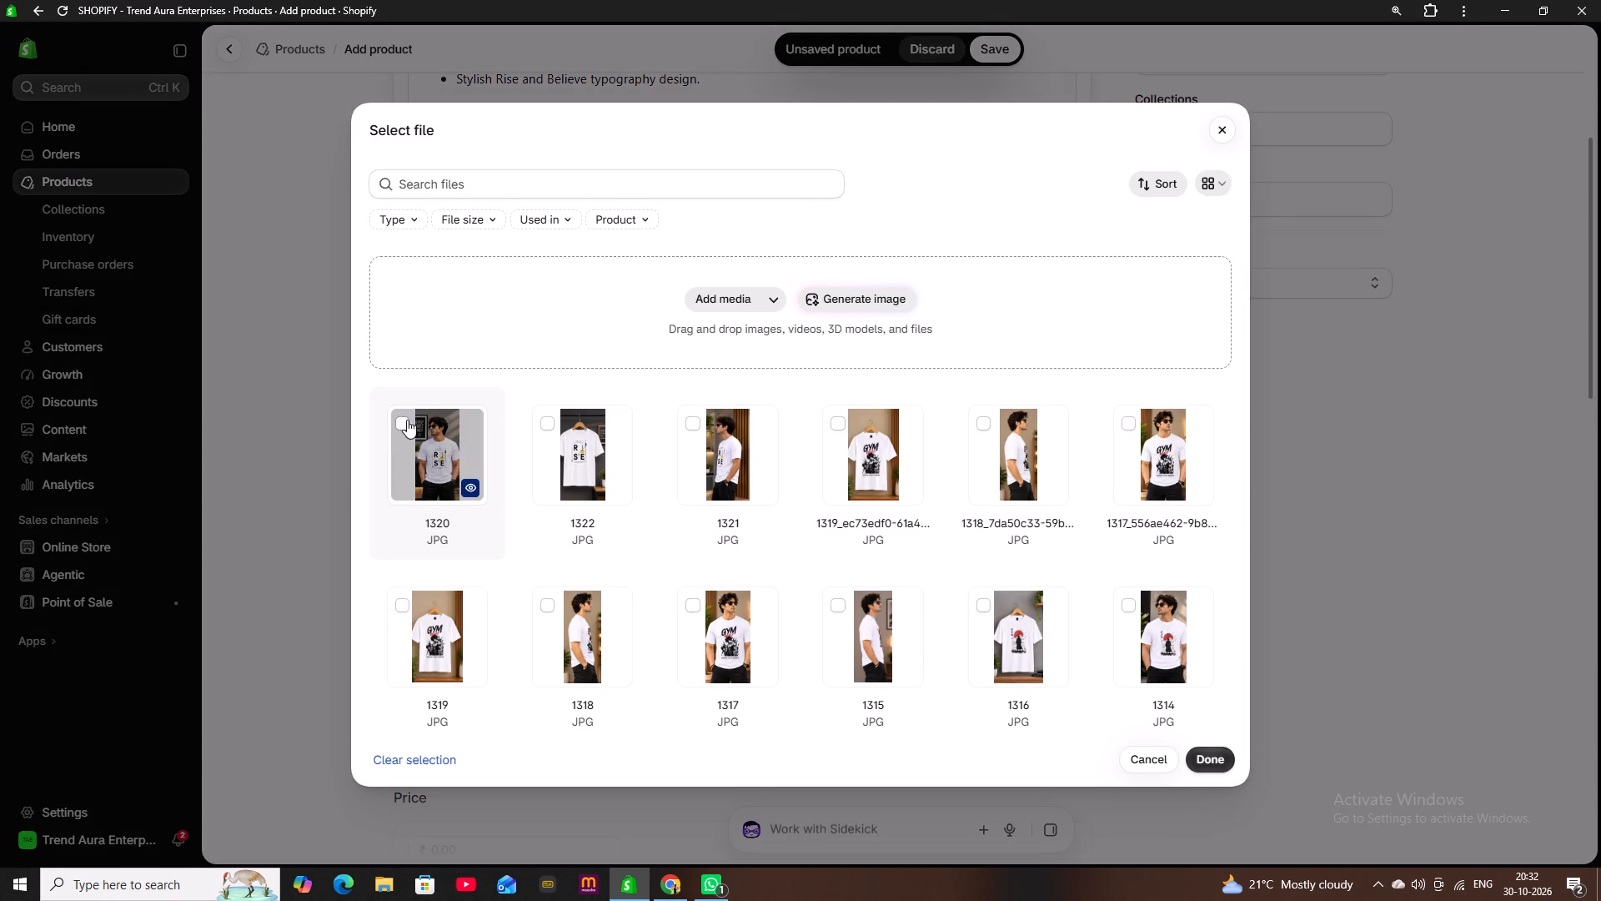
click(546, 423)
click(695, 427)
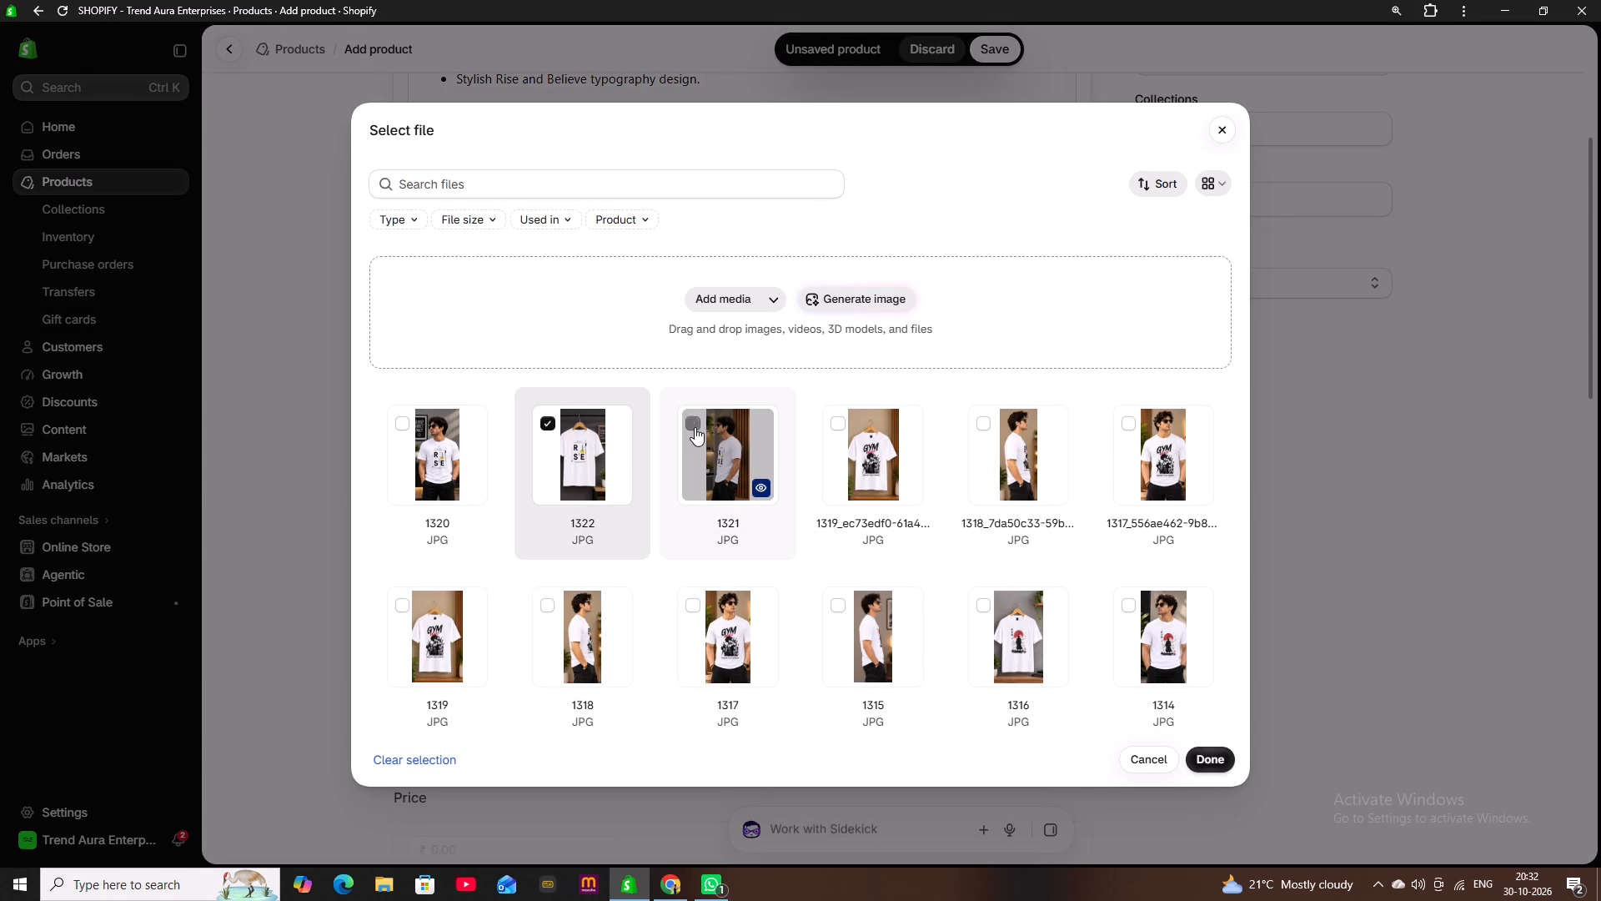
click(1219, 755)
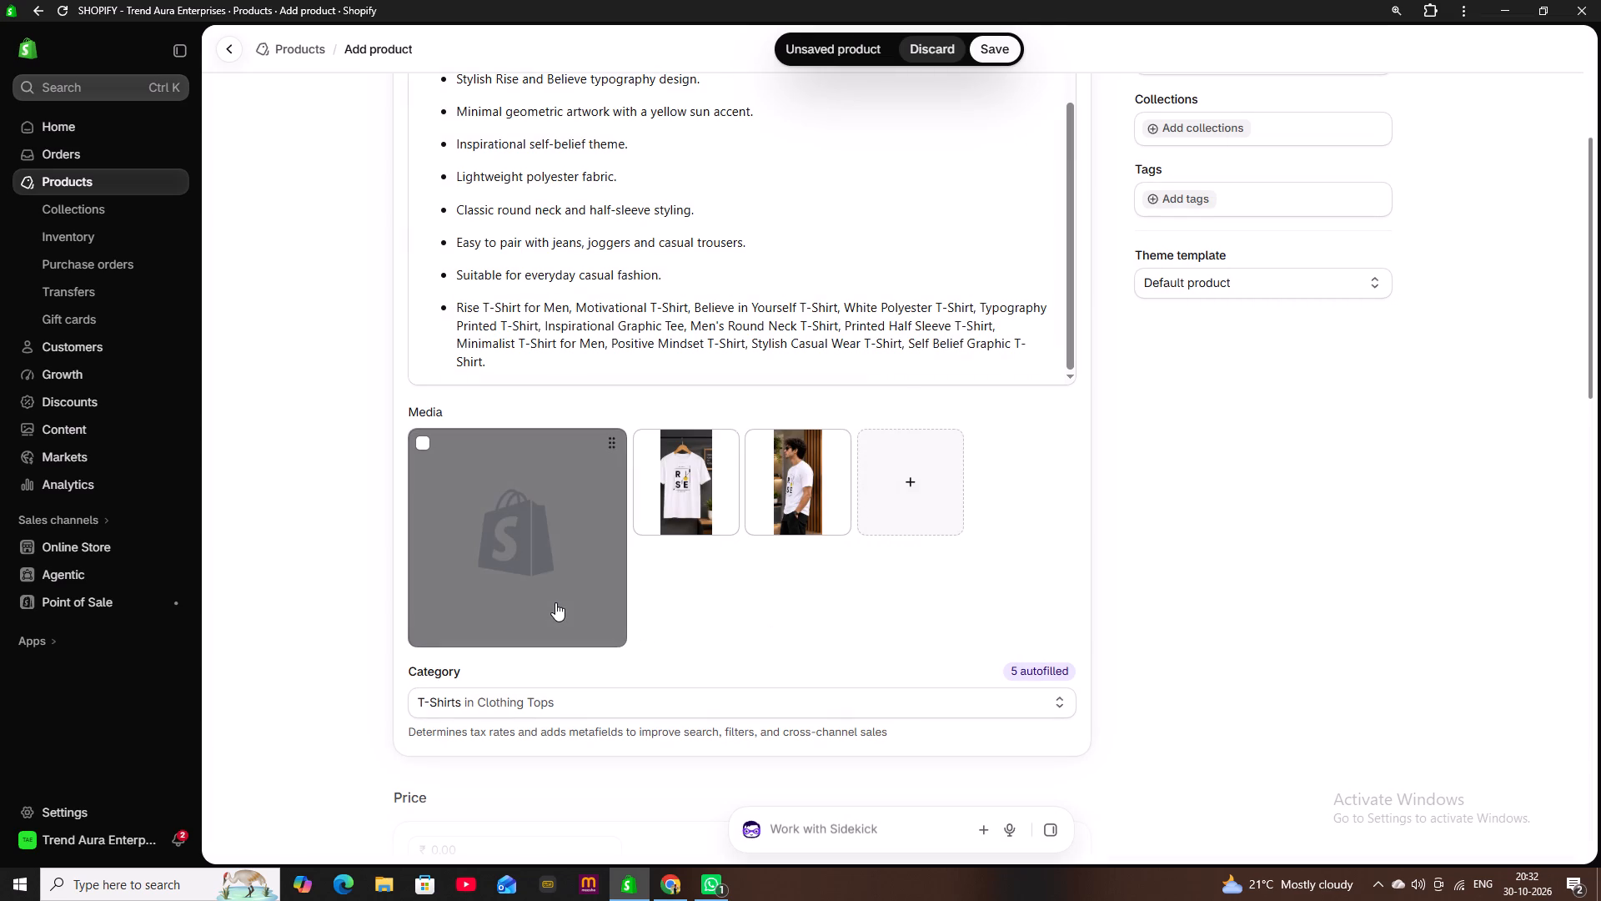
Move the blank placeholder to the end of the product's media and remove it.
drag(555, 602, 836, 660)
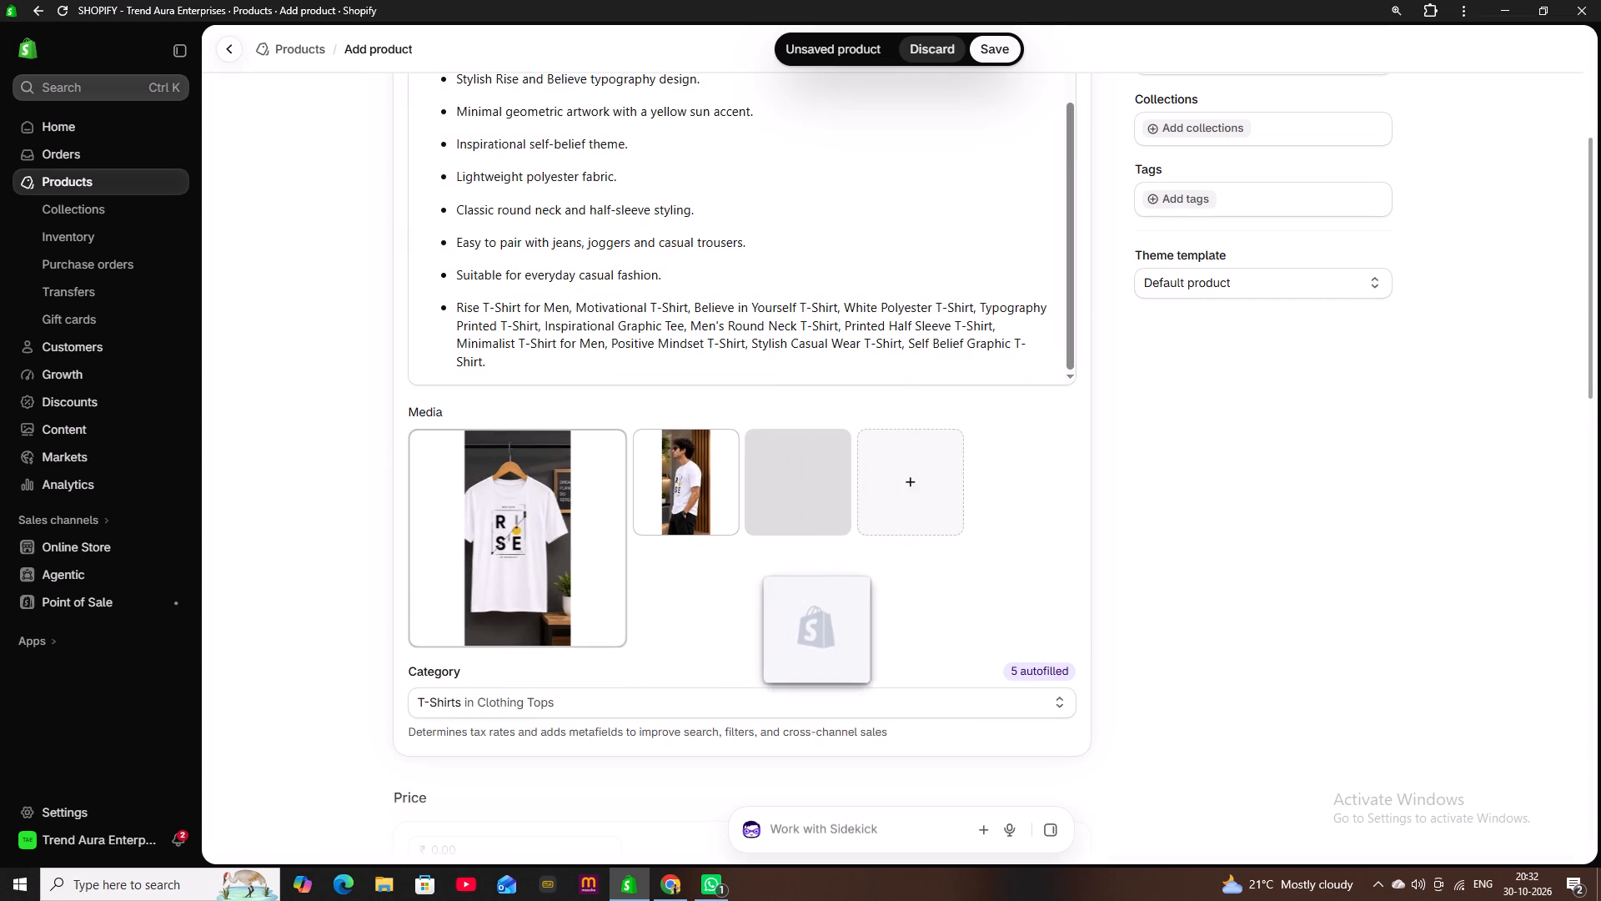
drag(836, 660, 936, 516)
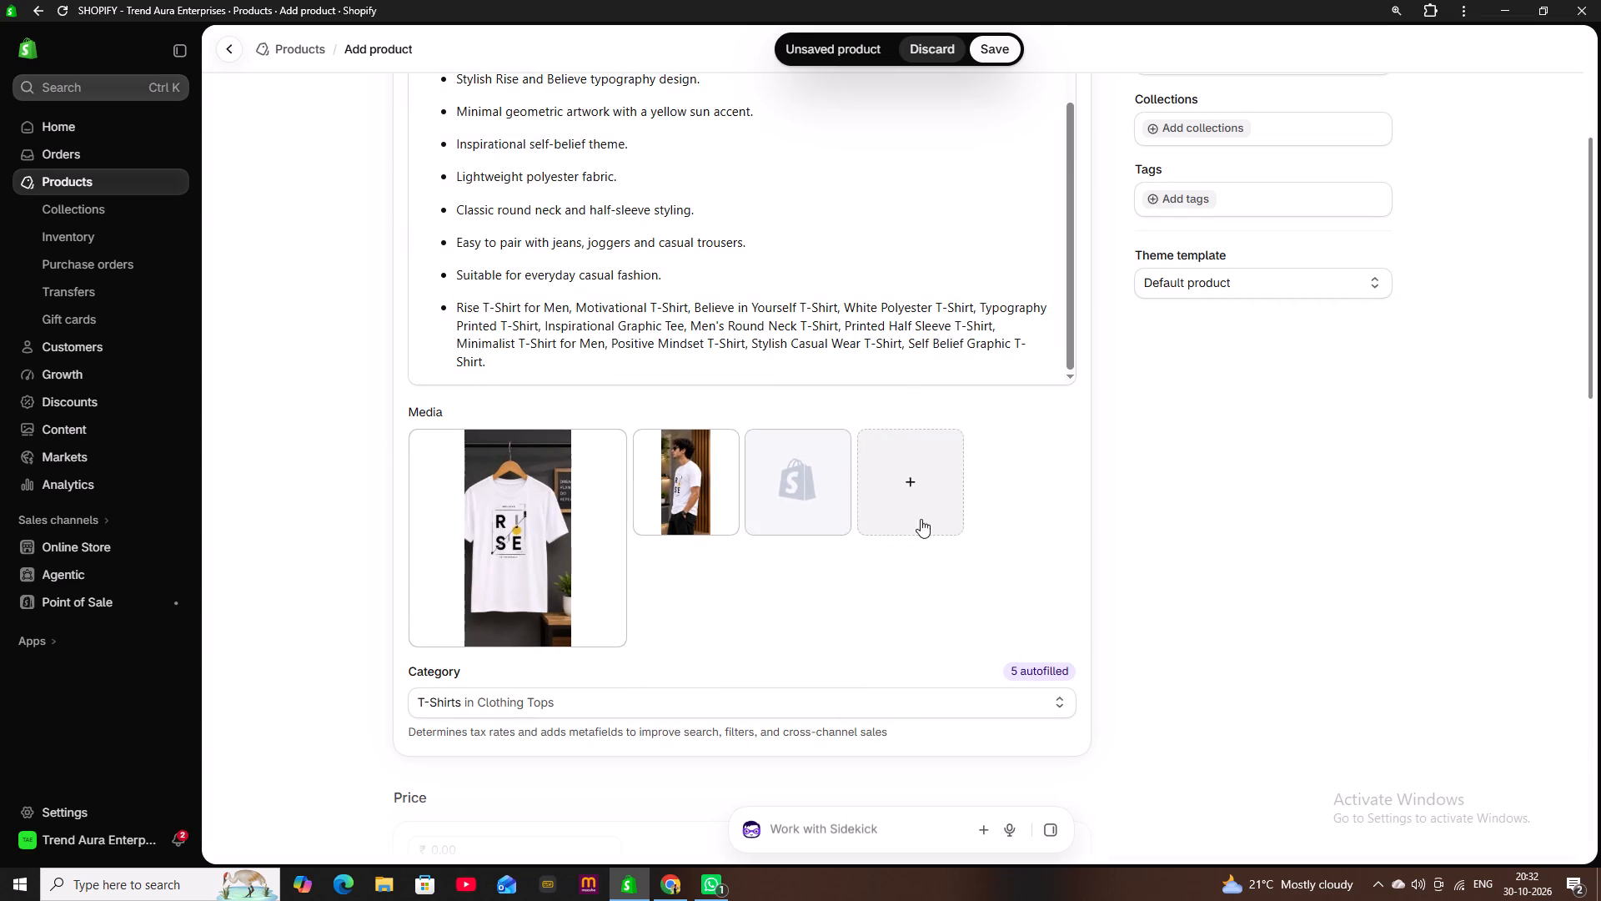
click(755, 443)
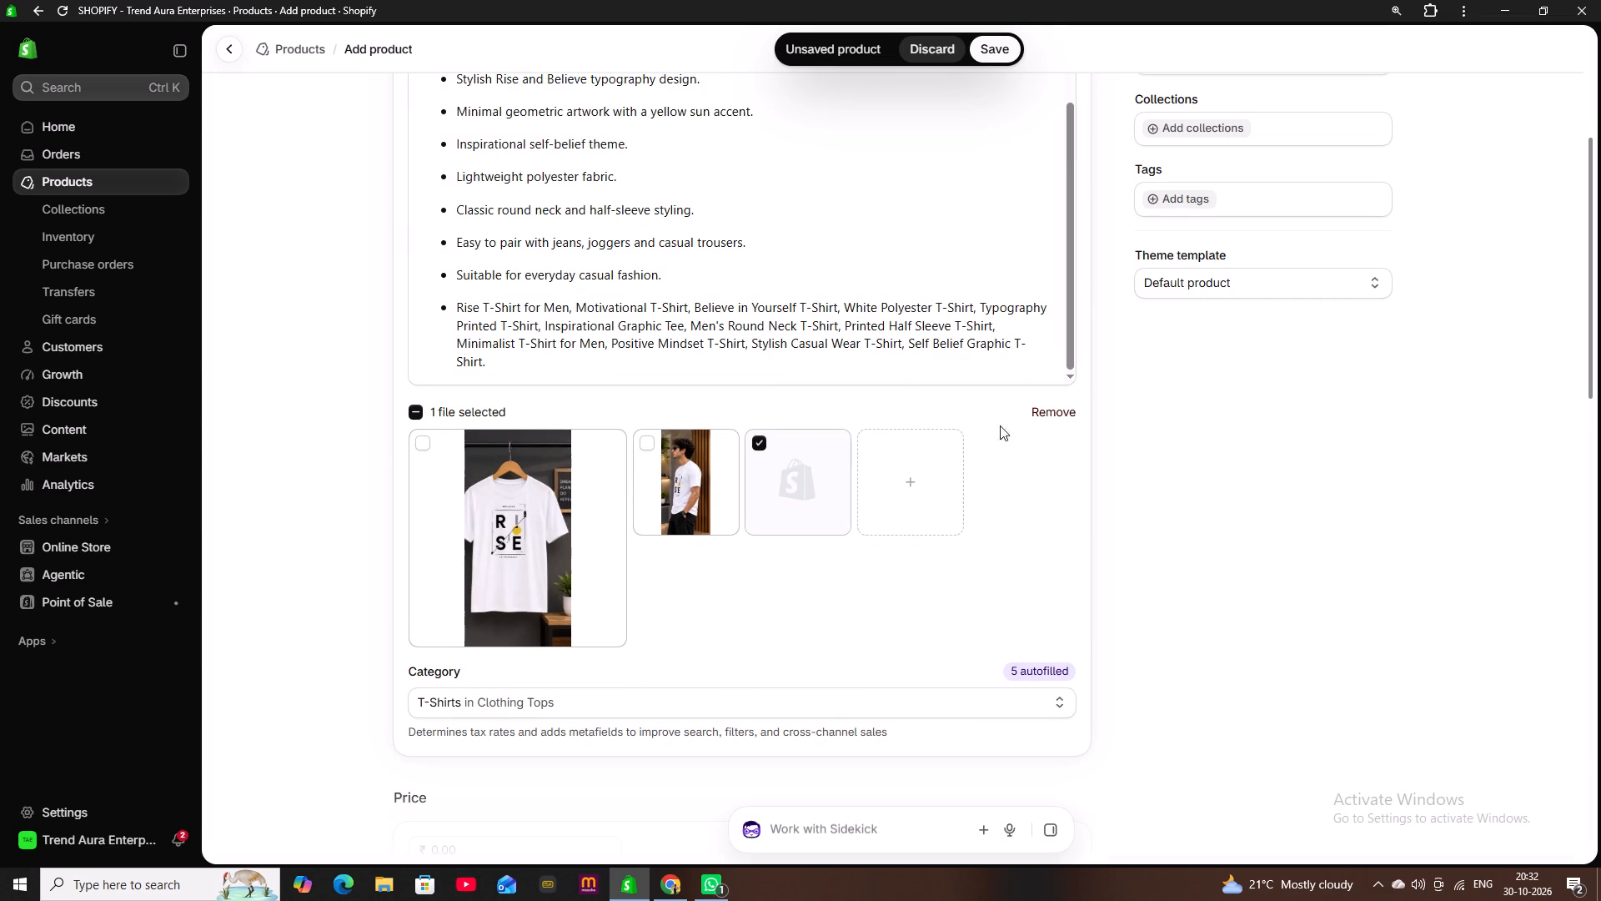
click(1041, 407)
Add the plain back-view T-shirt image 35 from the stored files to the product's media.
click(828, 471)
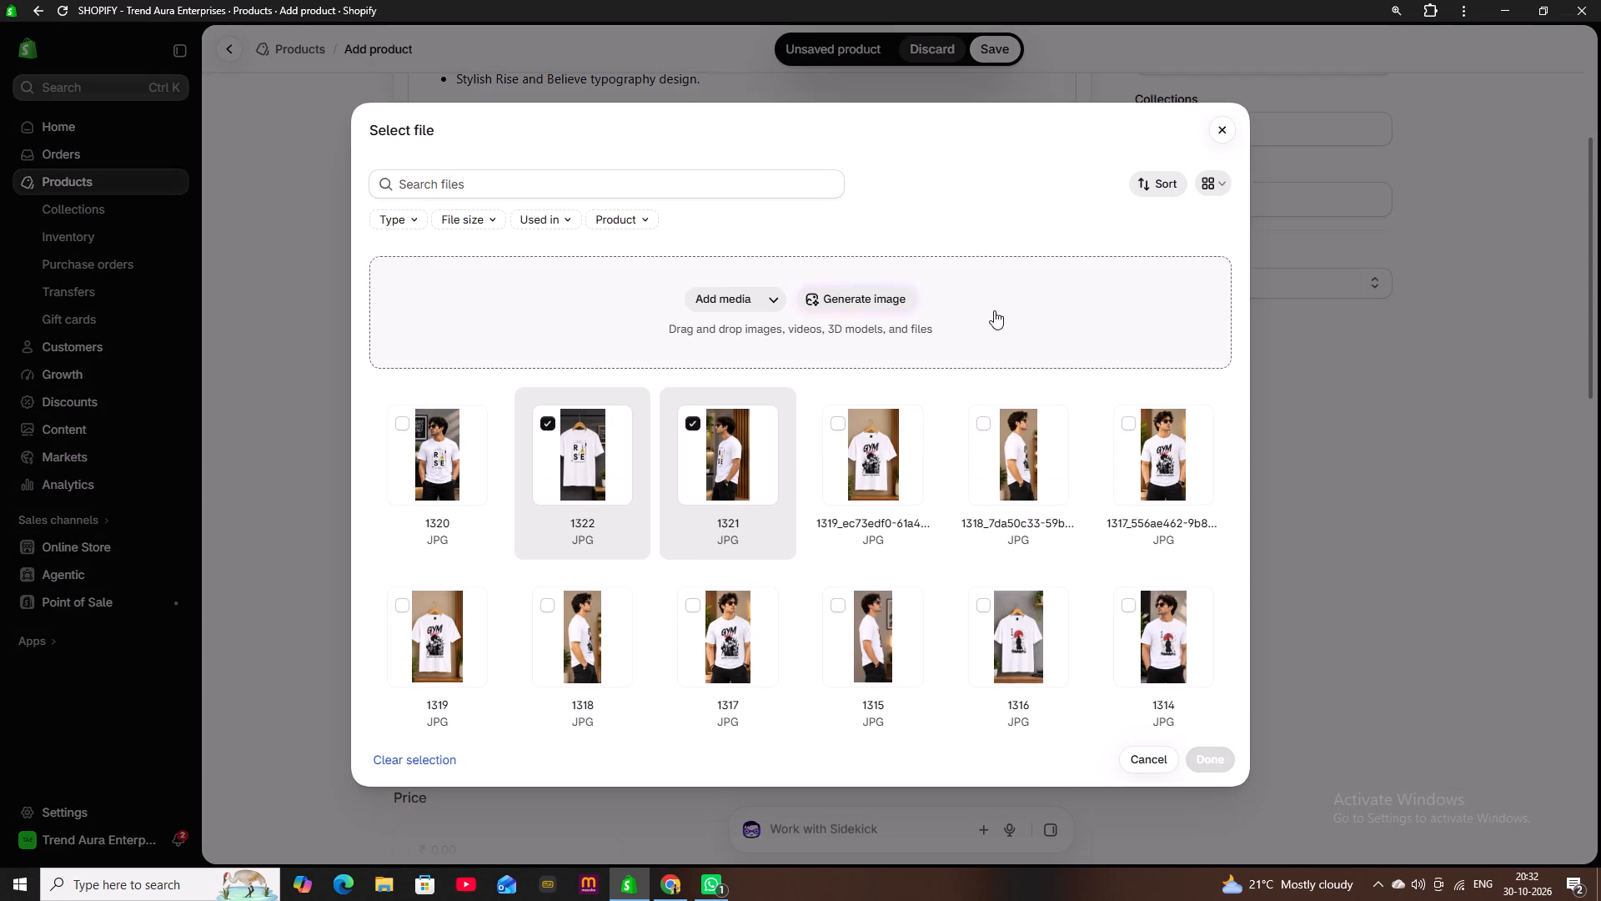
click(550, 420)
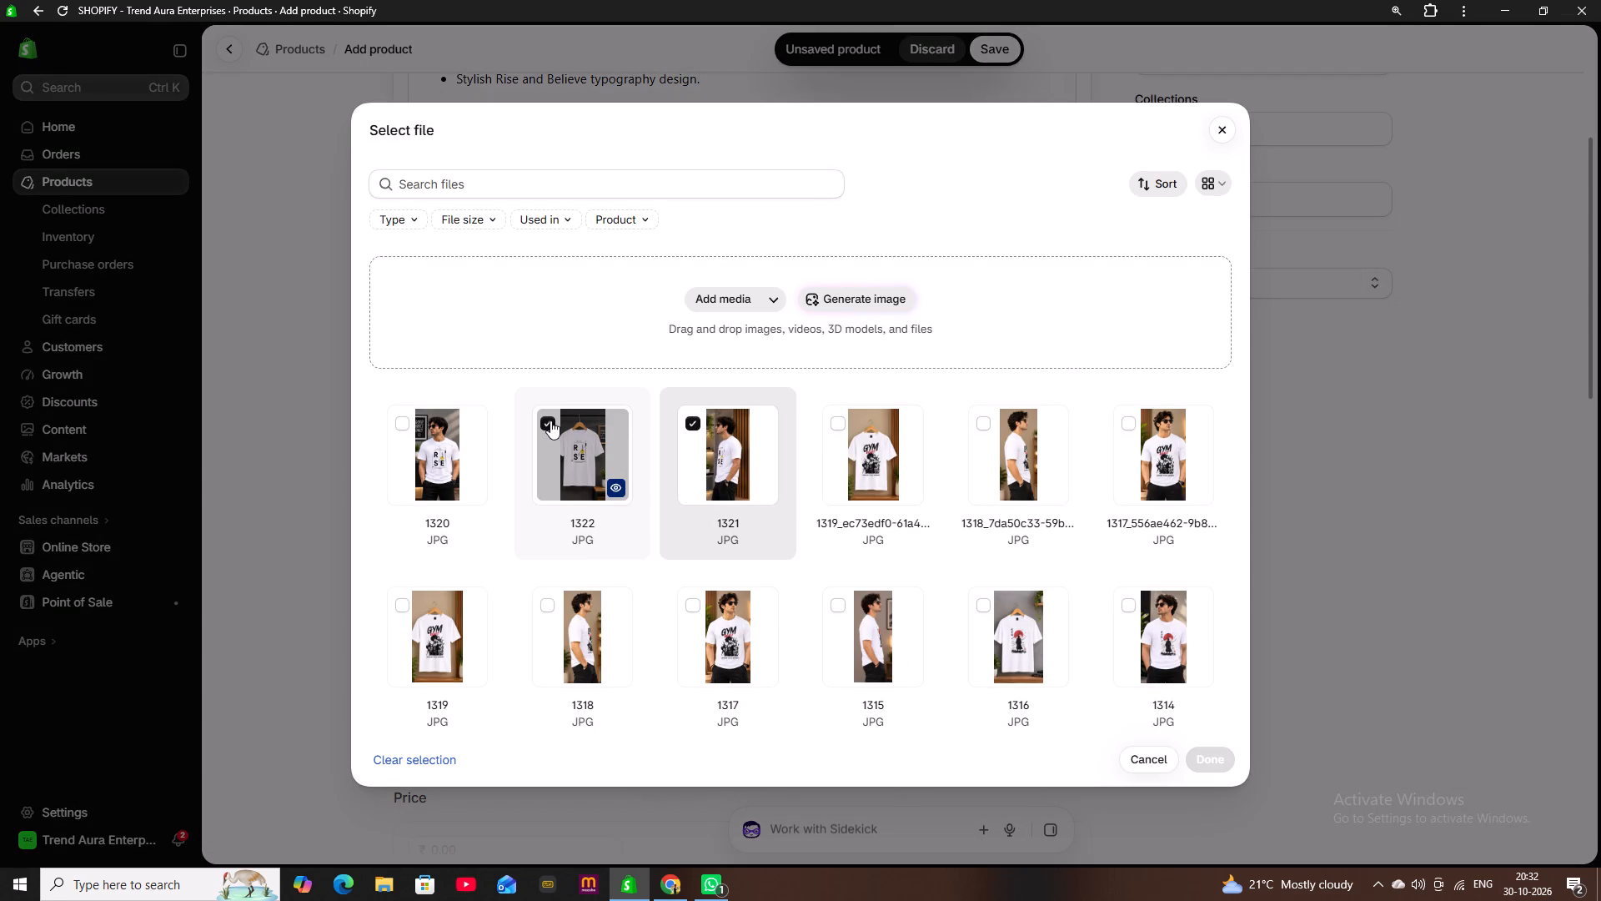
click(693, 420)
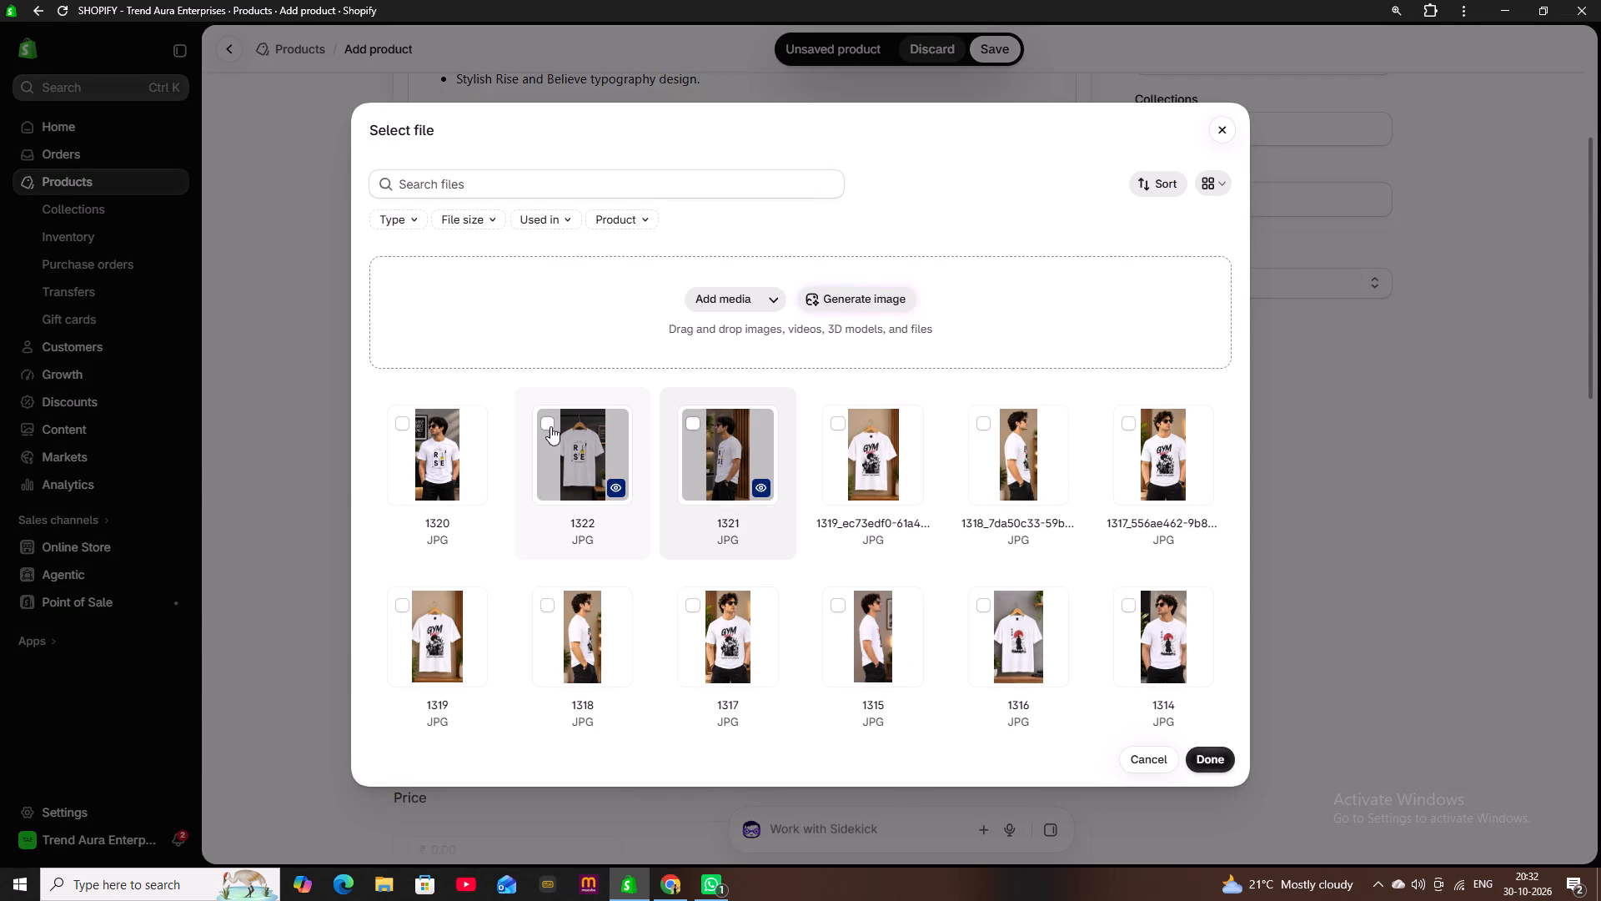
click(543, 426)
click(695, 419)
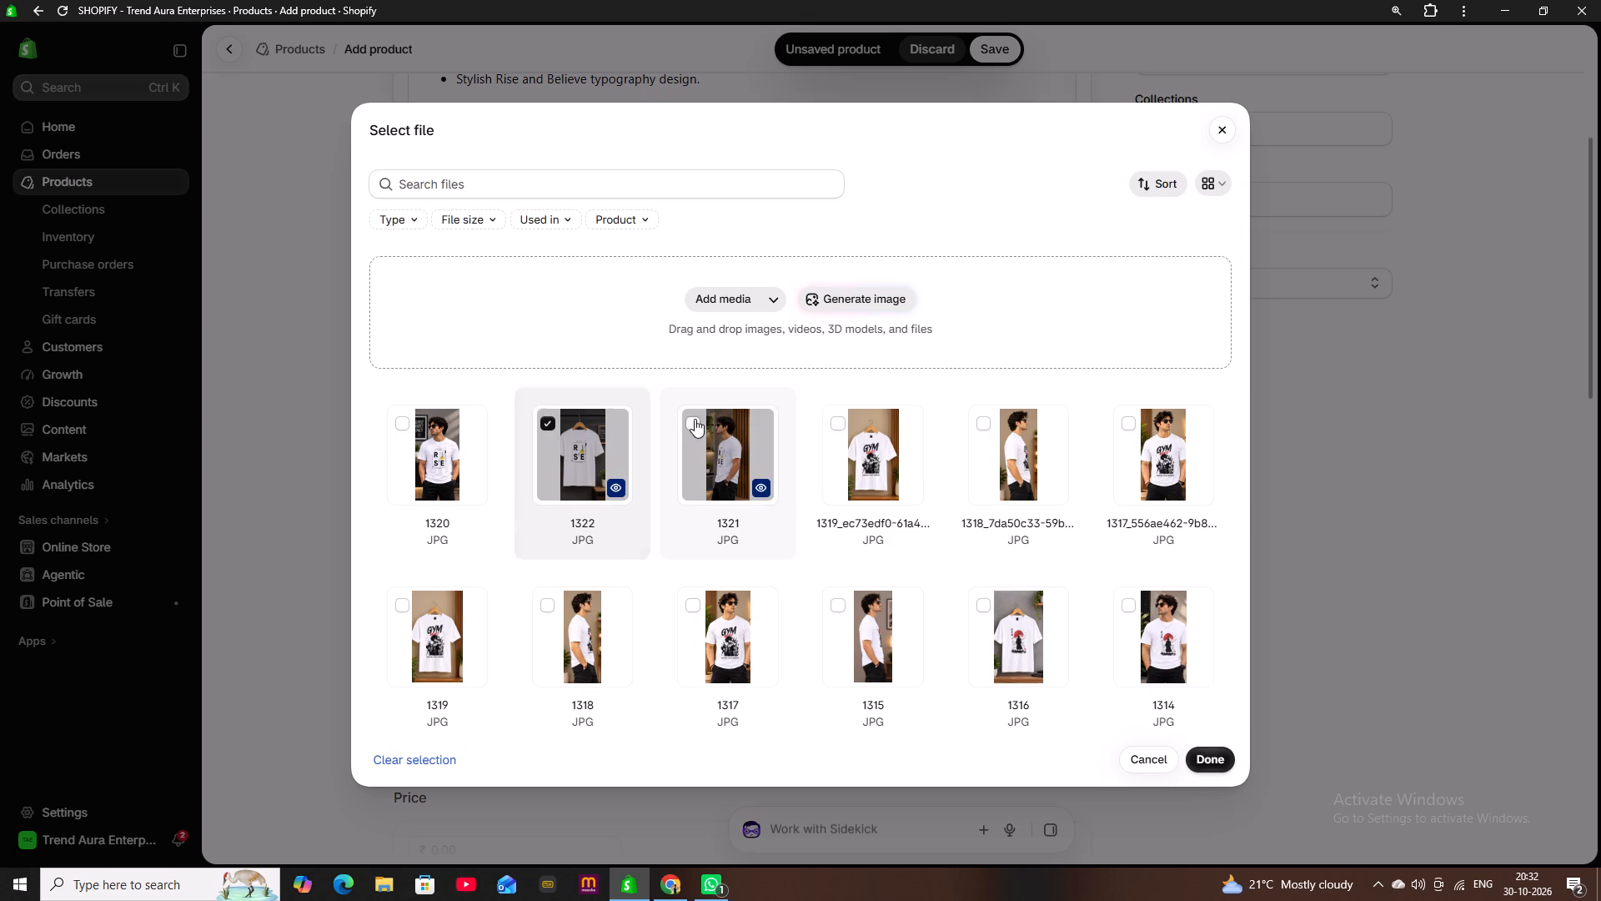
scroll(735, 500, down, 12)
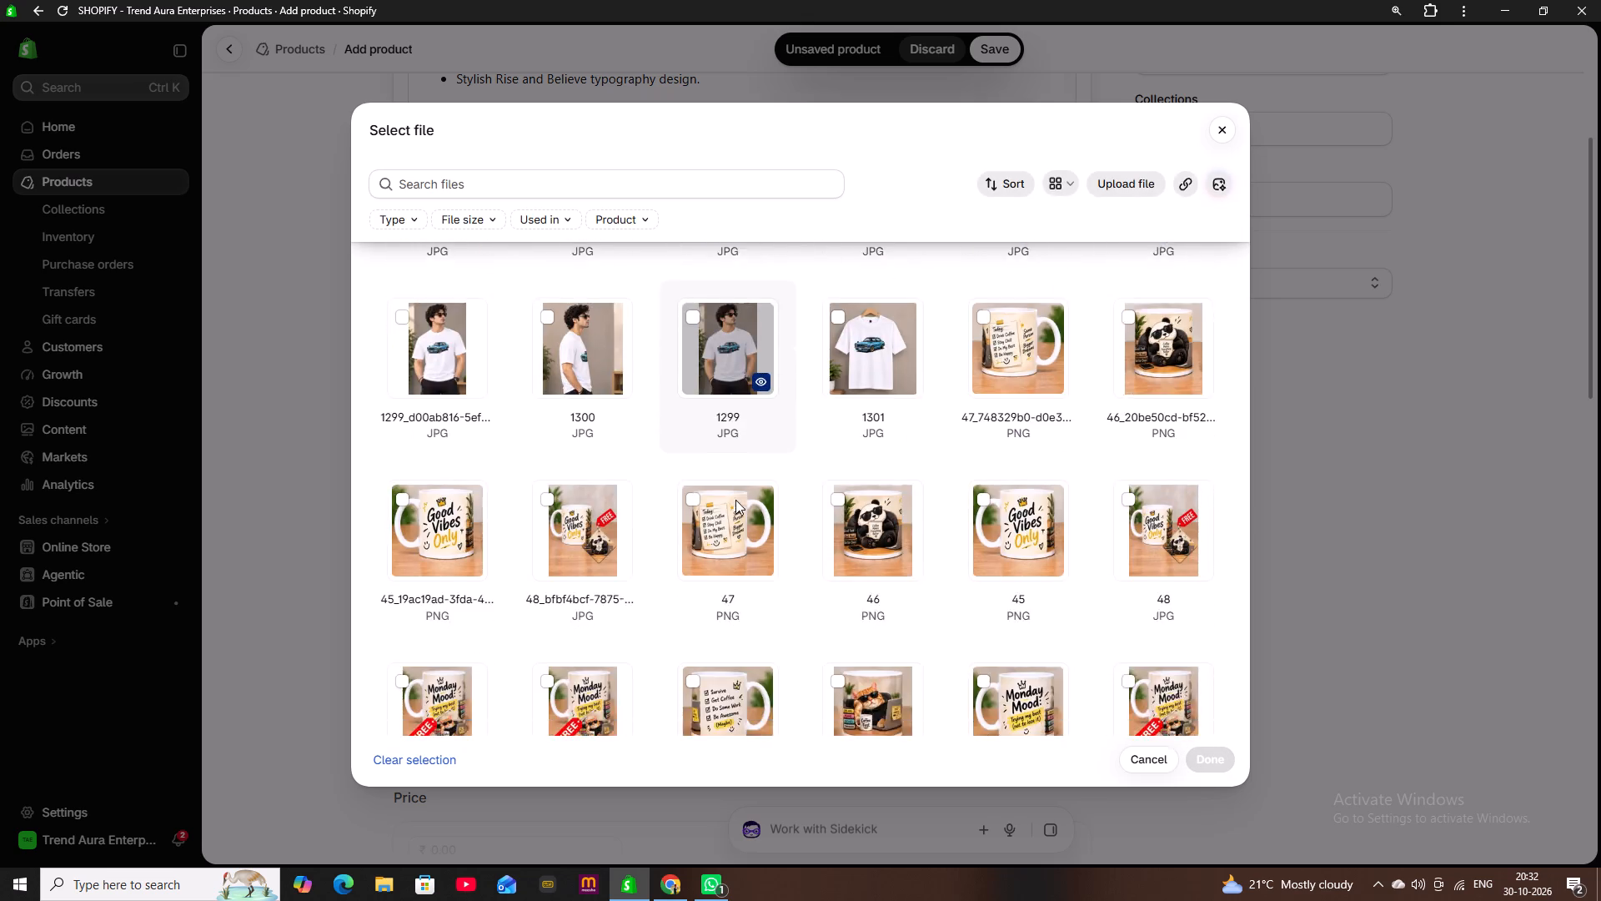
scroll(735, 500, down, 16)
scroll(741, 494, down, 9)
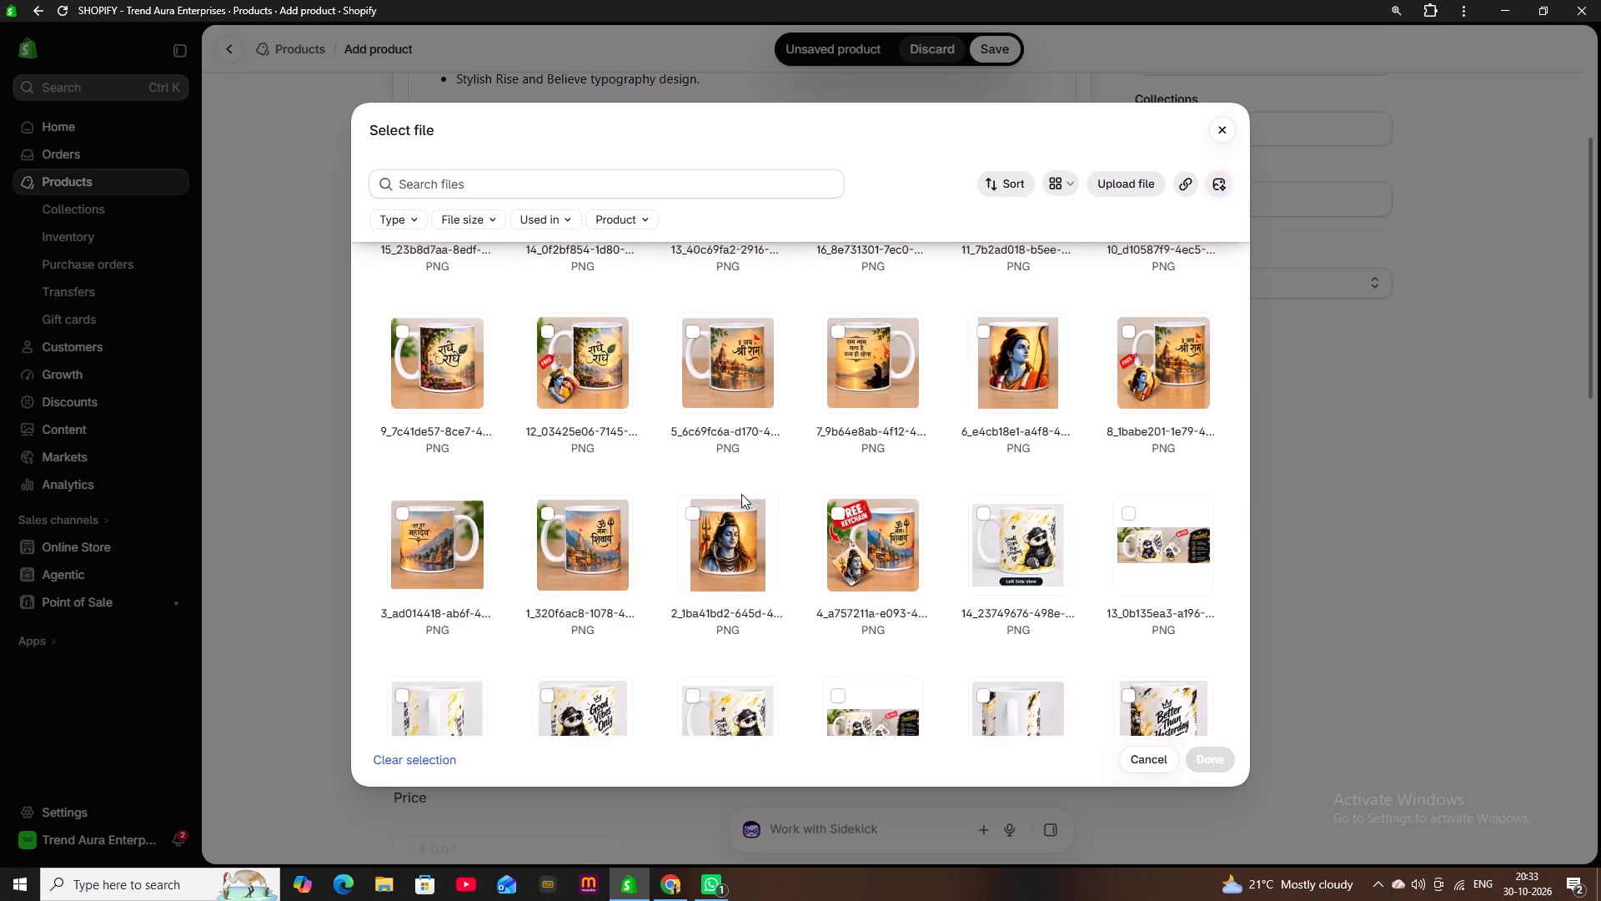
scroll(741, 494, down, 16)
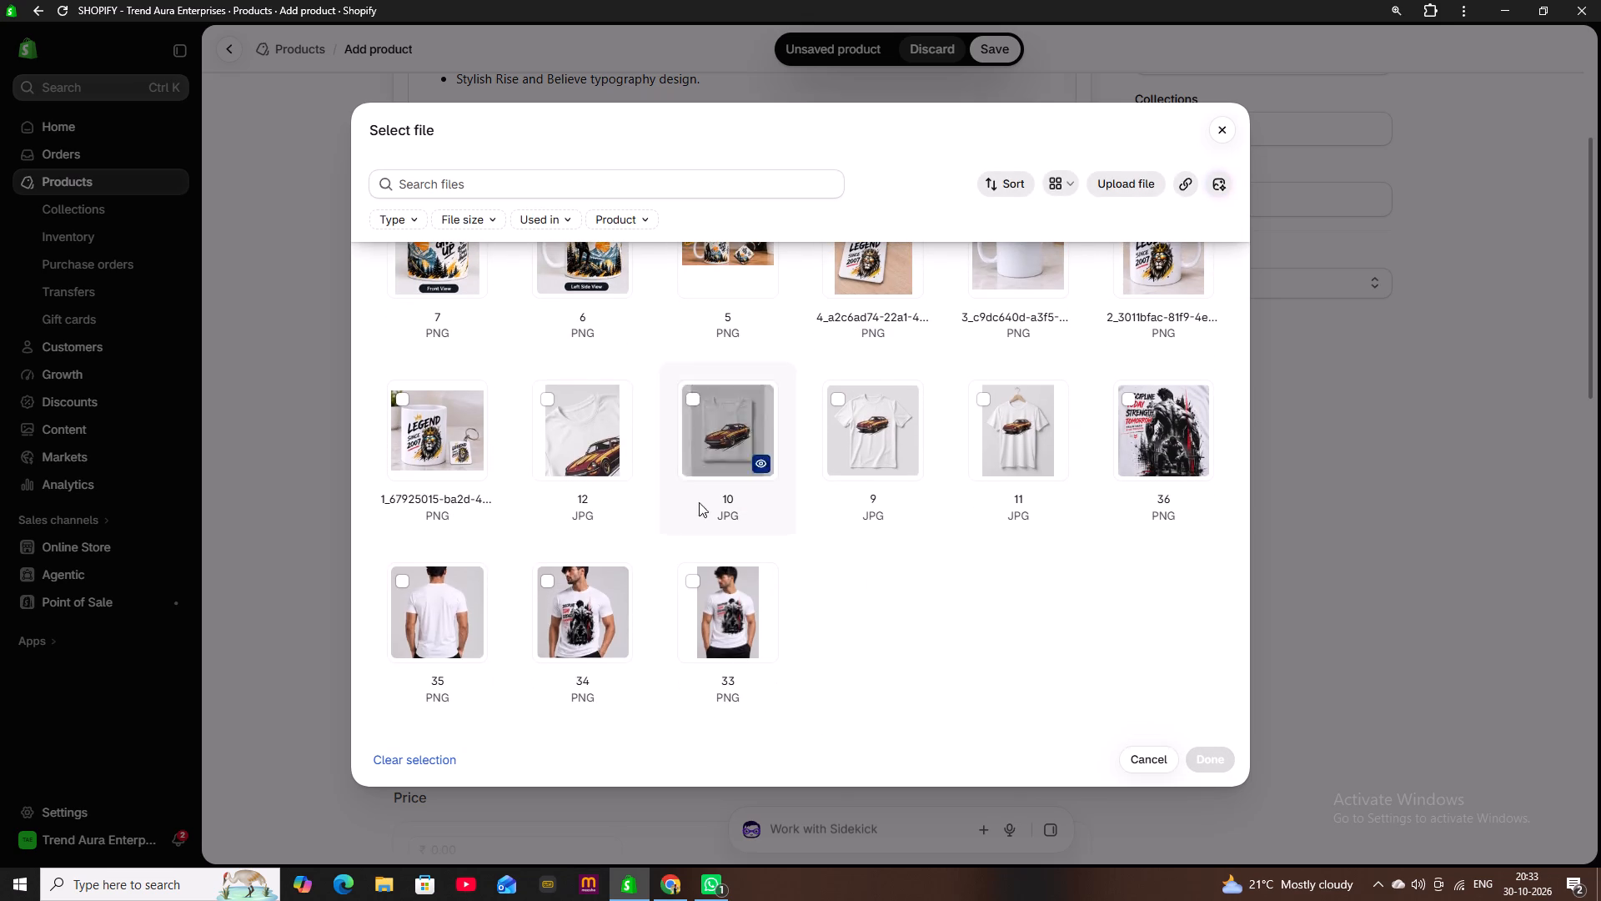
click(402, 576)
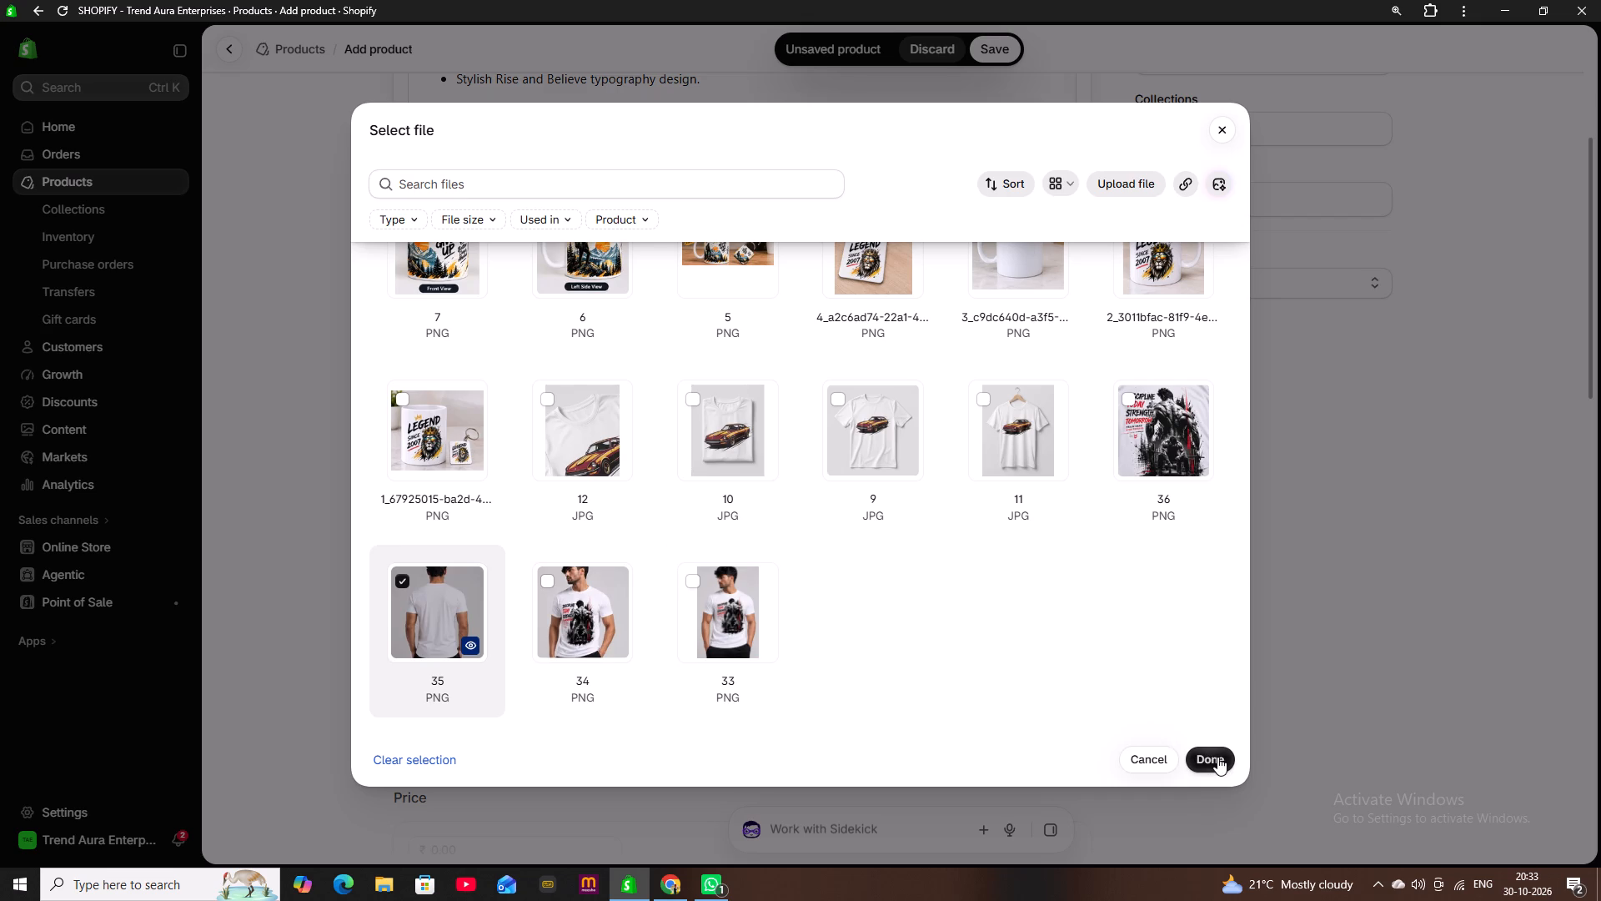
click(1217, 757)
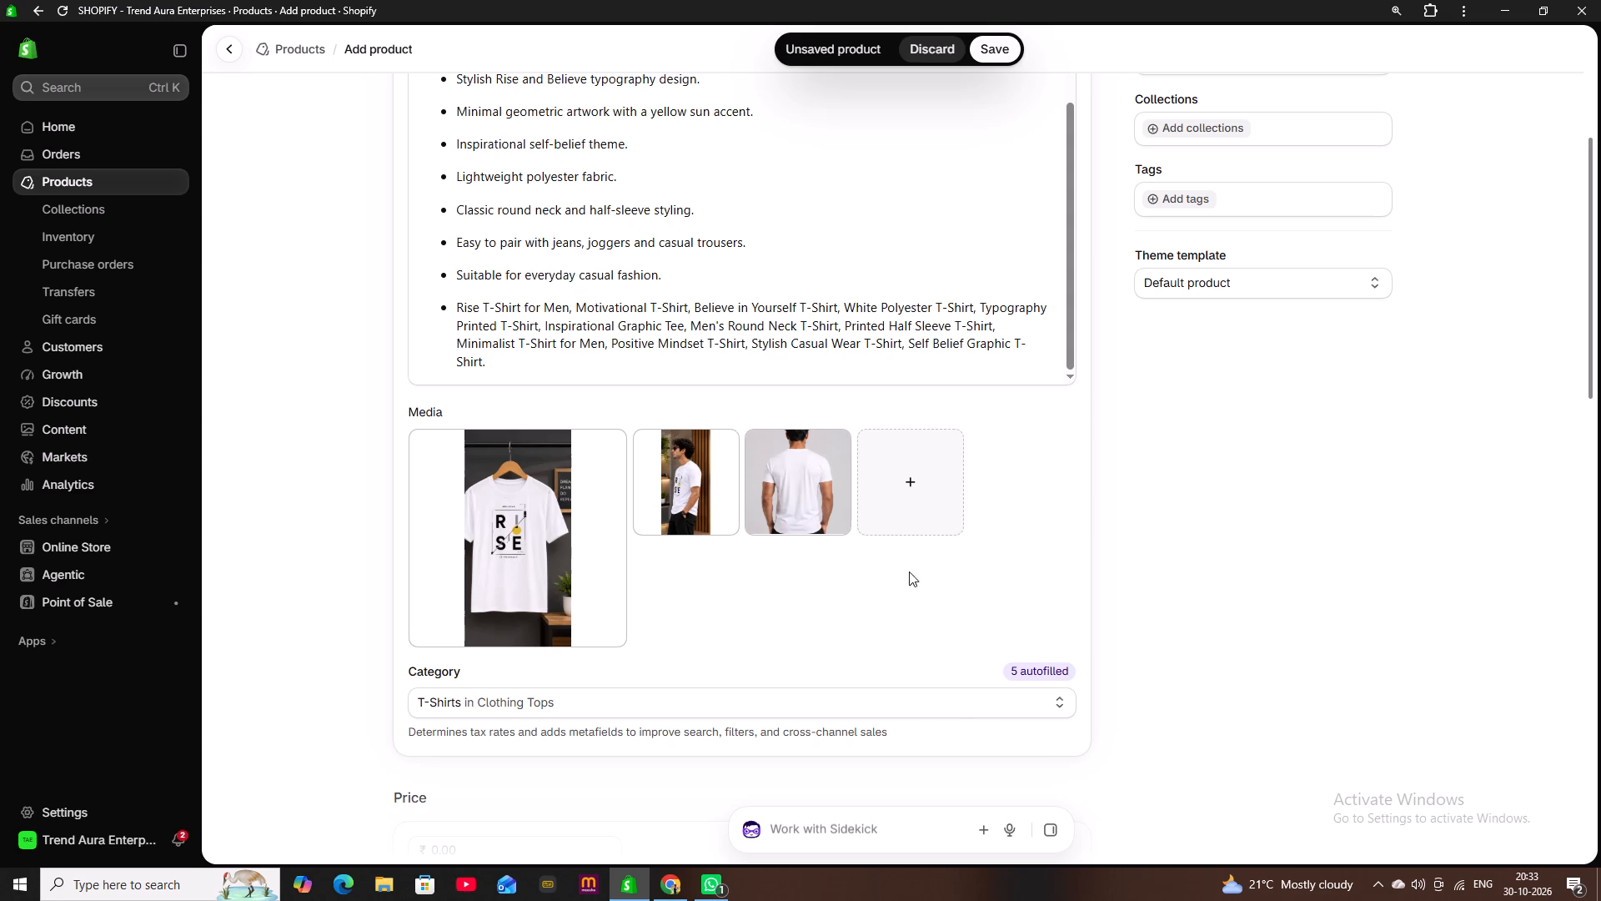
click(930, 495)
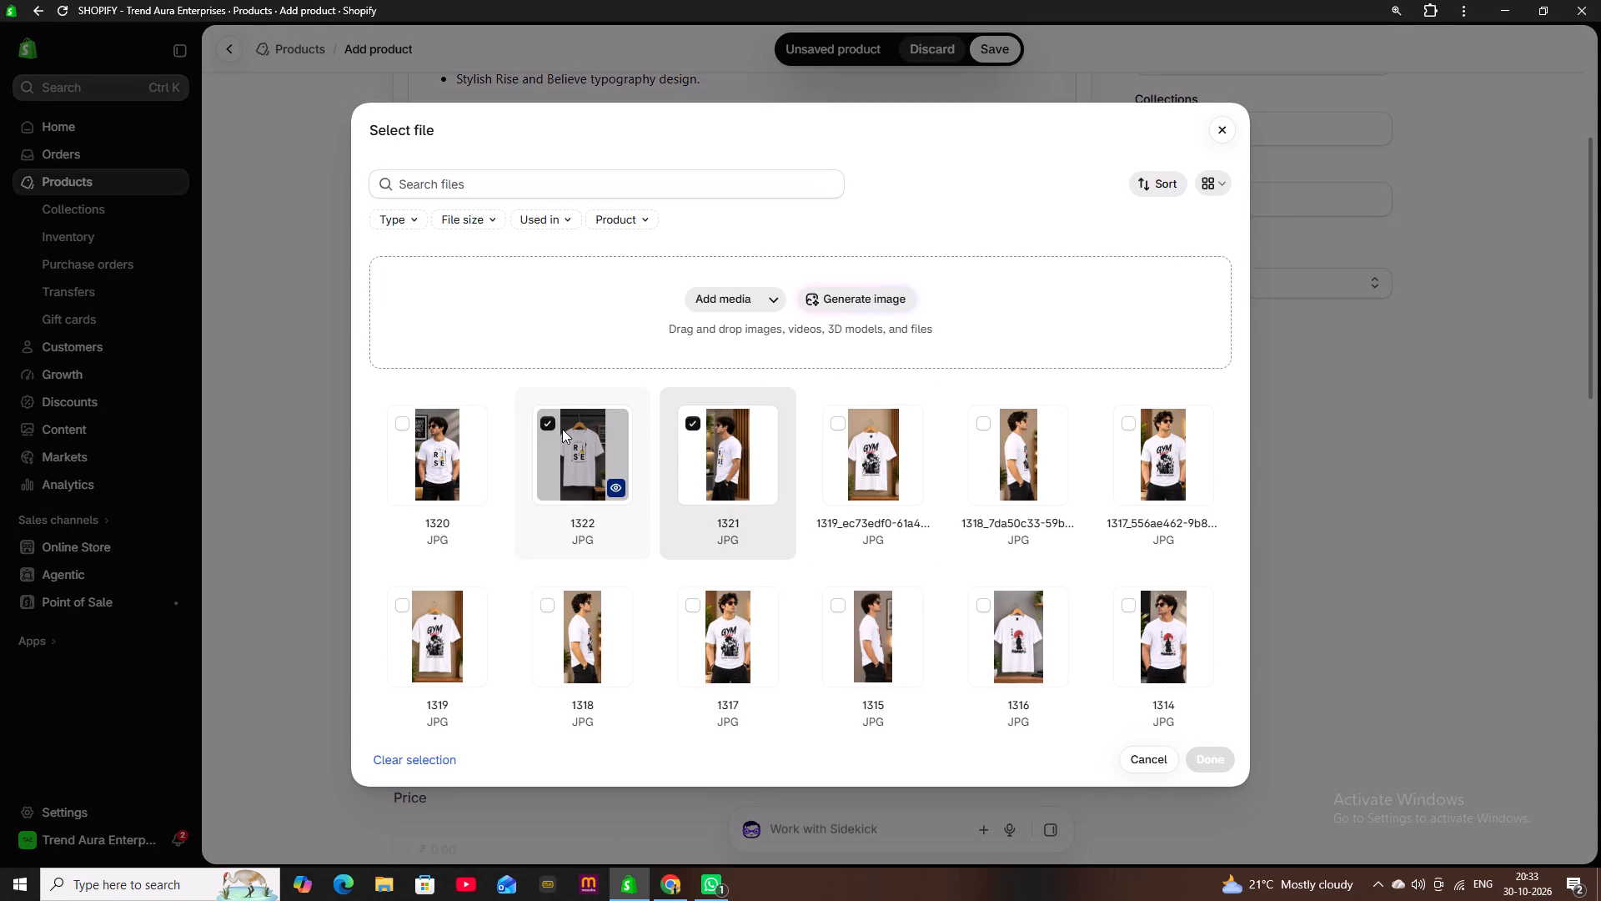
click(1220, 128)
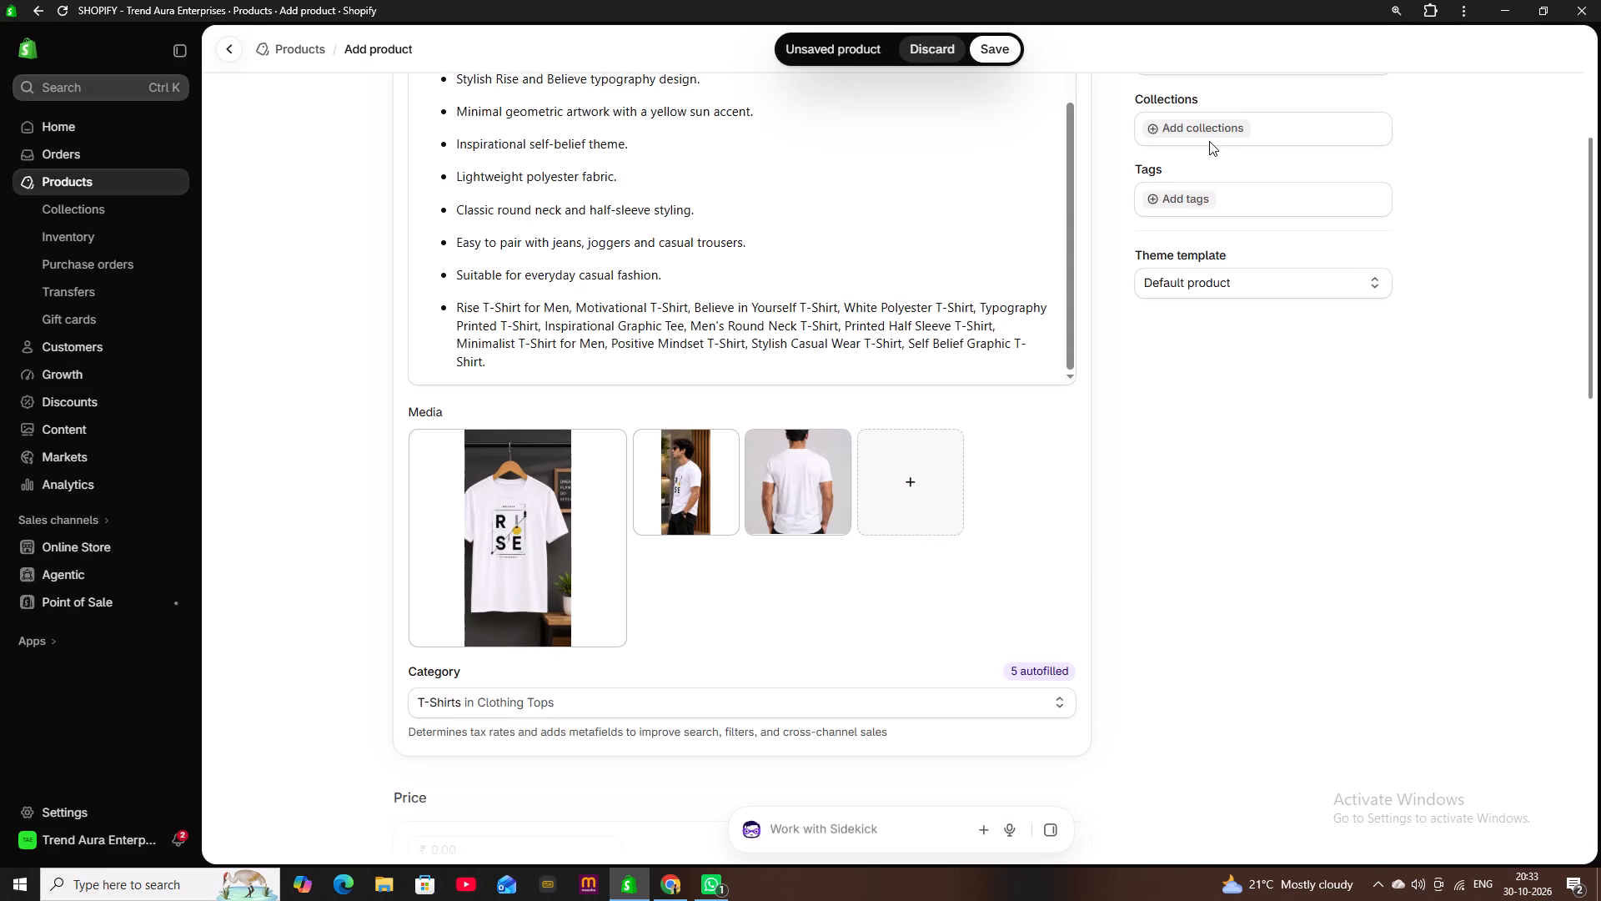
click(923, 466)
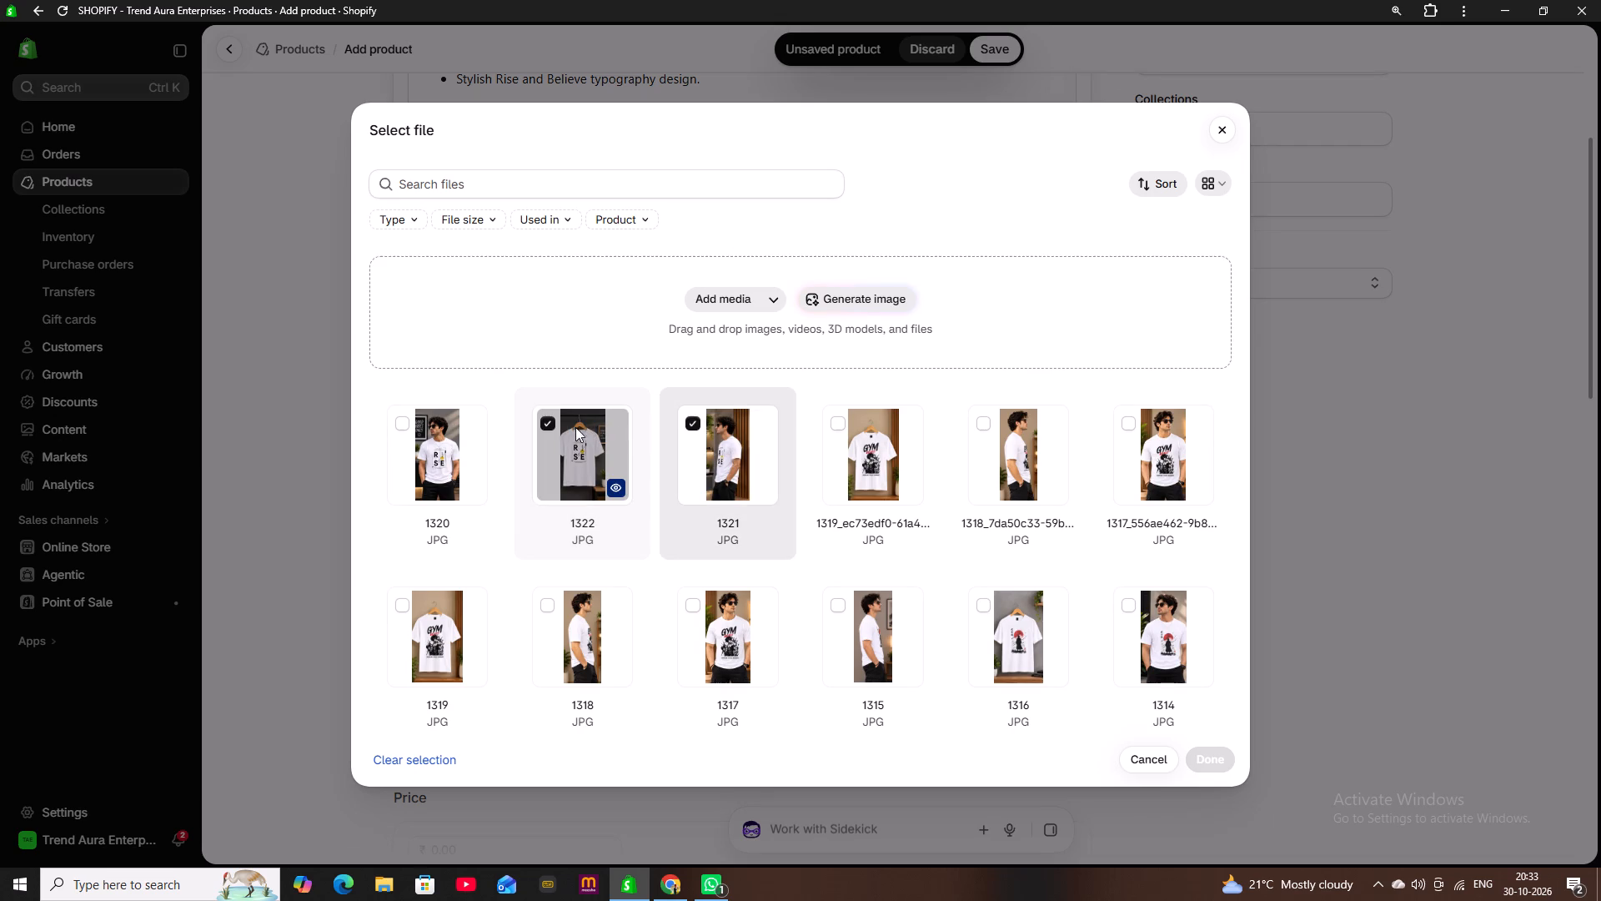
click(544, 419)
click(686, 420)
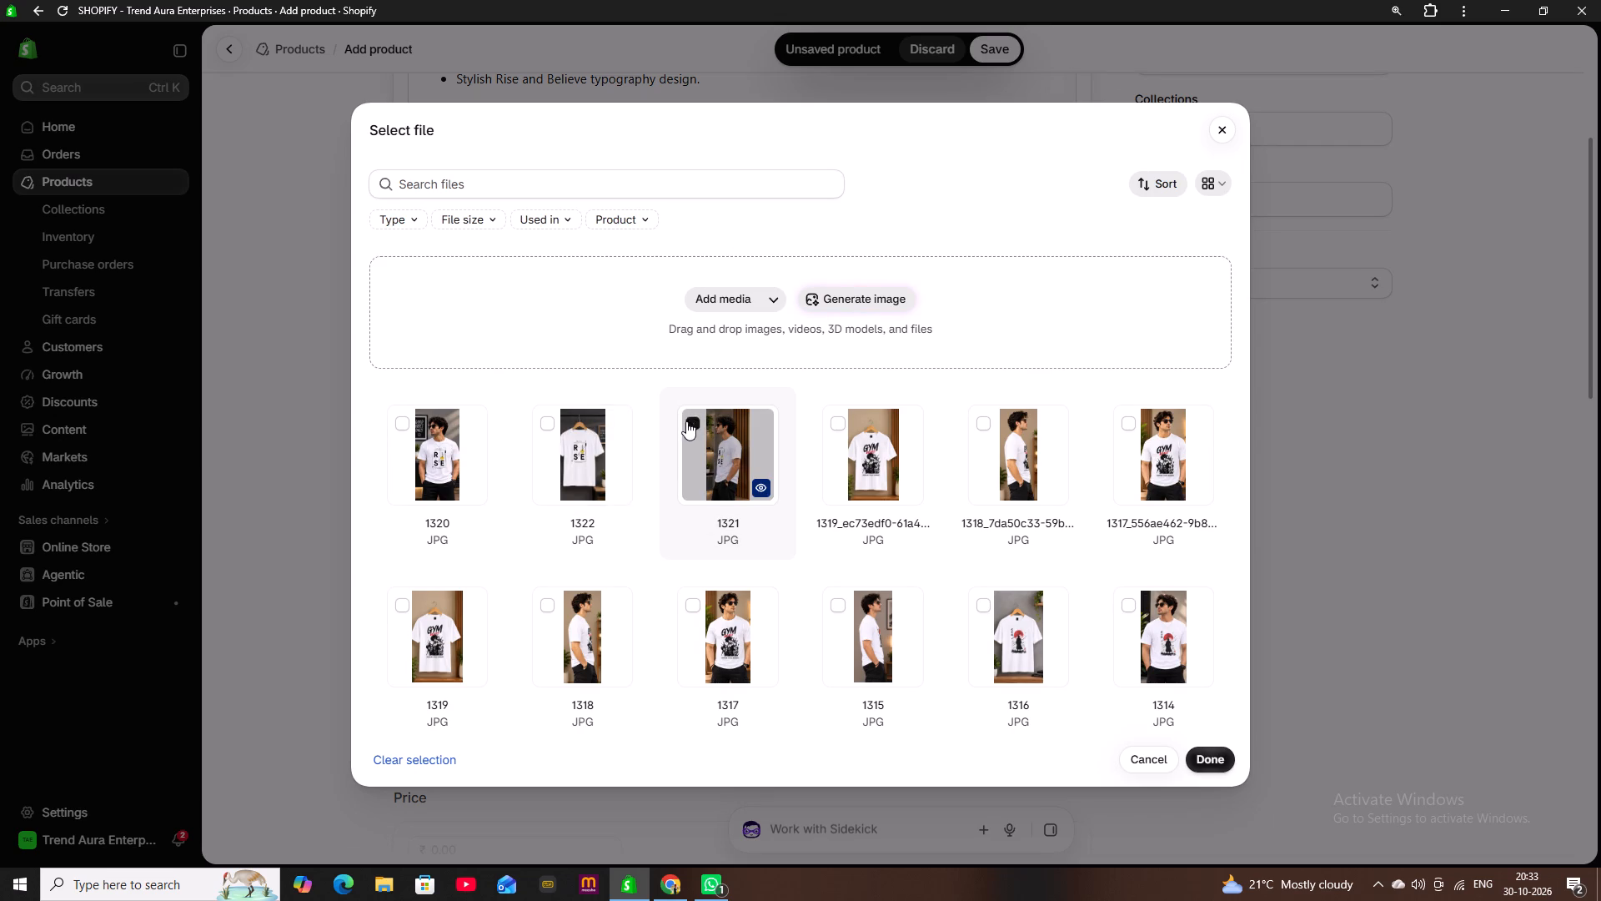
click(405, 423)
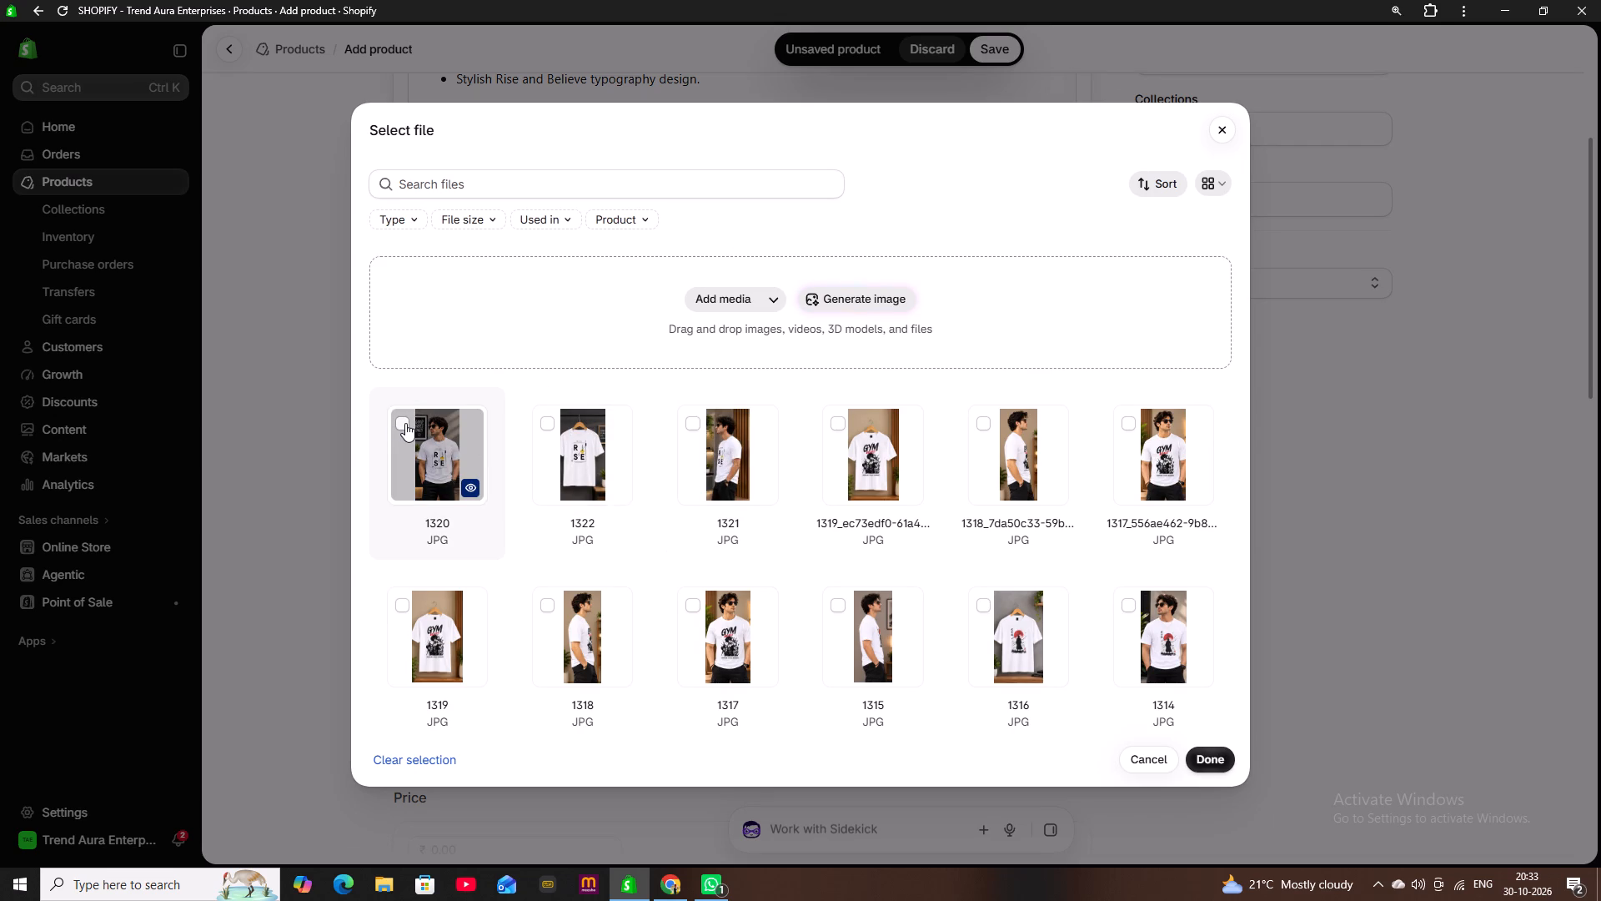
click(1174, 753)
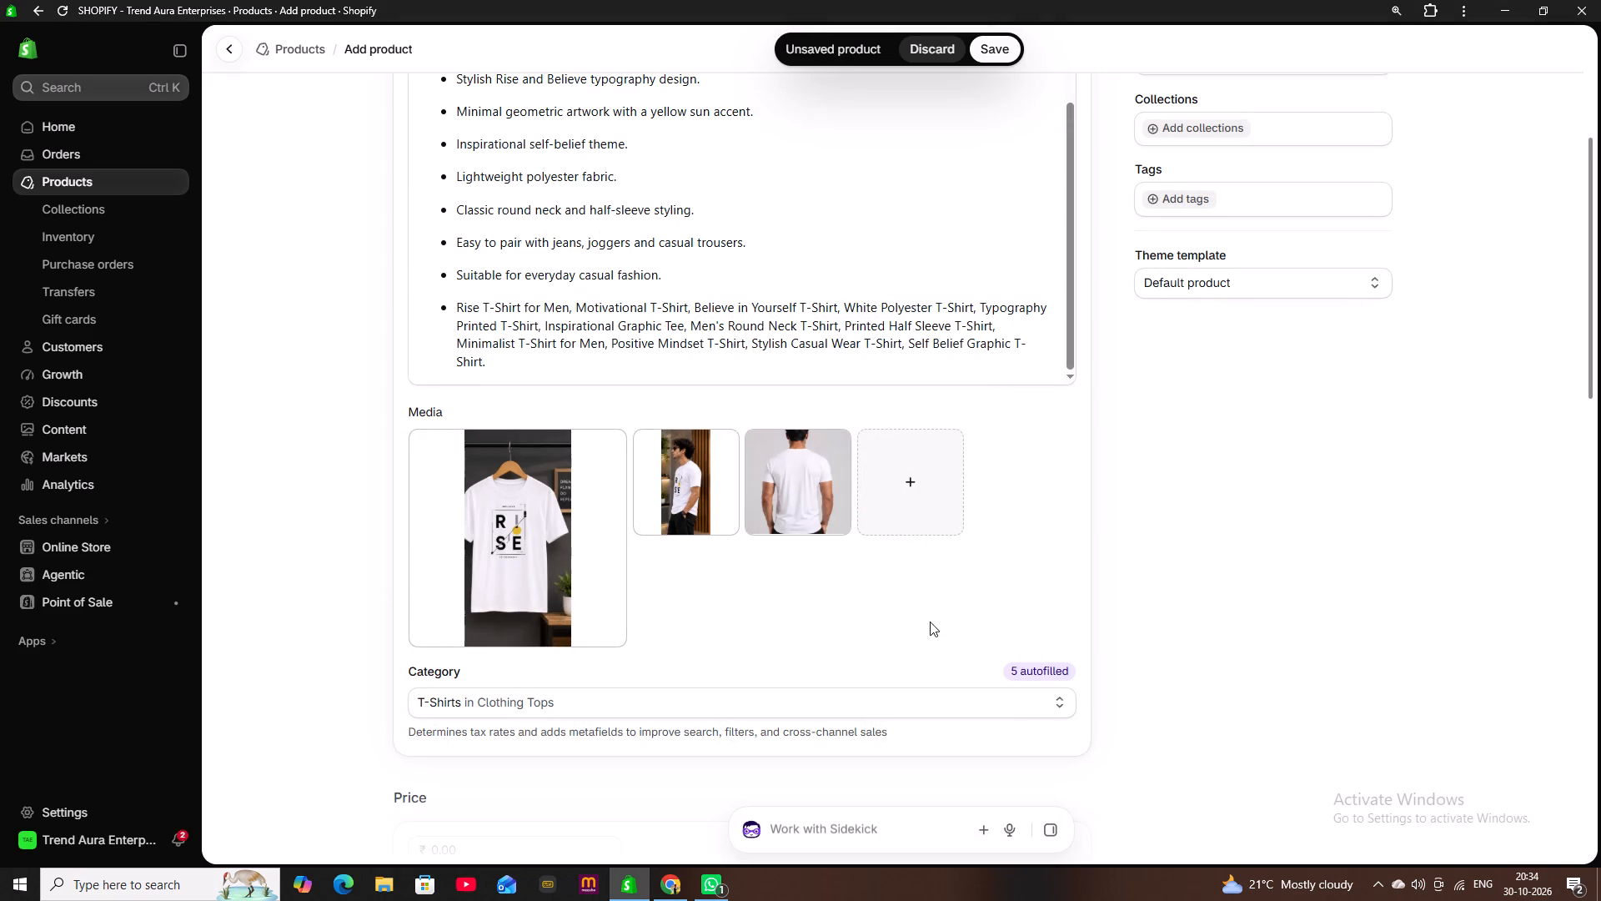
Select mockup image 1320 instead of 1322 and 1321 for the product's media and place it first.
click(916, 485)
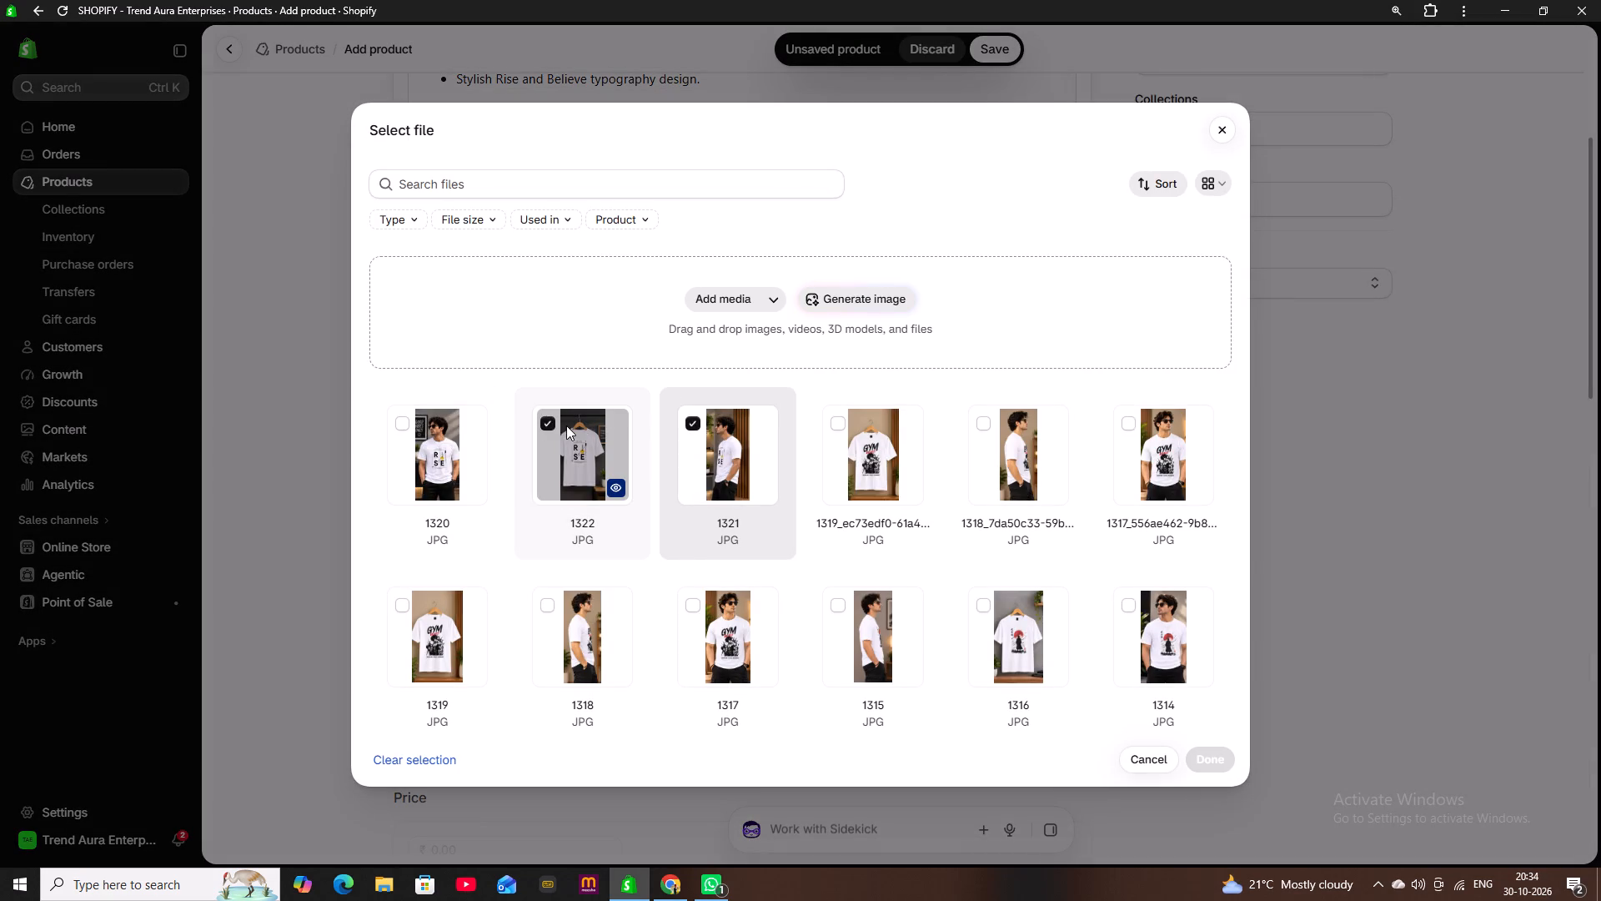
click(546, 424)
click(687, 422)
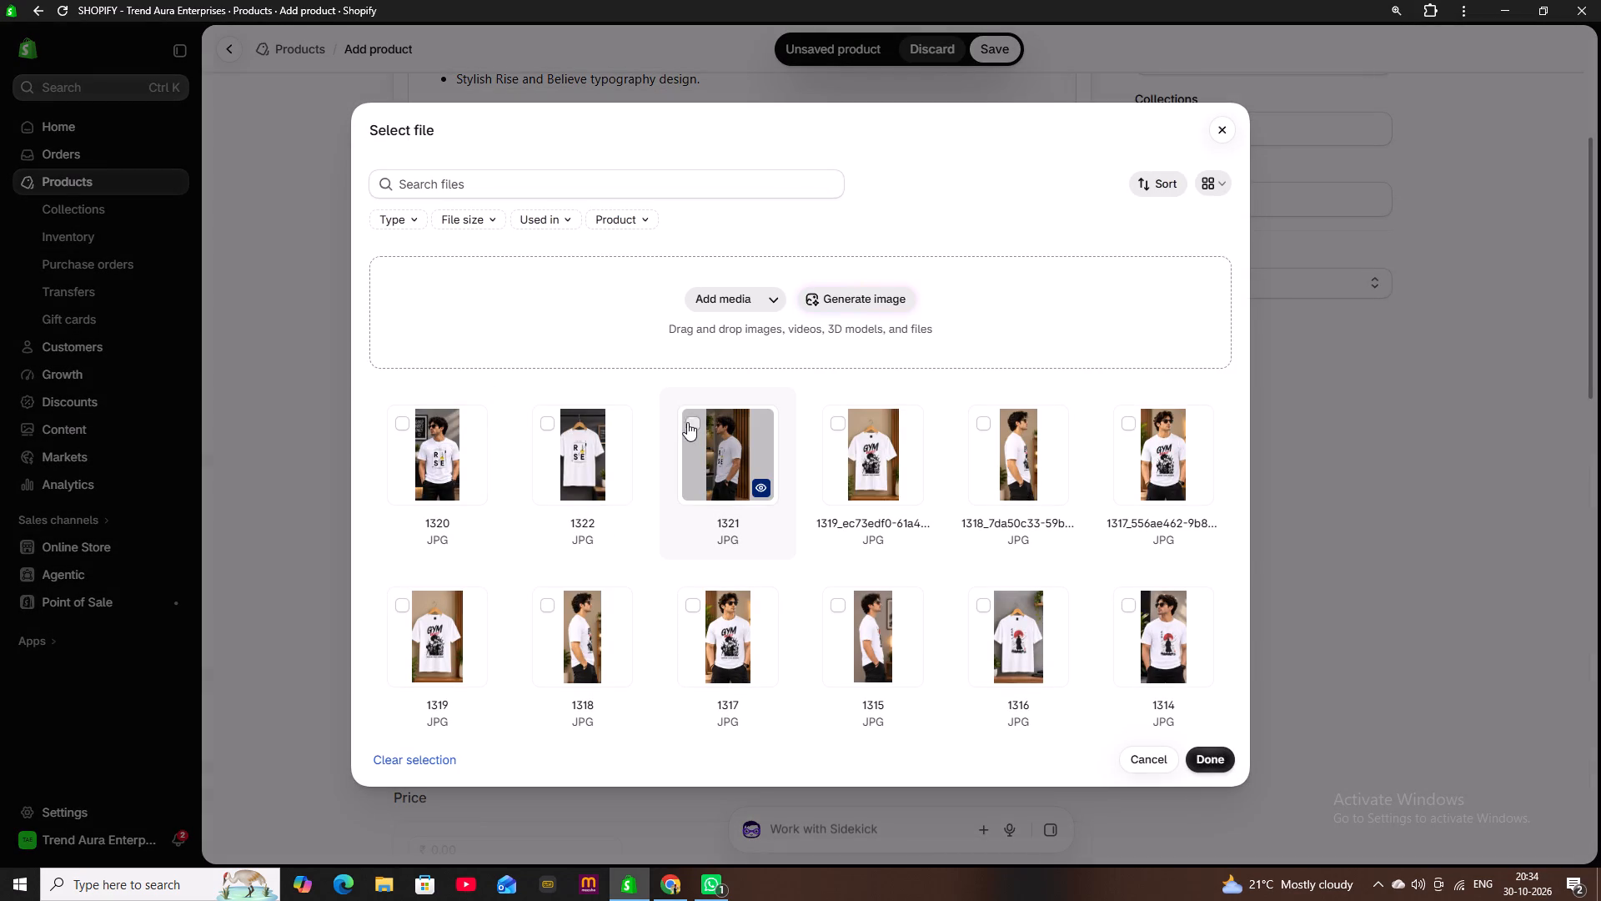
click(404, 423)
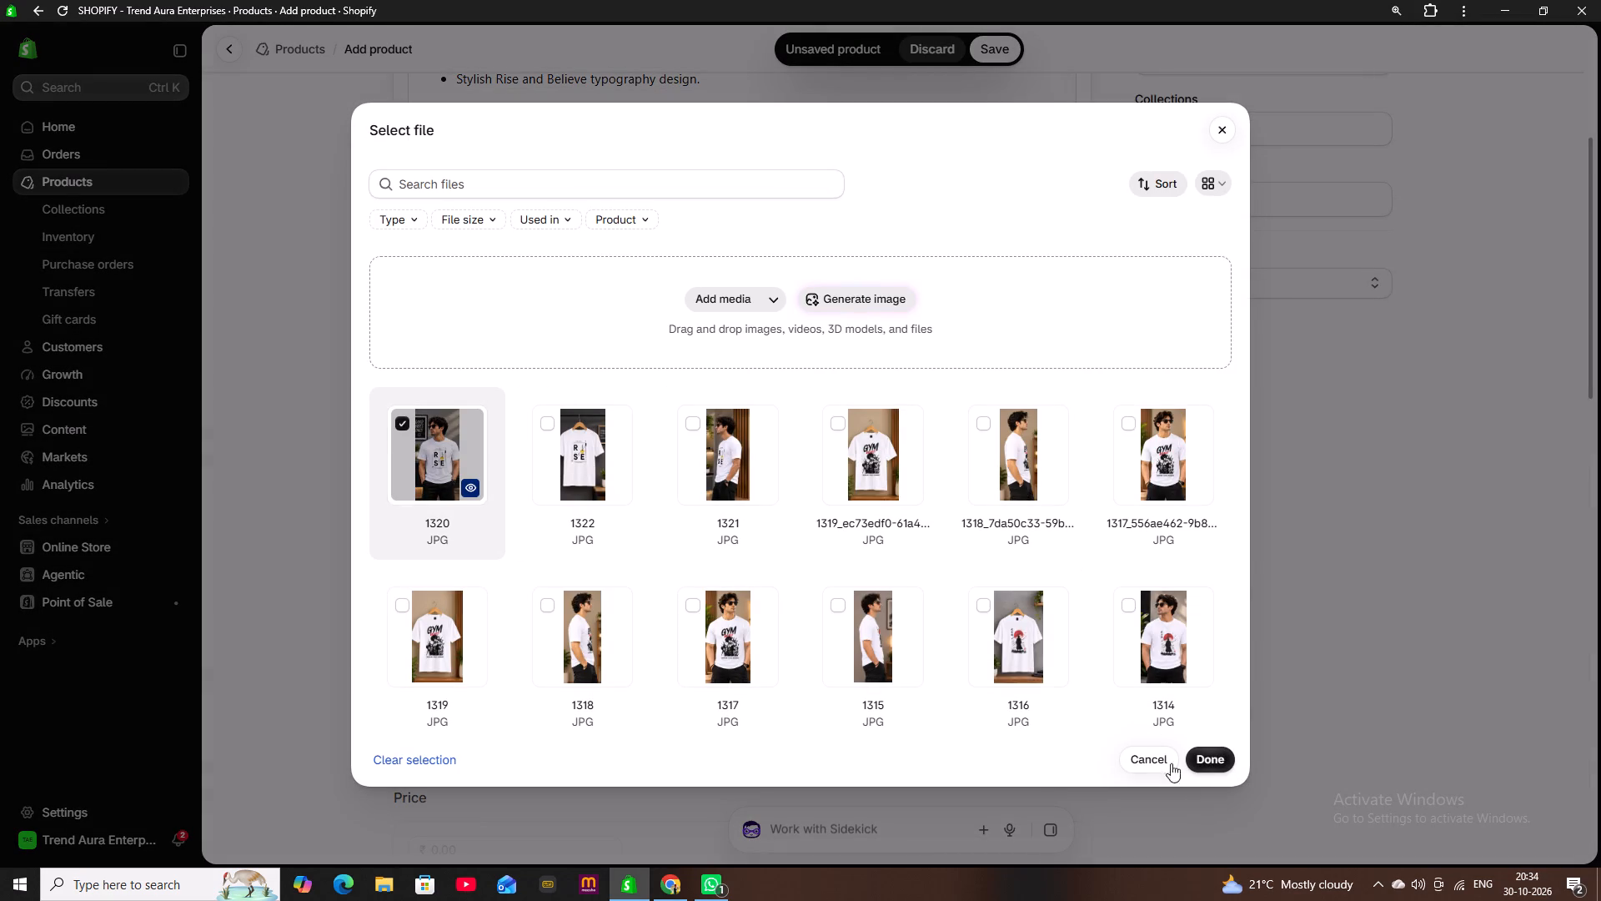
click(1197, 759)
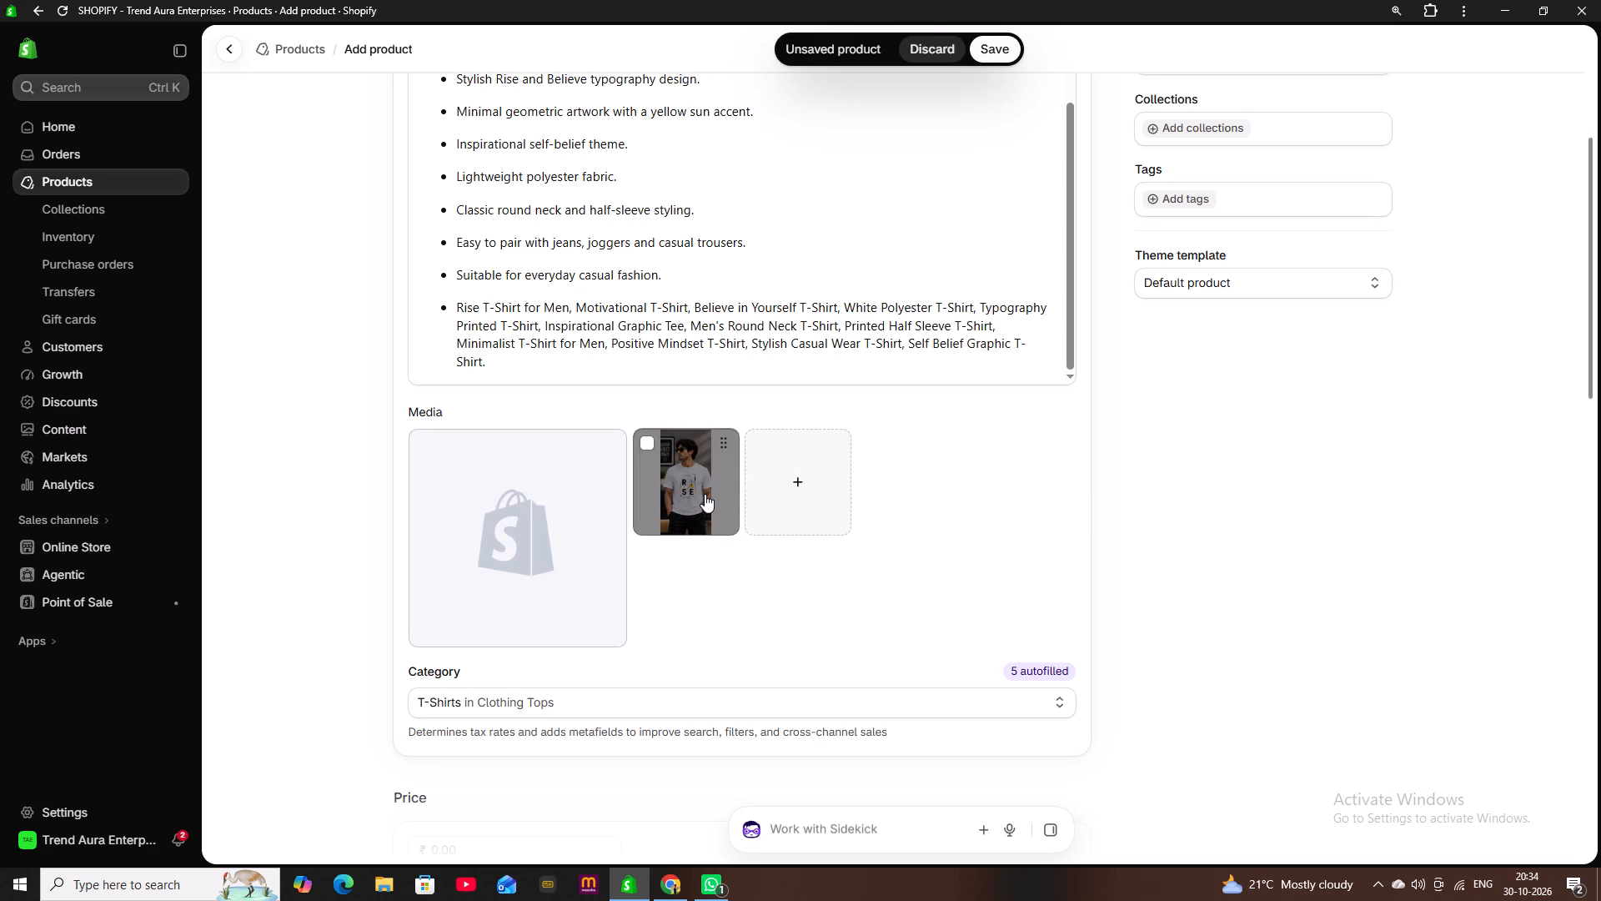
drag(705, 494, 585, 546)
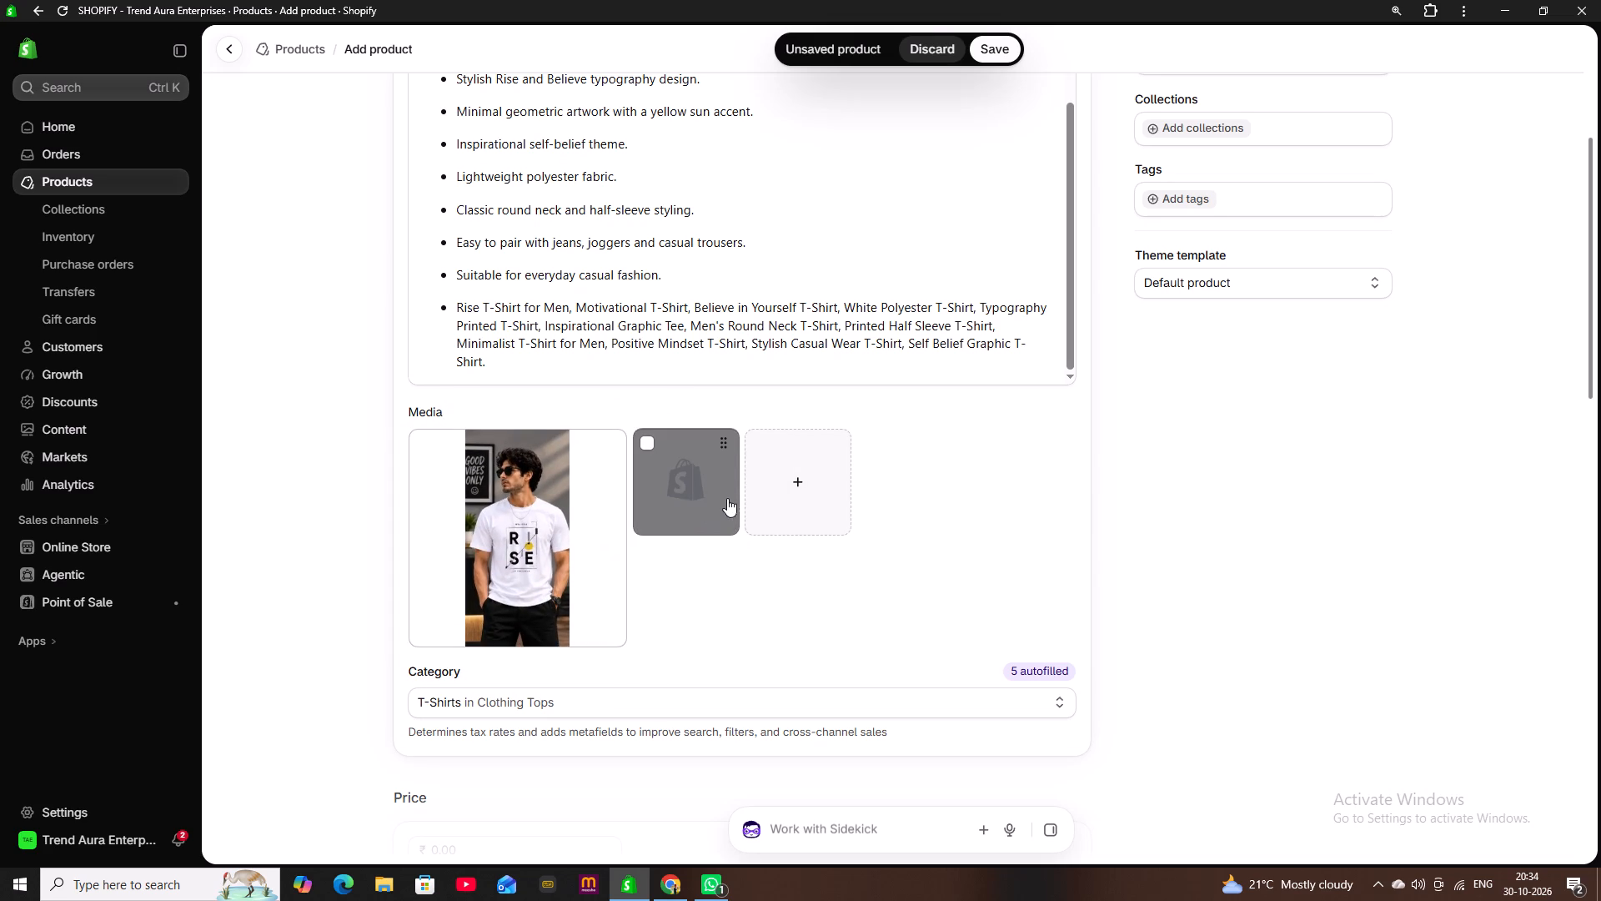
Remove the blank placeholder from the product's media.
click(646, 441)
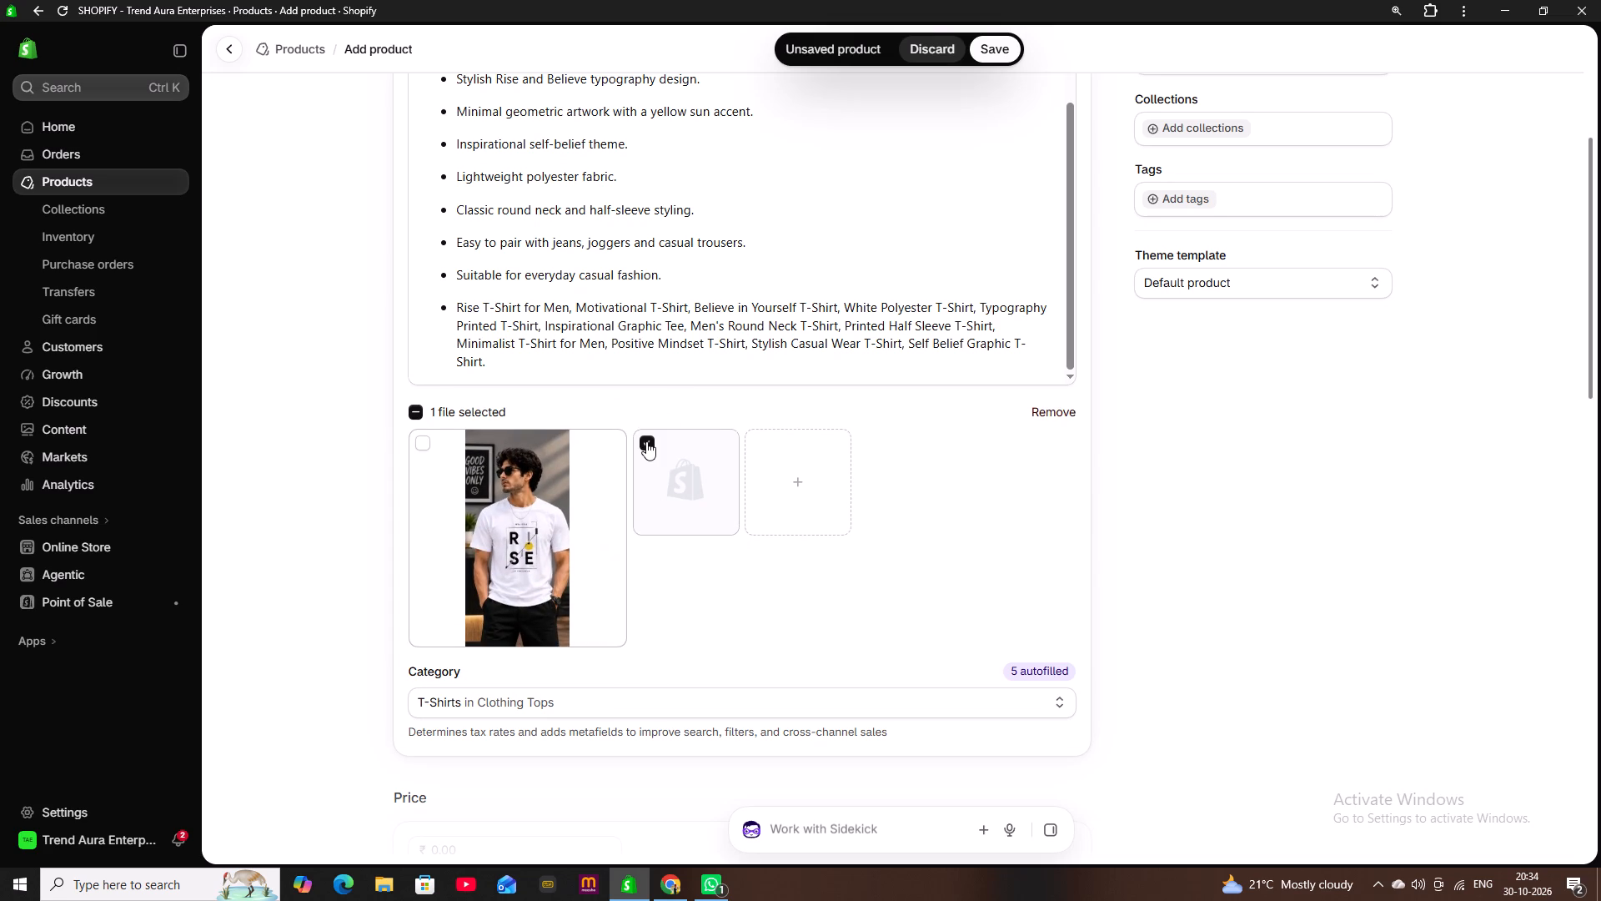
click(1041, 405)
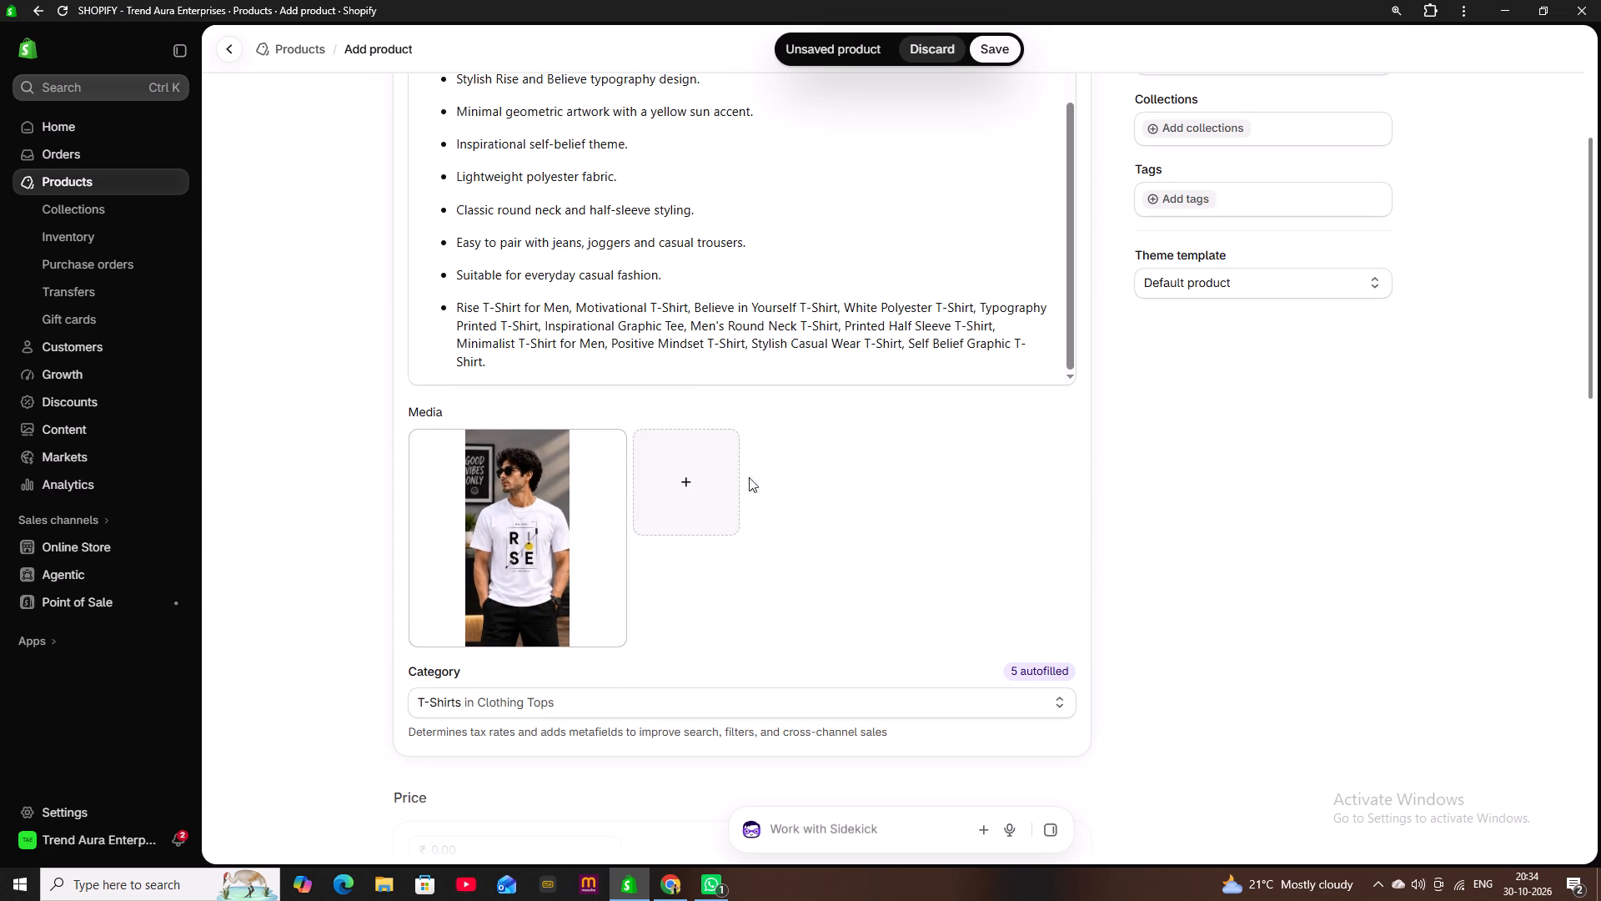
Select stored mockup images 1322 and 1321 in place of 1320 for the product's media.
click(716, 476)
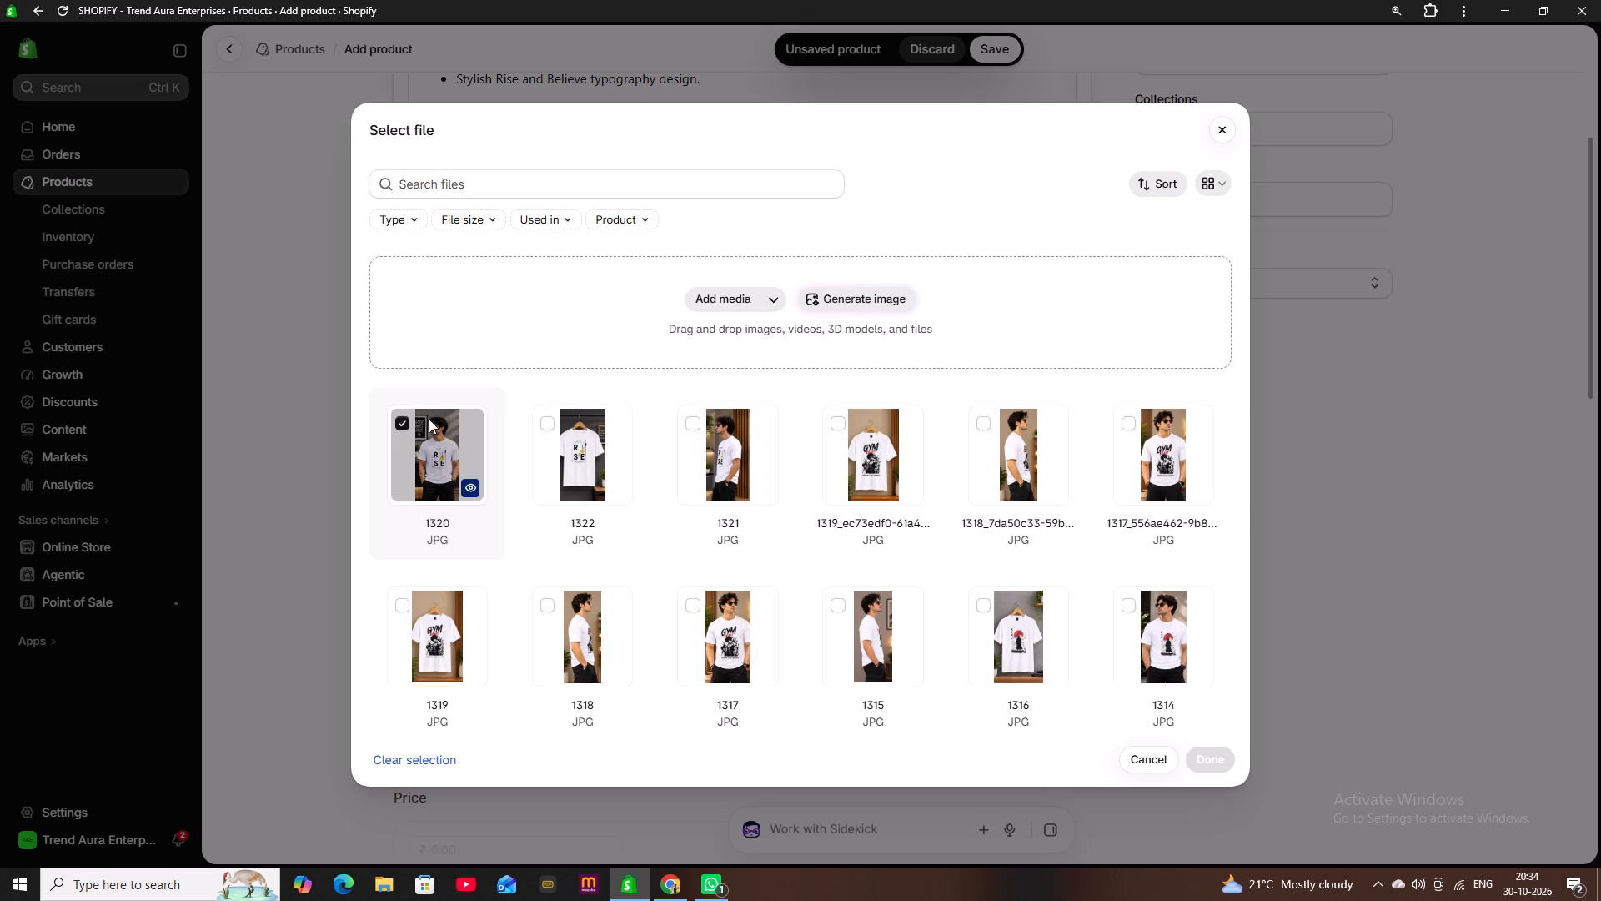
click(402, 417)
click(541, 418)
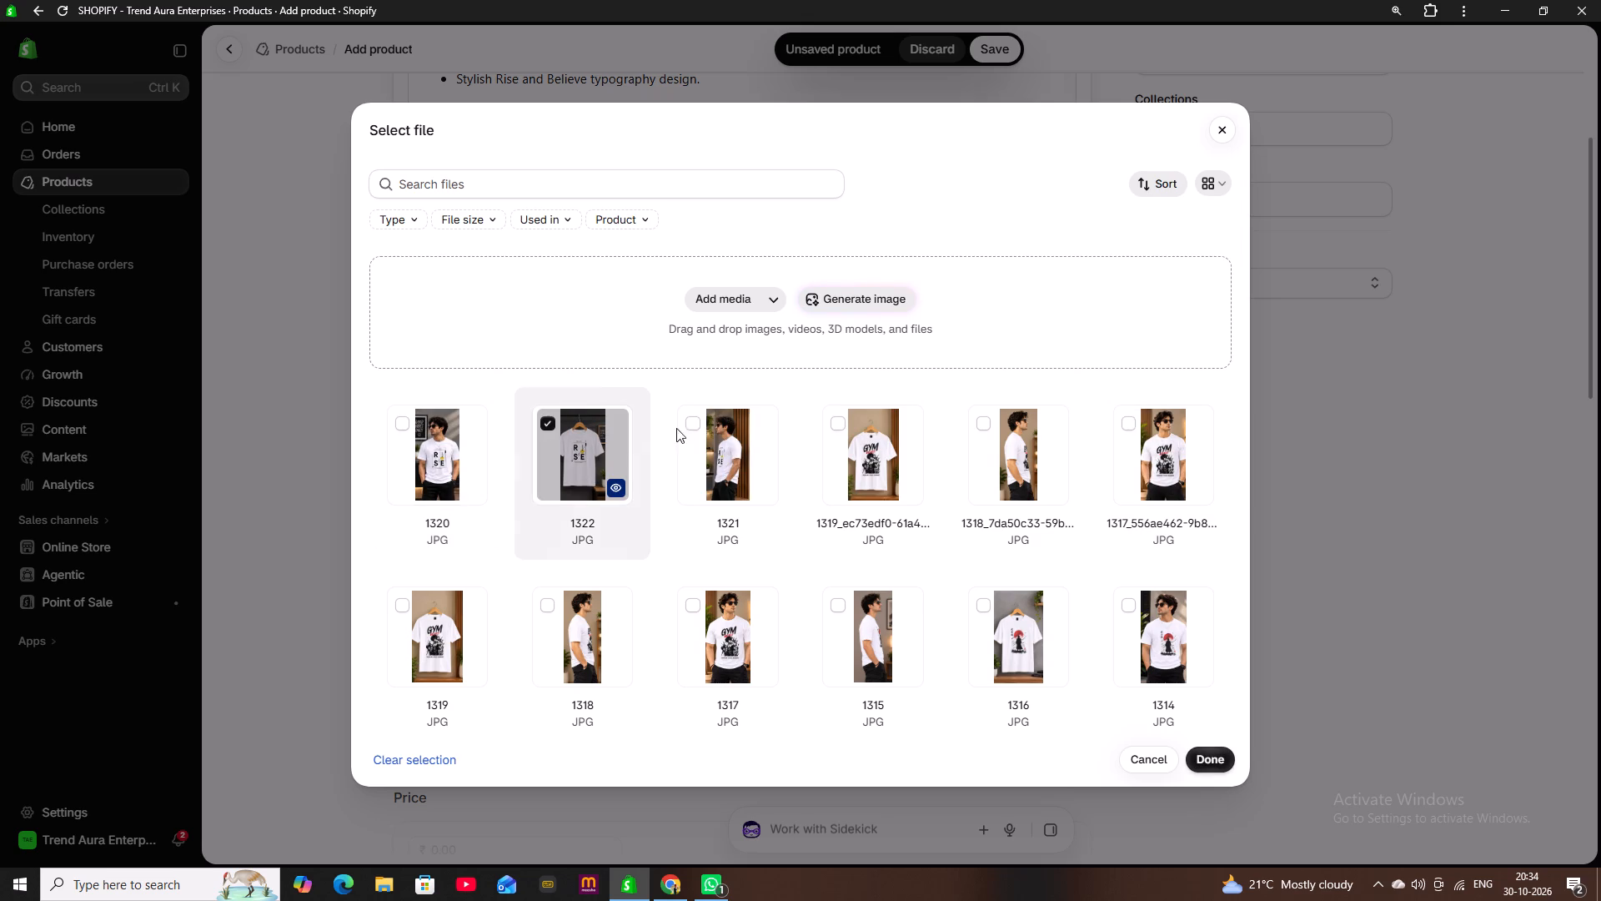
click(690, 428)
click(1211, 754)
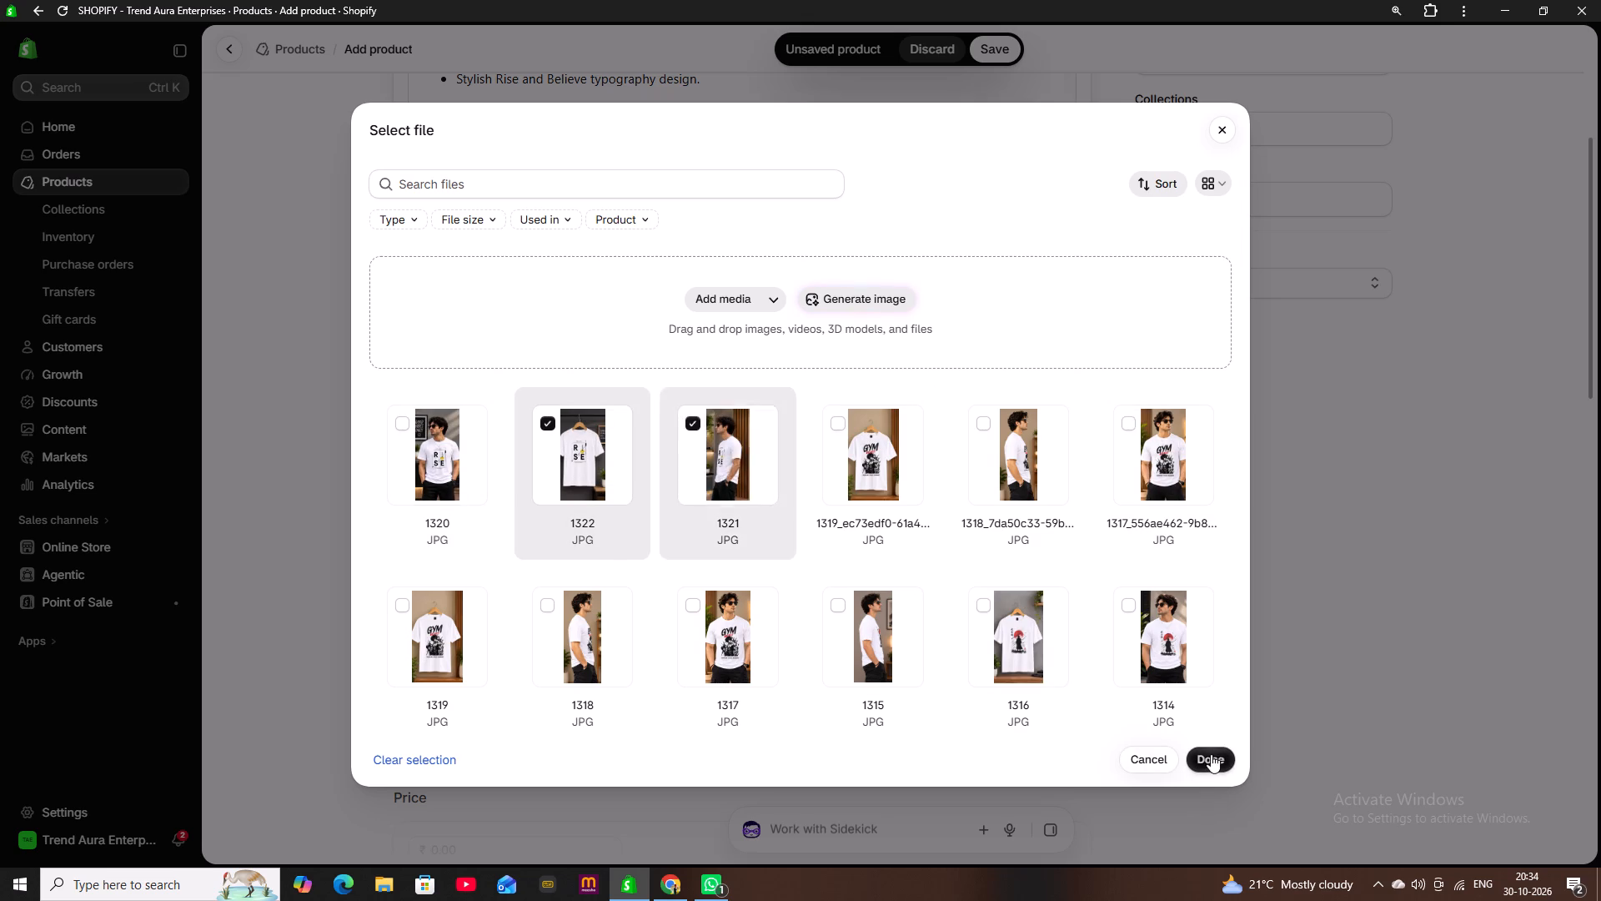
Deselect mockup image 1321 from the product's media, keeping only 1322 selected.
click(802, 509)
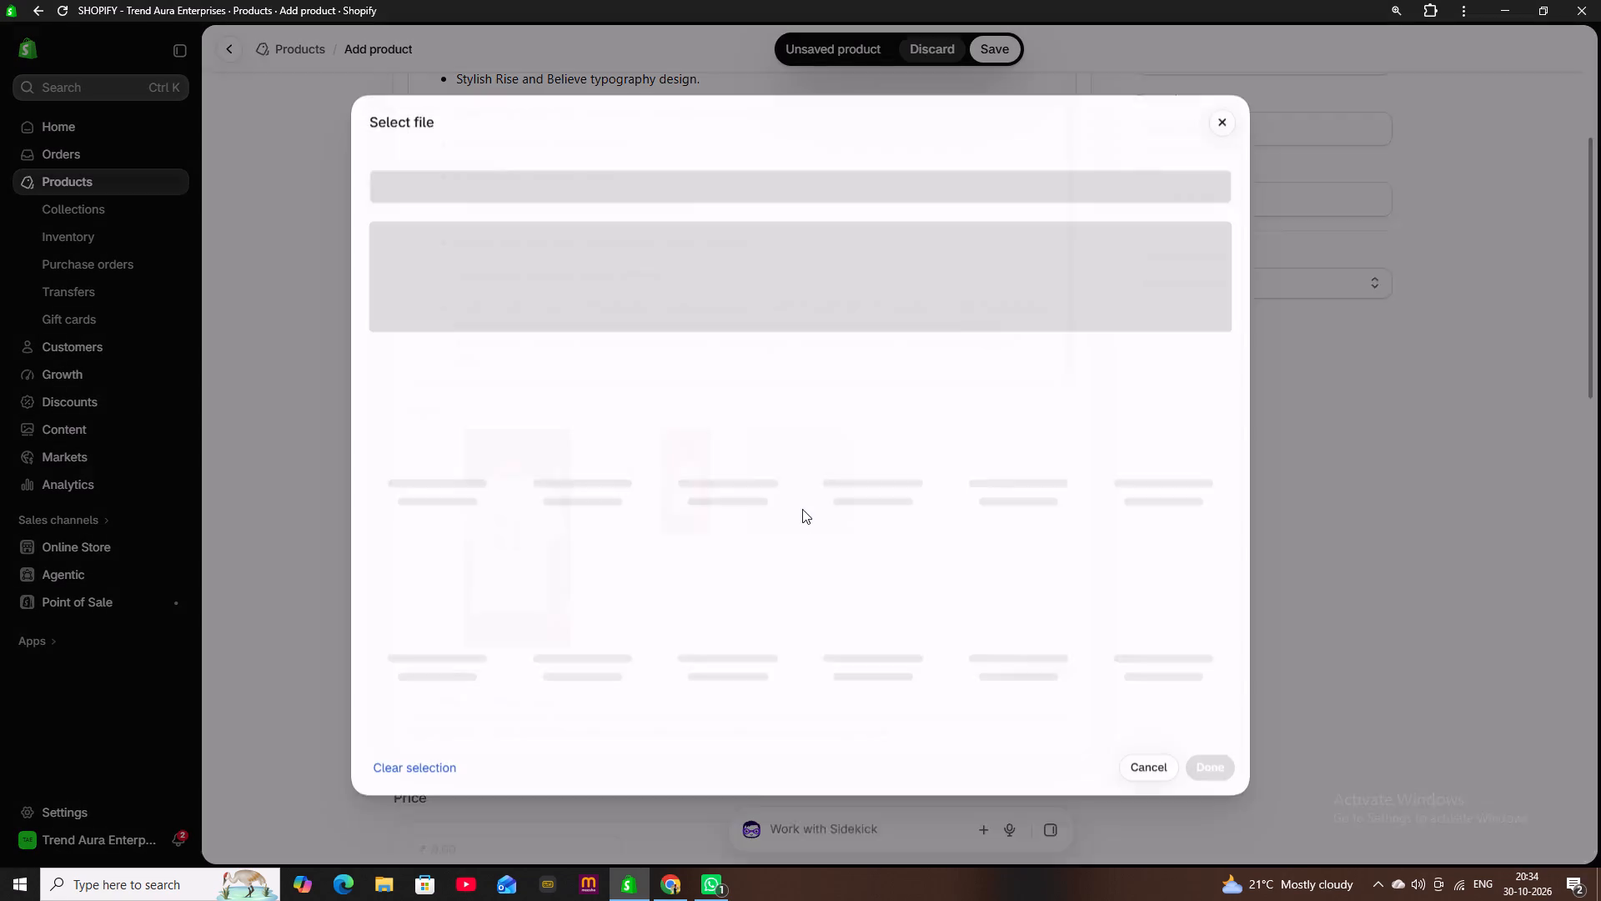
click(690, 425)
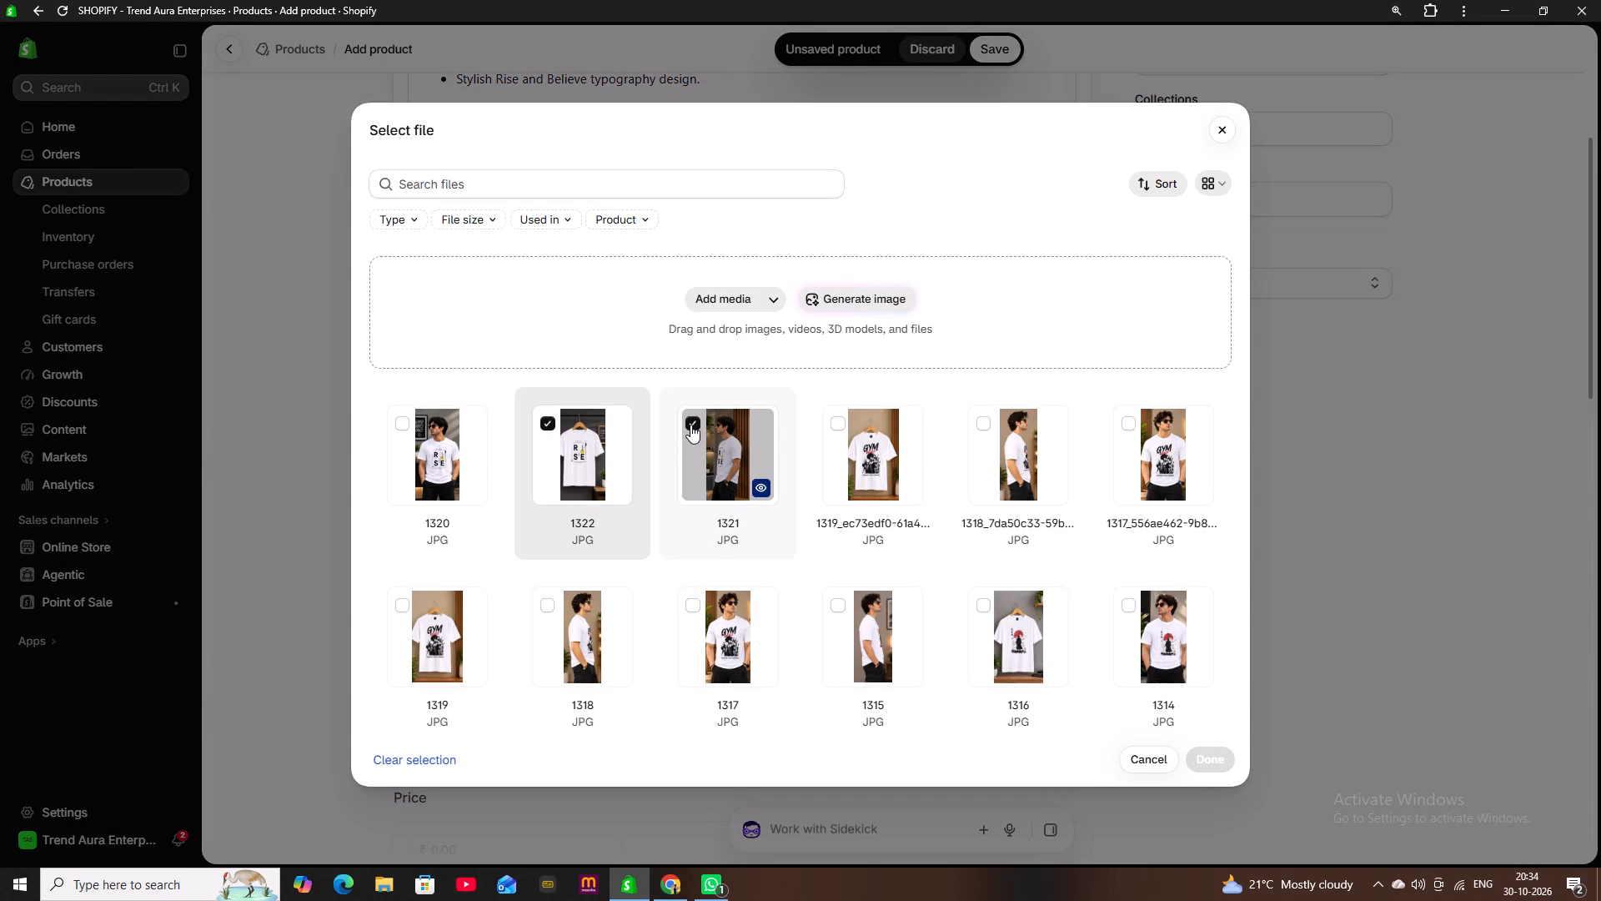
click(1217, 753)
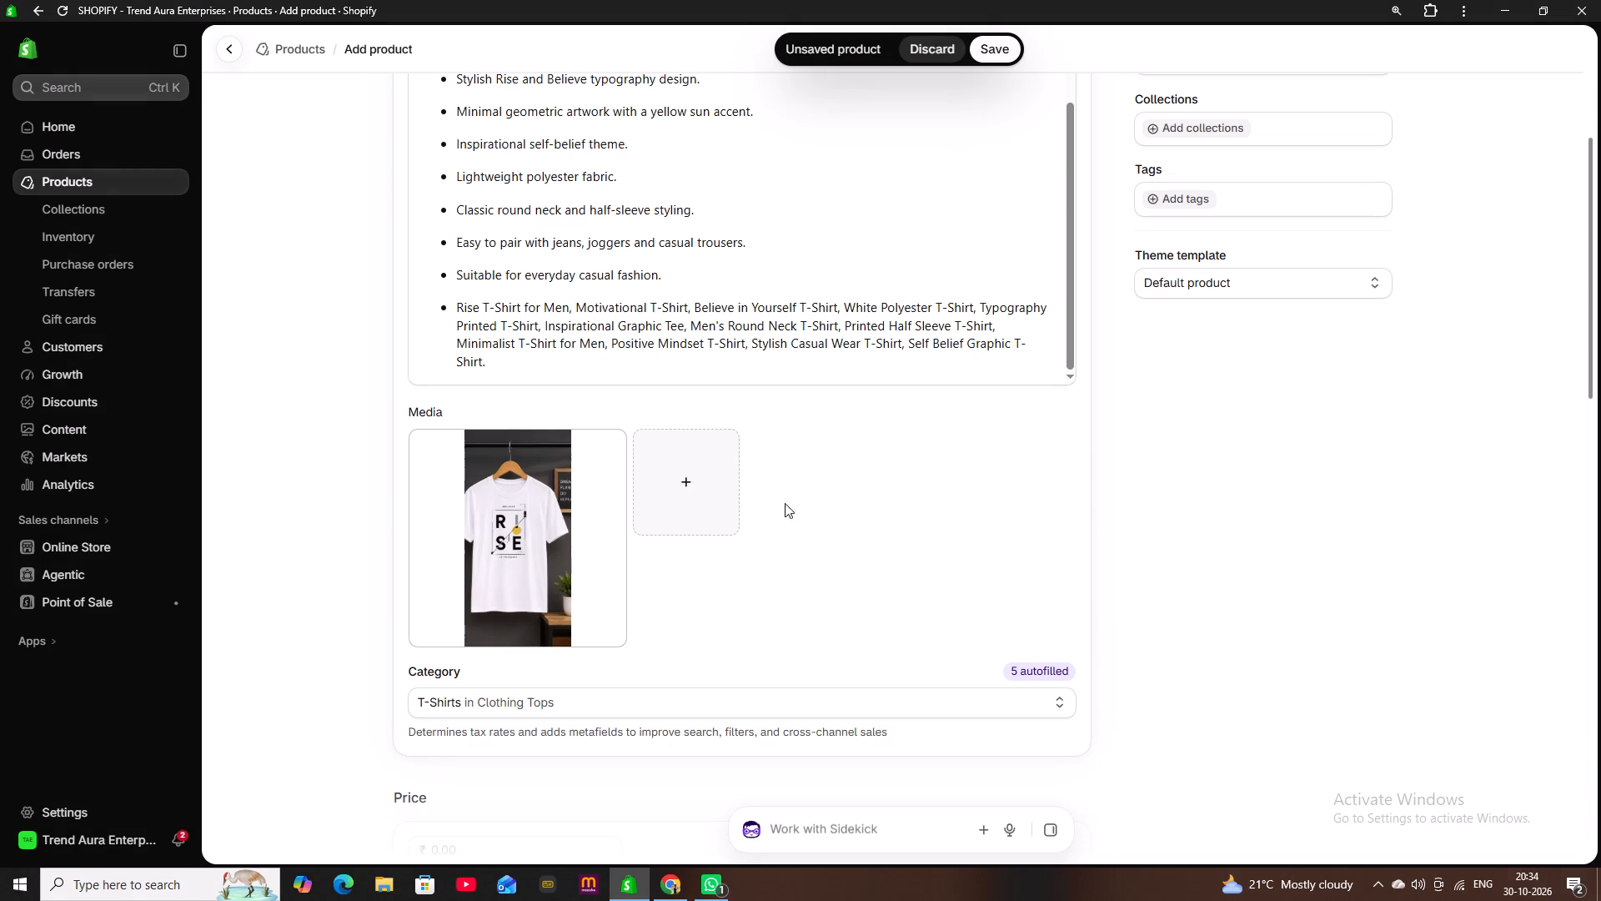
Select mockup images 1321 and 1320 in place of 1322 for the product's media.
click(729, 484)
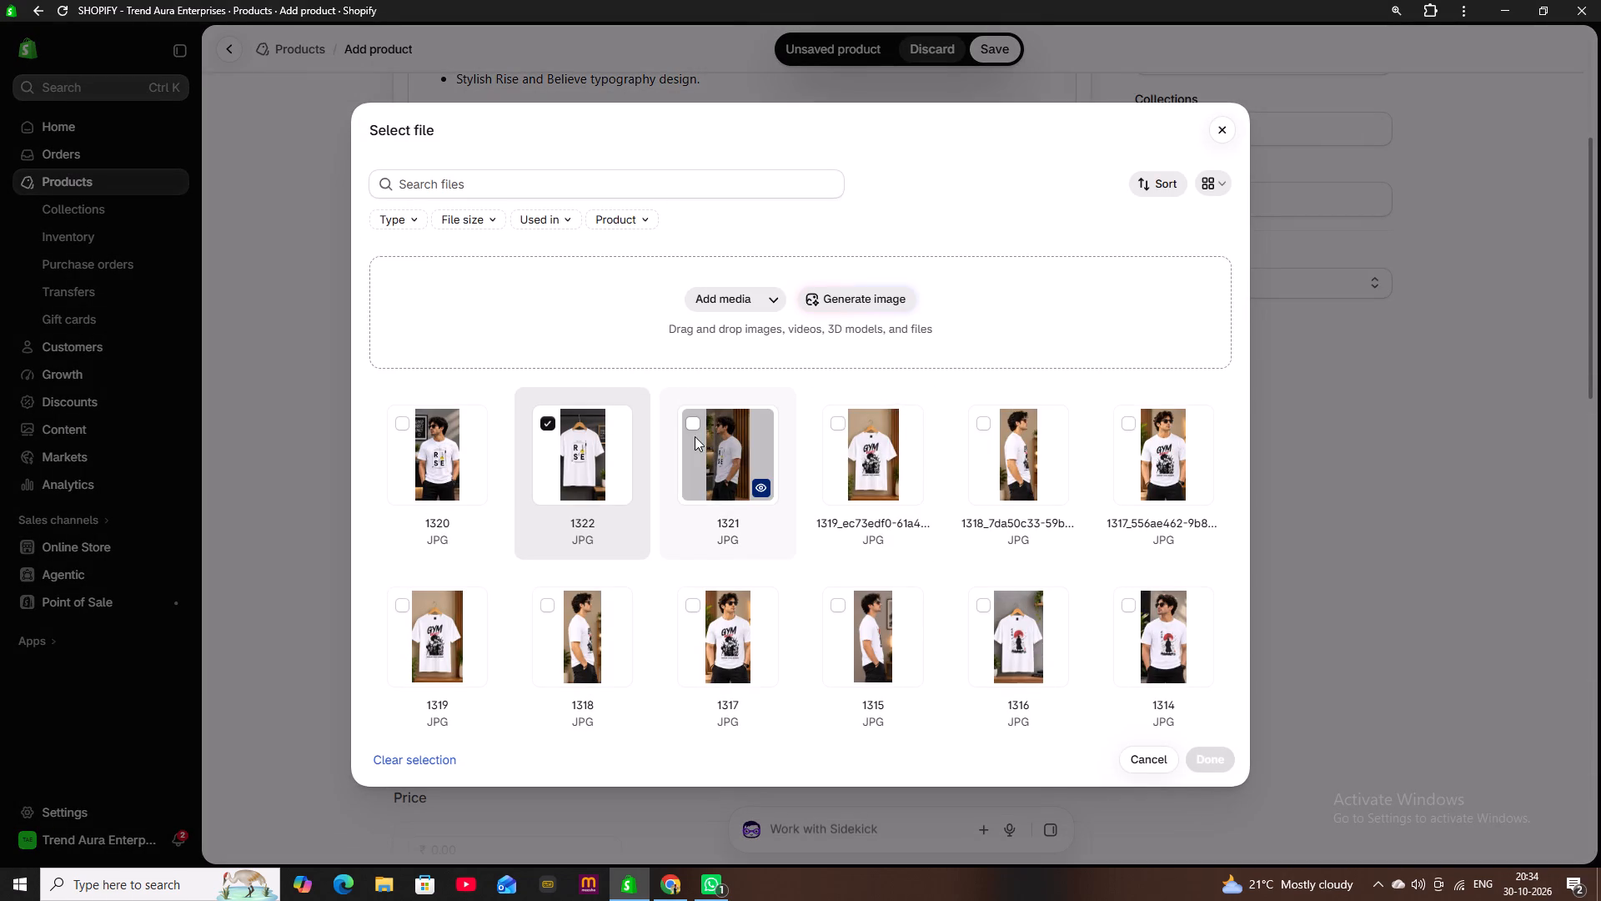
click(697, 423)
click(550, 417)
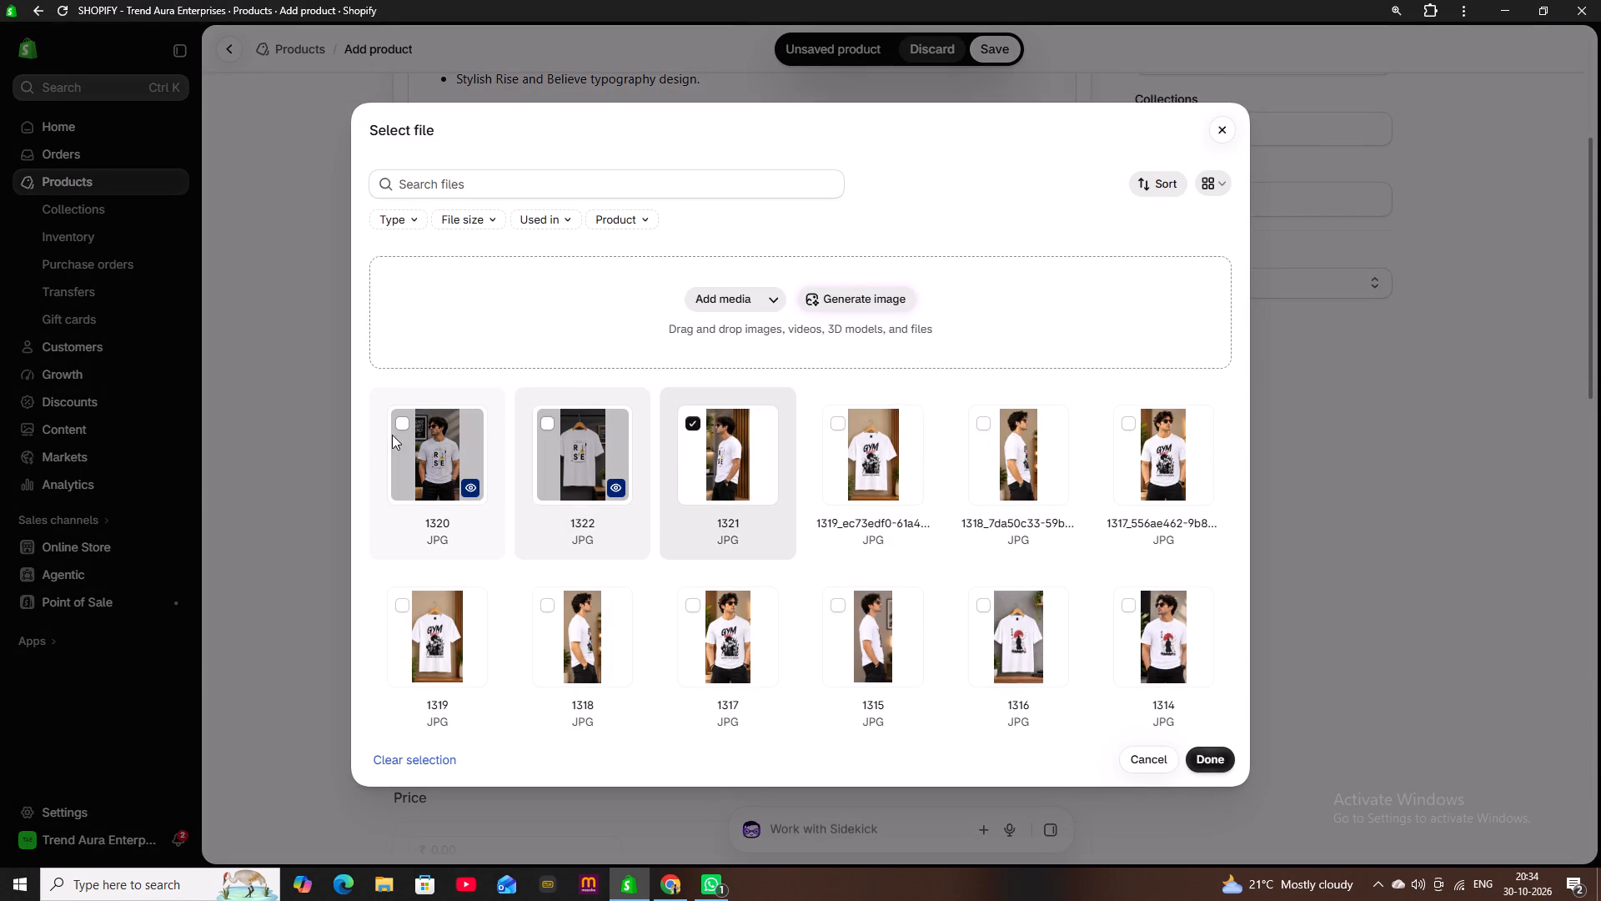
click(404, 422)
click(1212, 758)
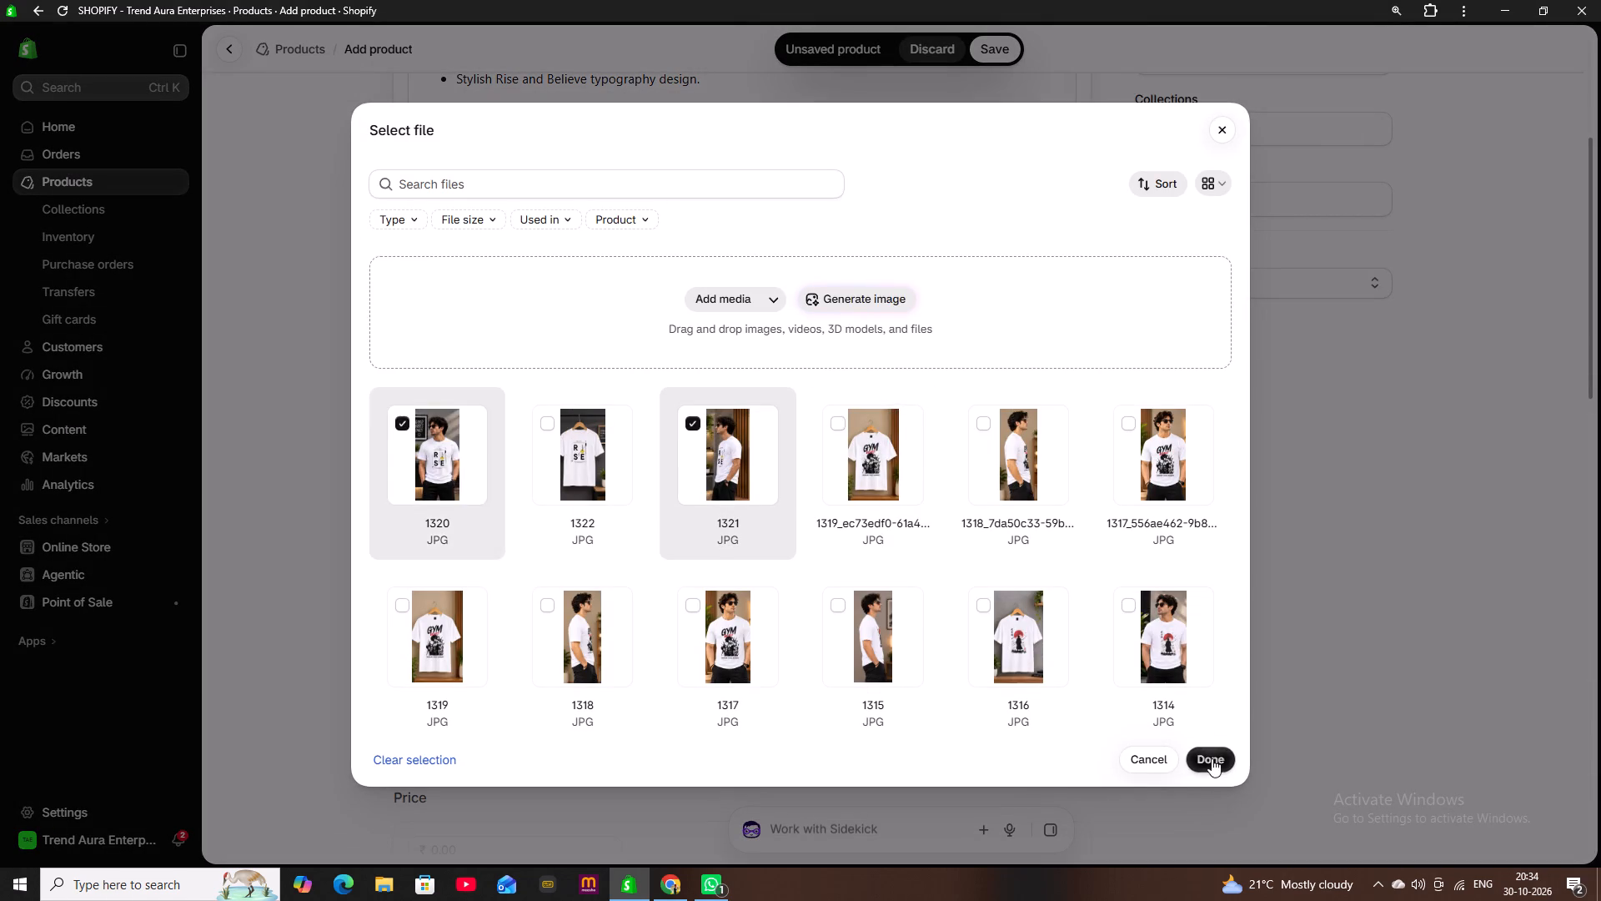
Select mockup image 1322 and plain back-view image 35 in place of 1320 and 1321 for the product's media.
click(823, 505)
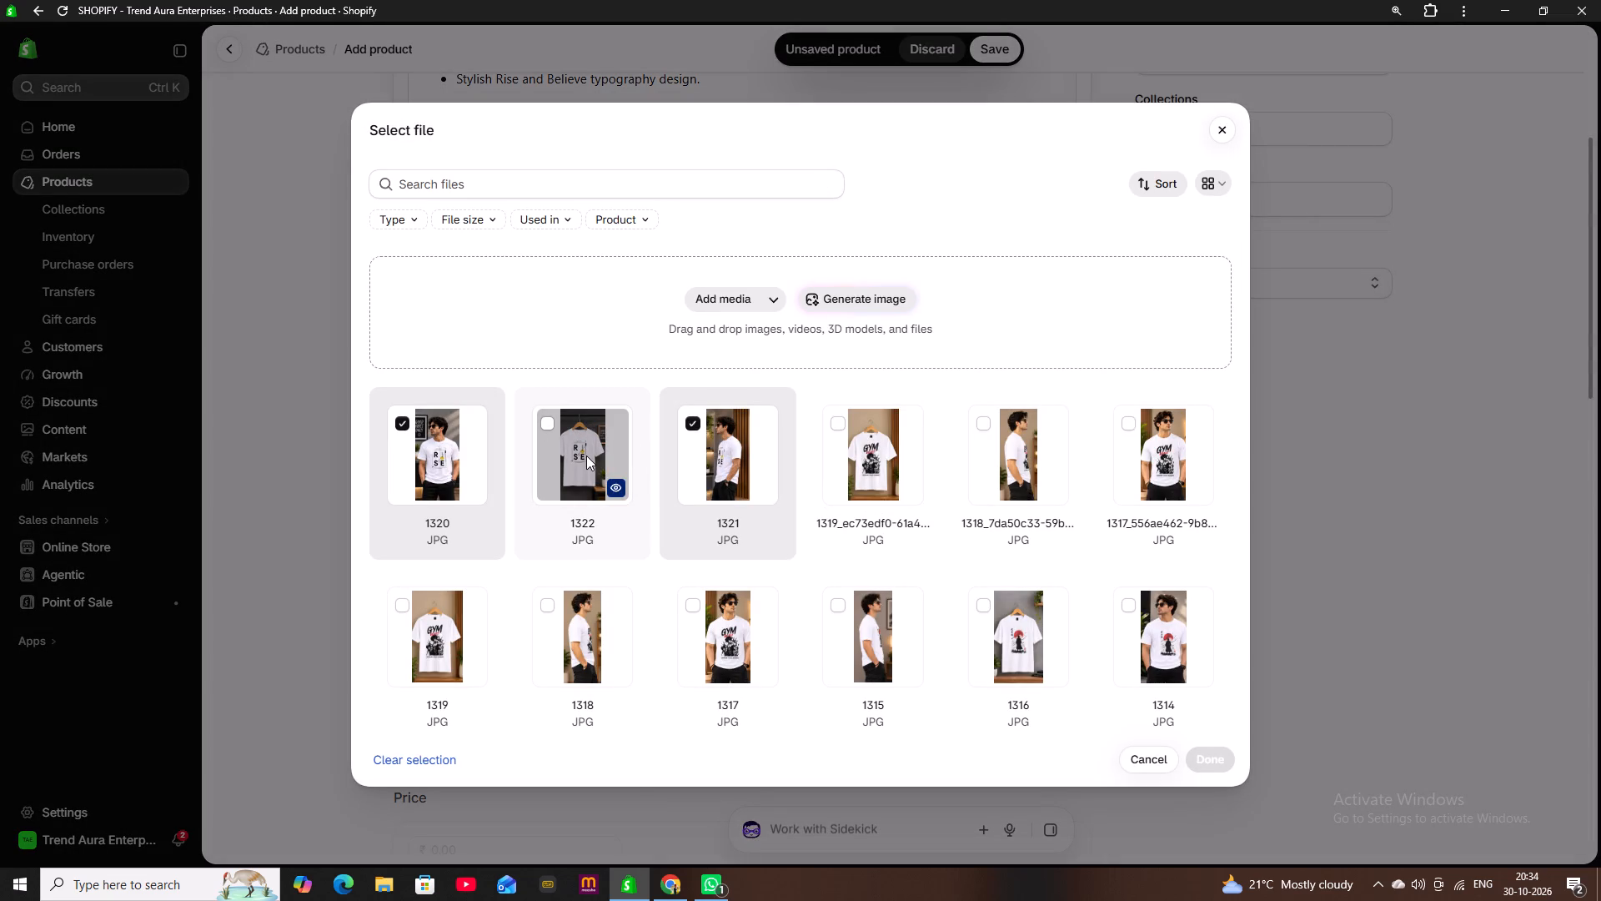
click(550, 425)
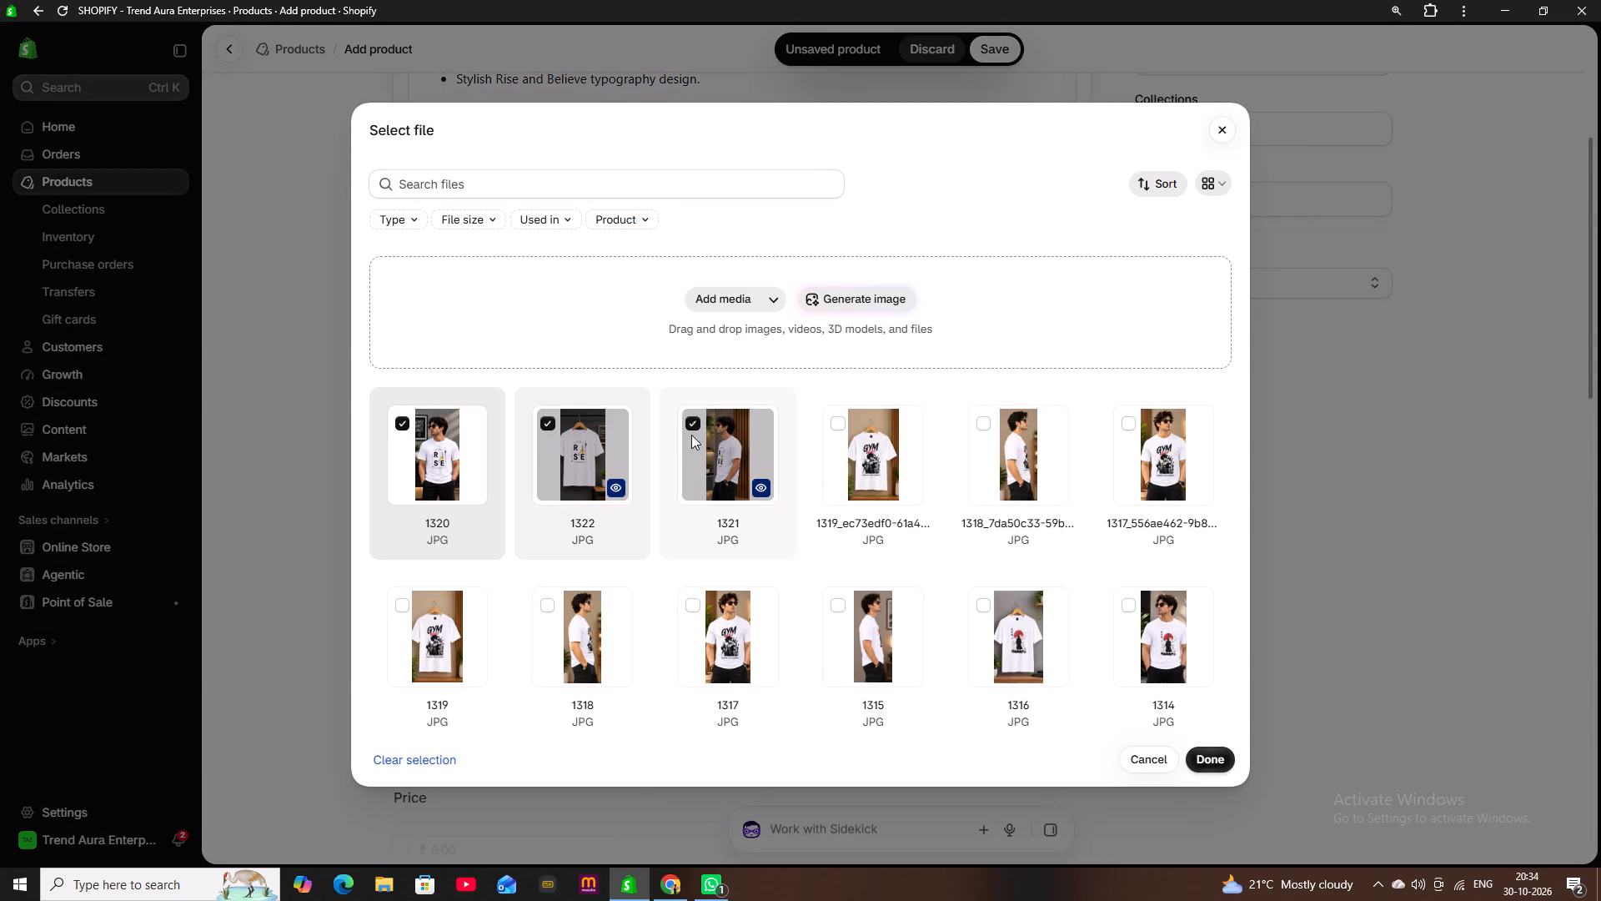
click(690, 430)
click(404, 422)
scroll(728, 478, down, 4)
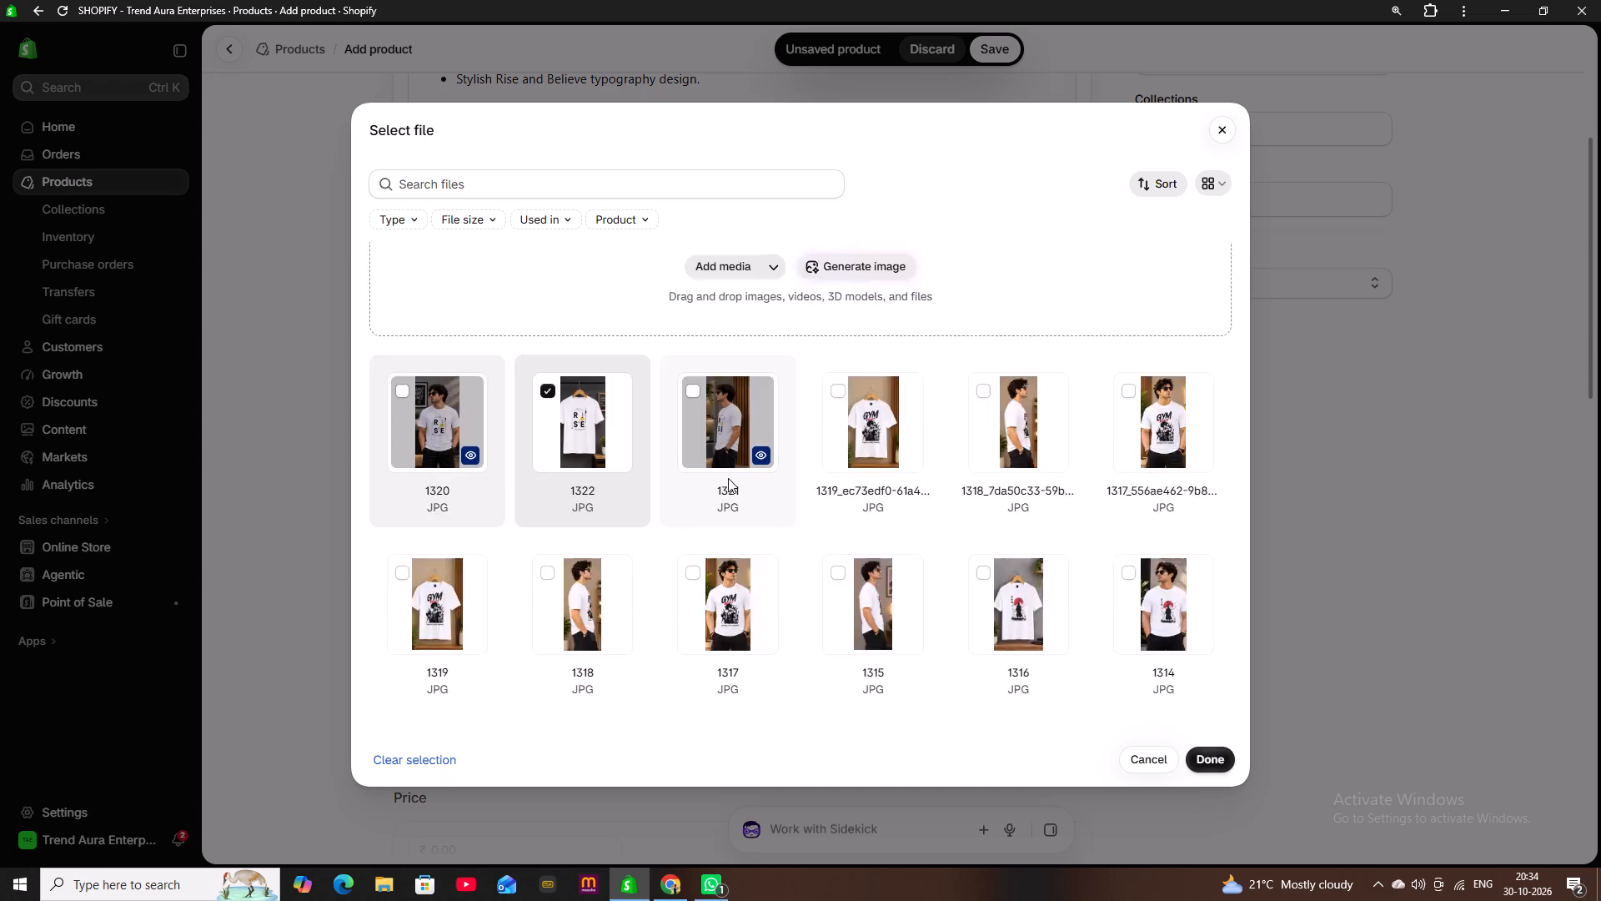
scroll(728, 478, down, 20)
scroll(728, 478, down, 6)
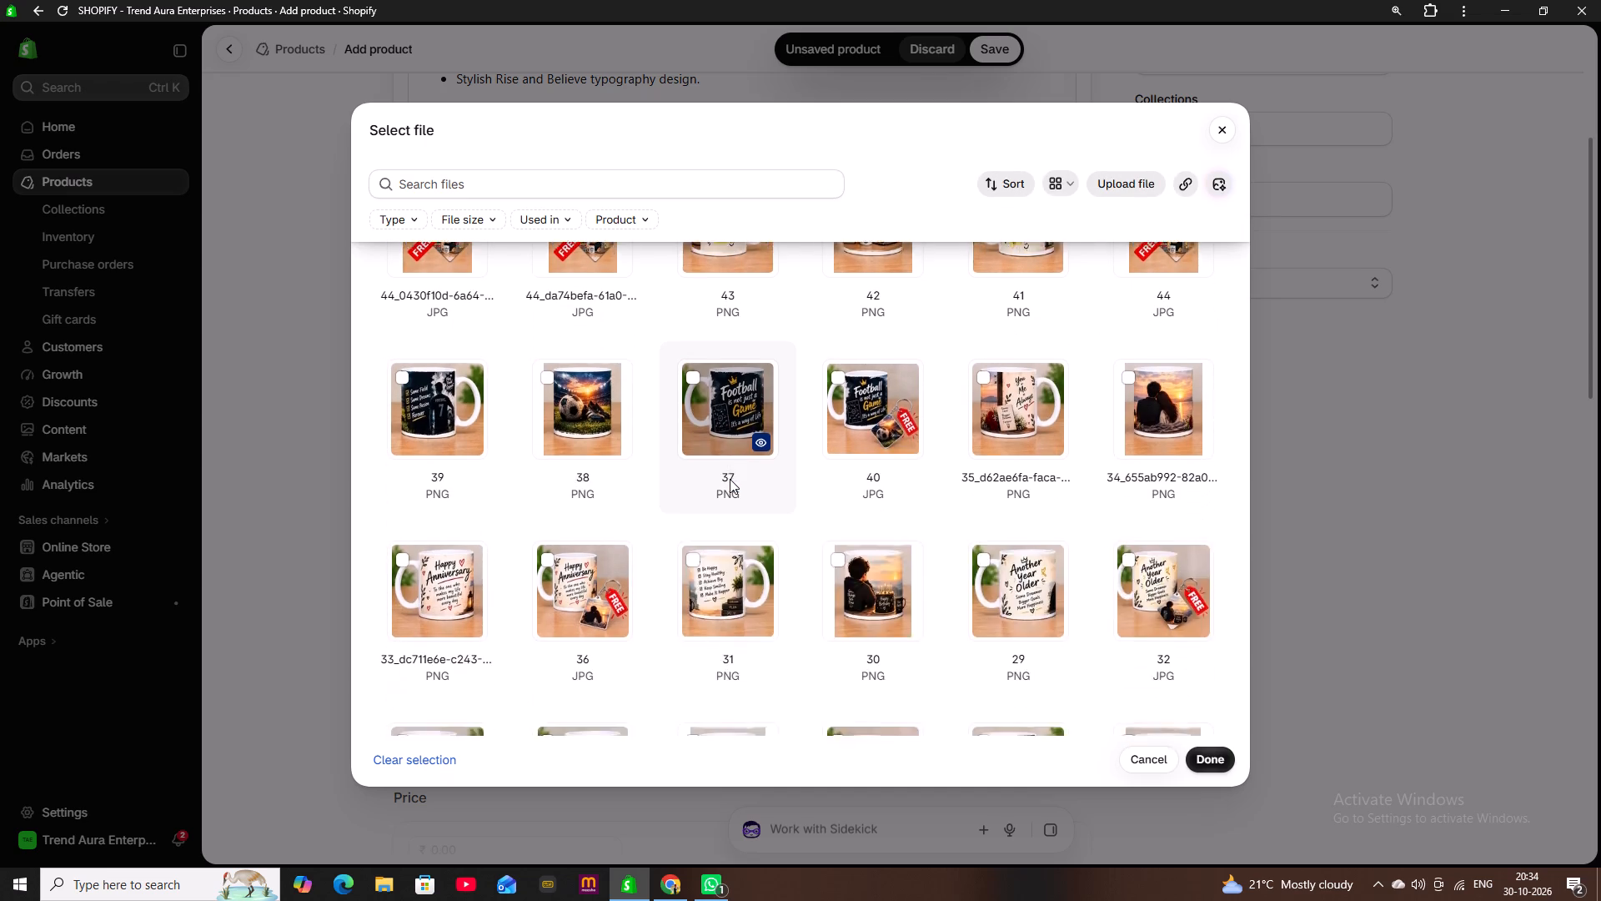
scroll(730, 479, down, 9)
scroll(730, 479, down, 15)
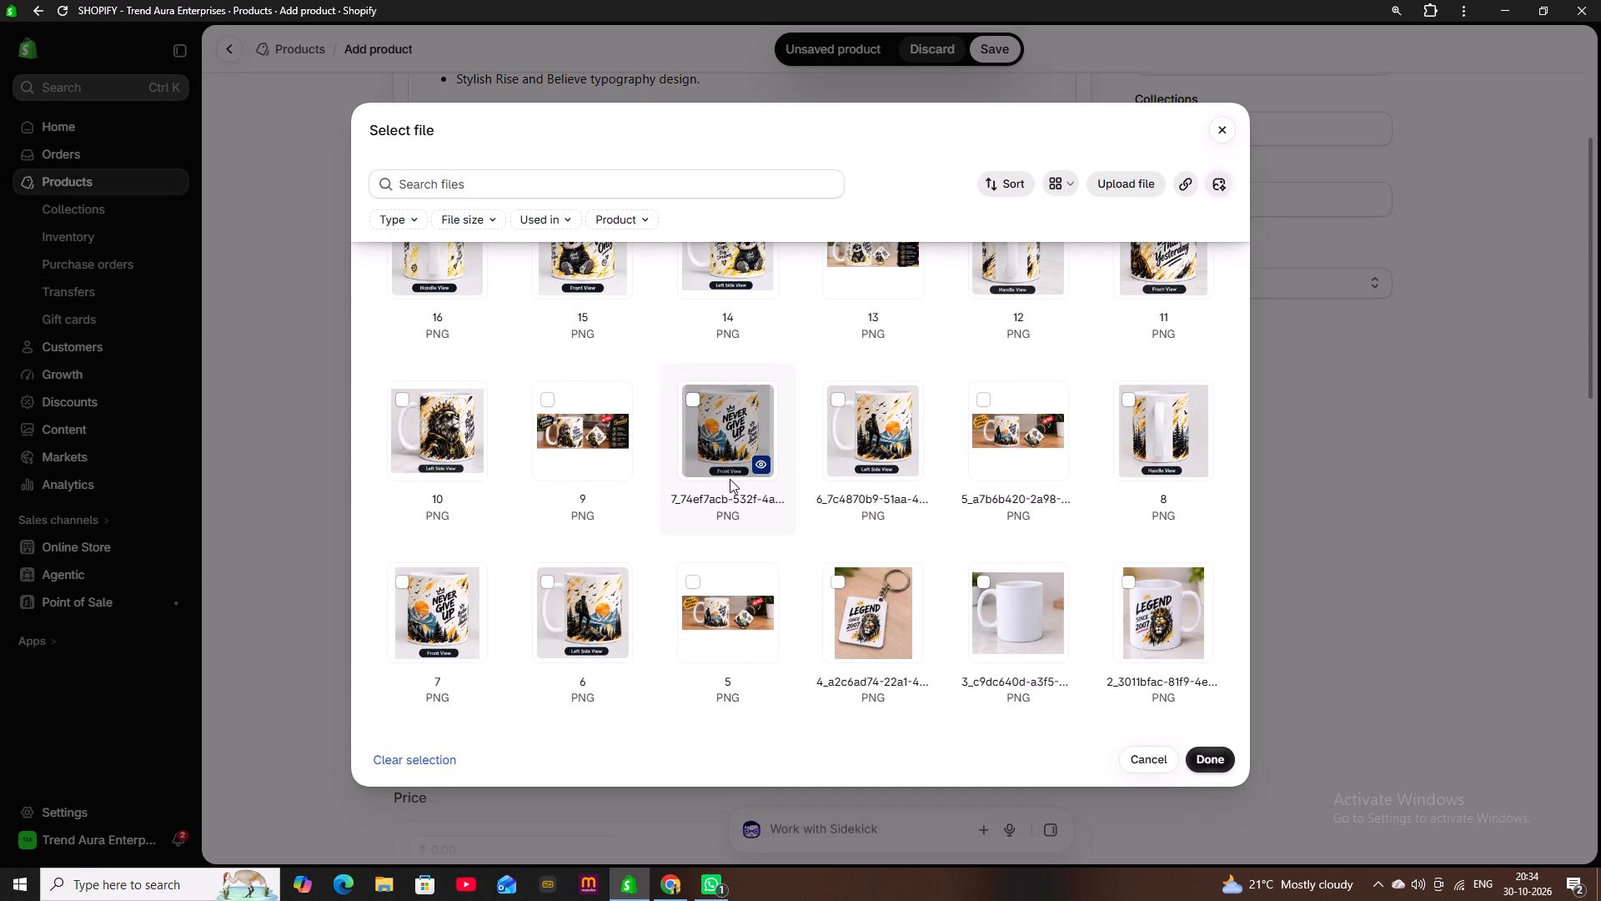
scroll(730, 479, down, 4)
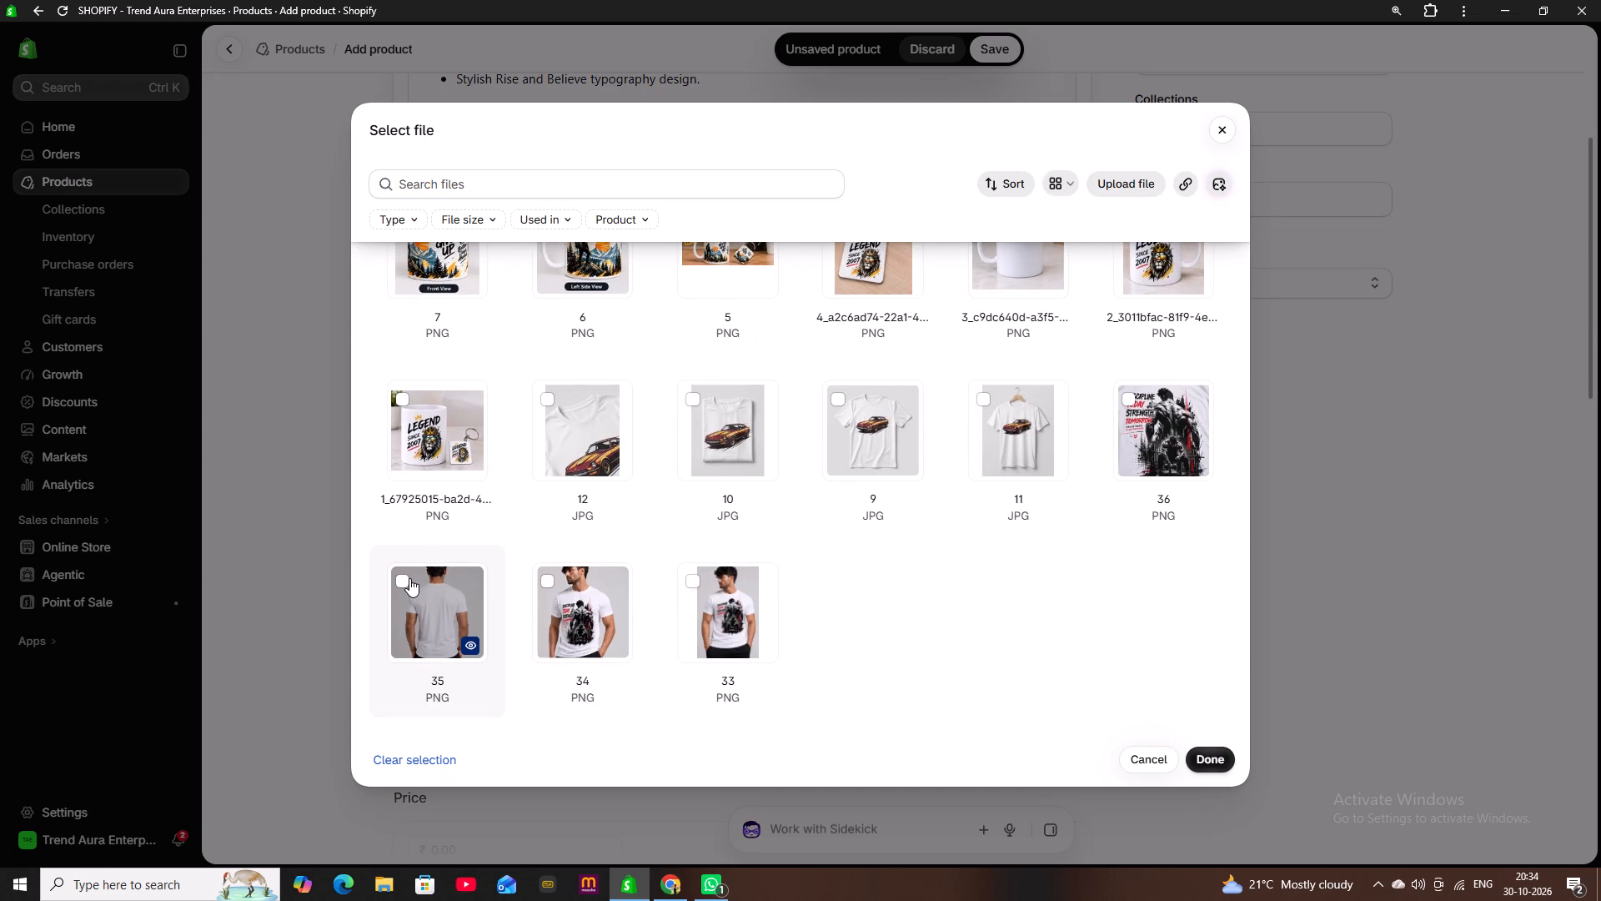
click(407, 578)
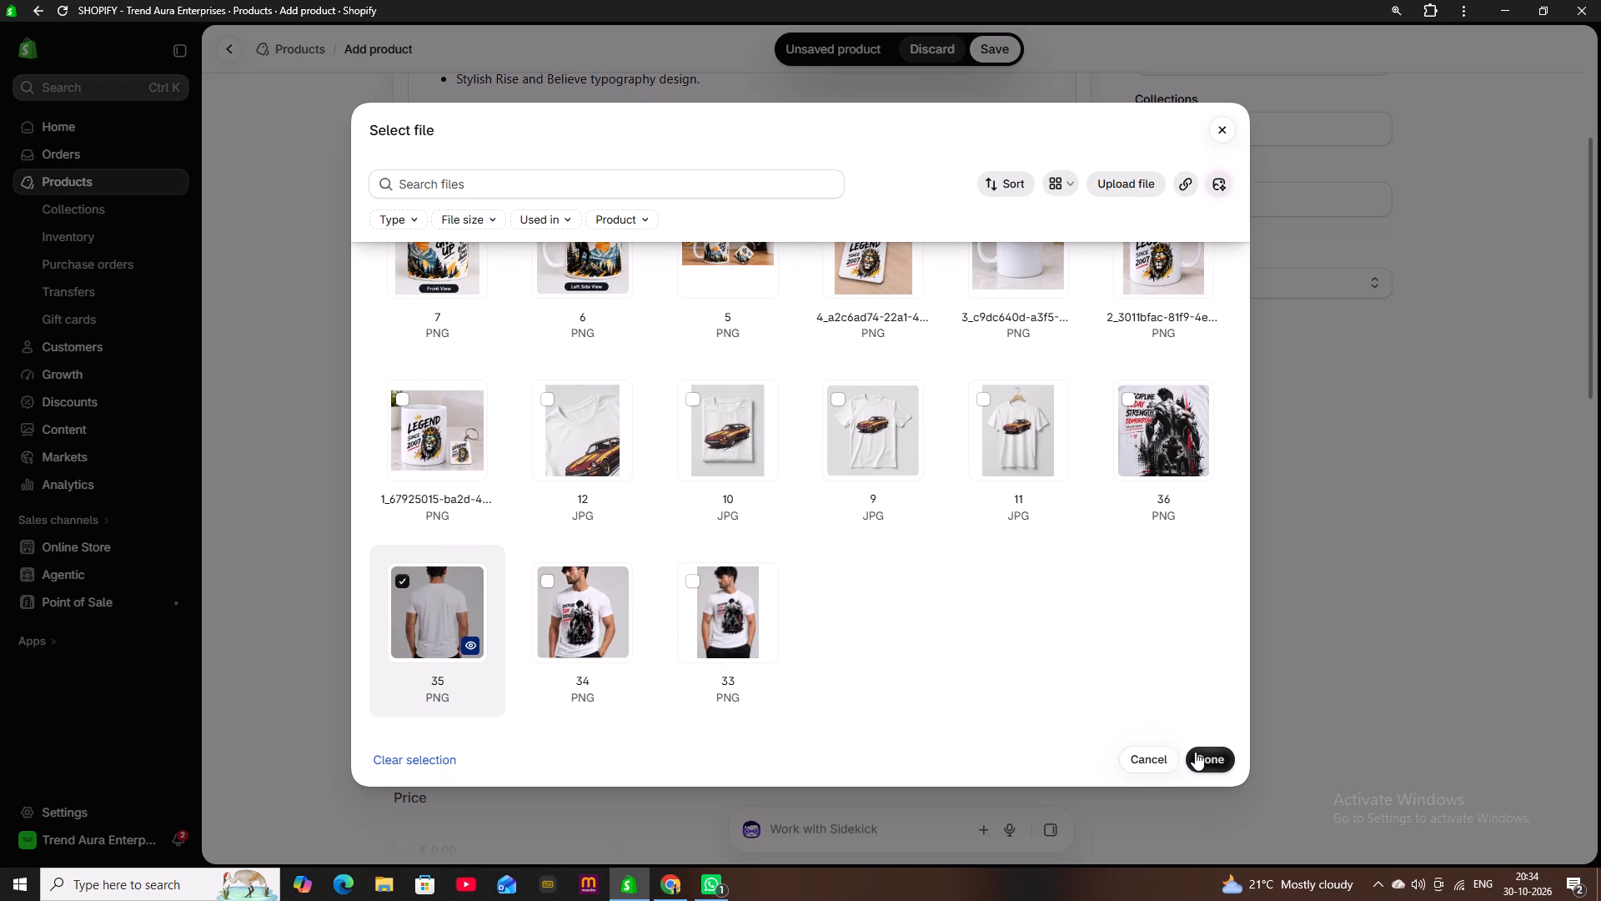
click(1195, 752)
Deselect images 1322 and 35, and select mockup images 1320, 1322 and 1321 in that order for the product's media.
click(787, 491)
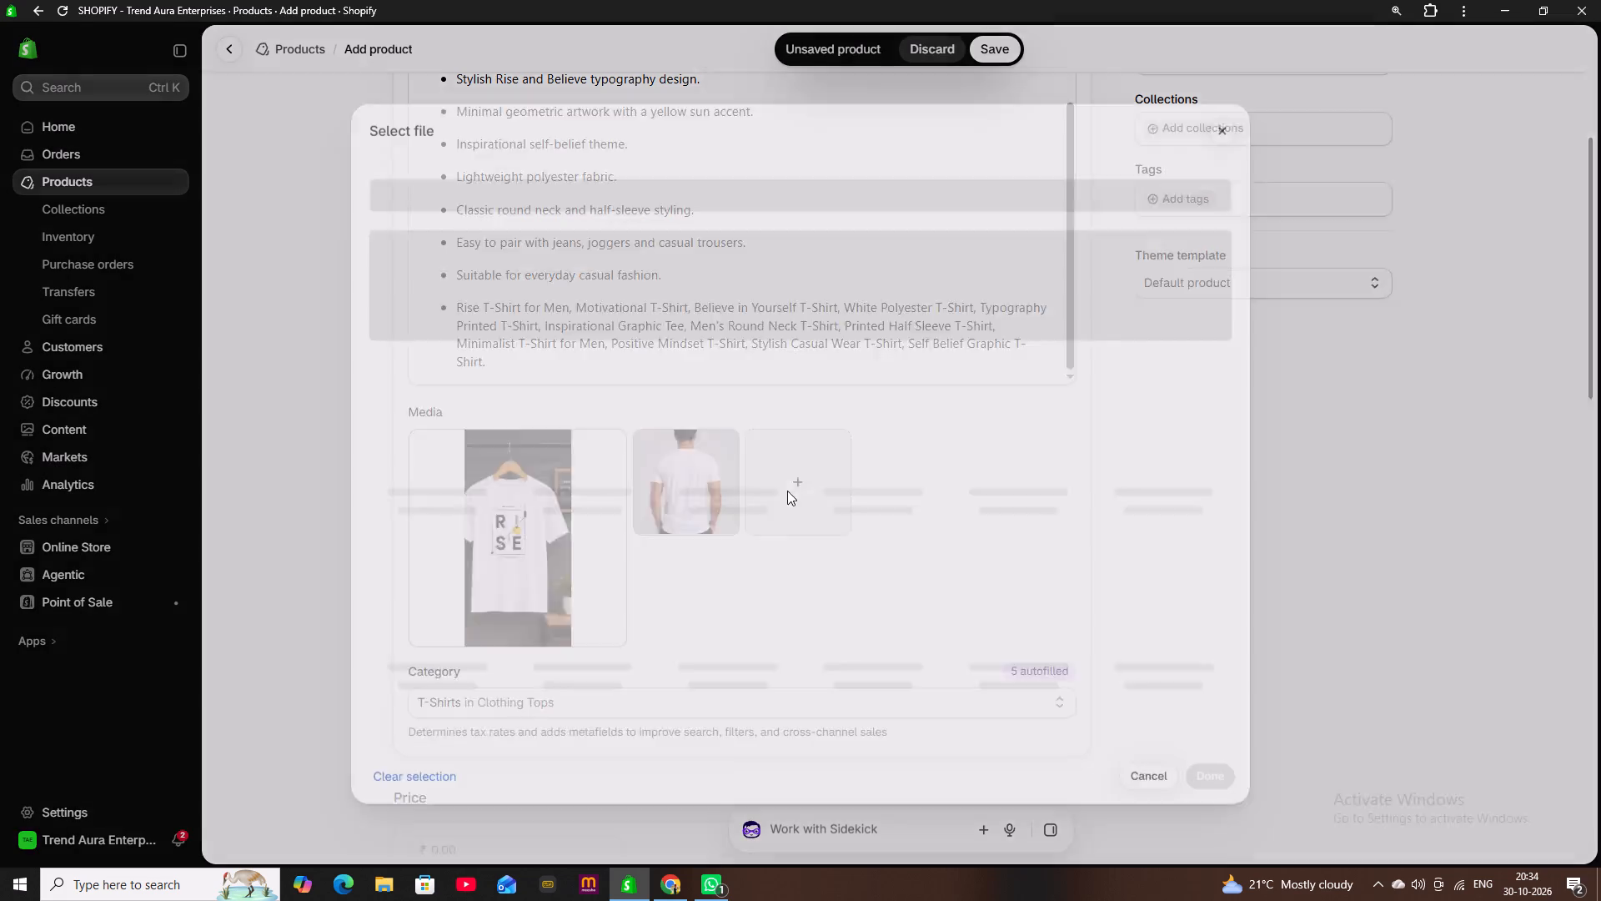
click(548, 431)
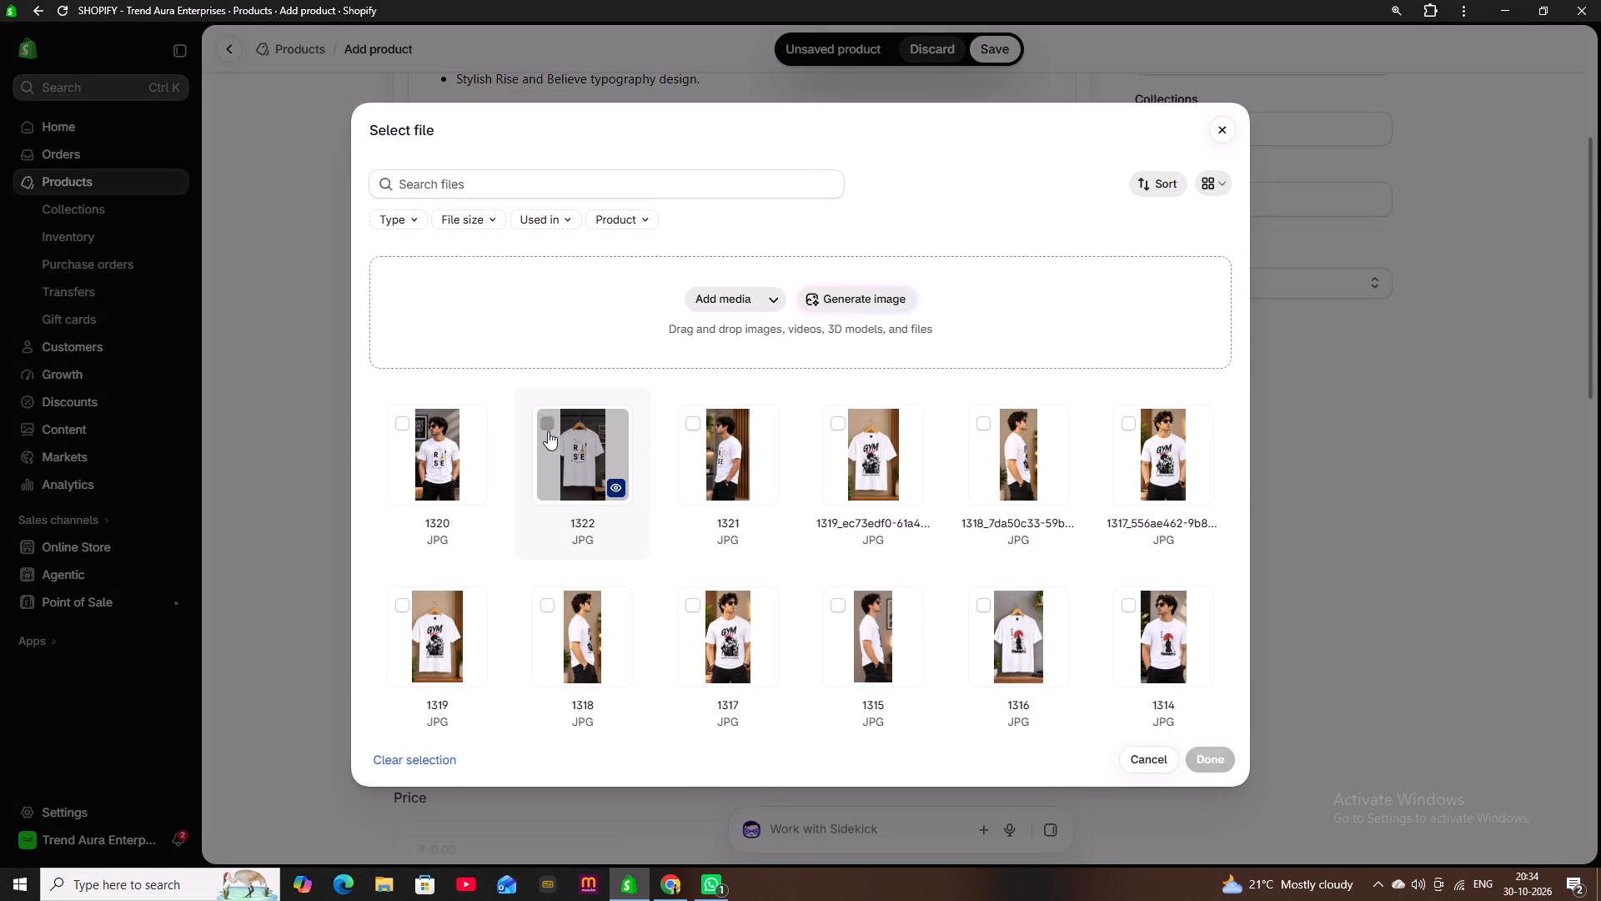
scroll(695, 471, down, 20)
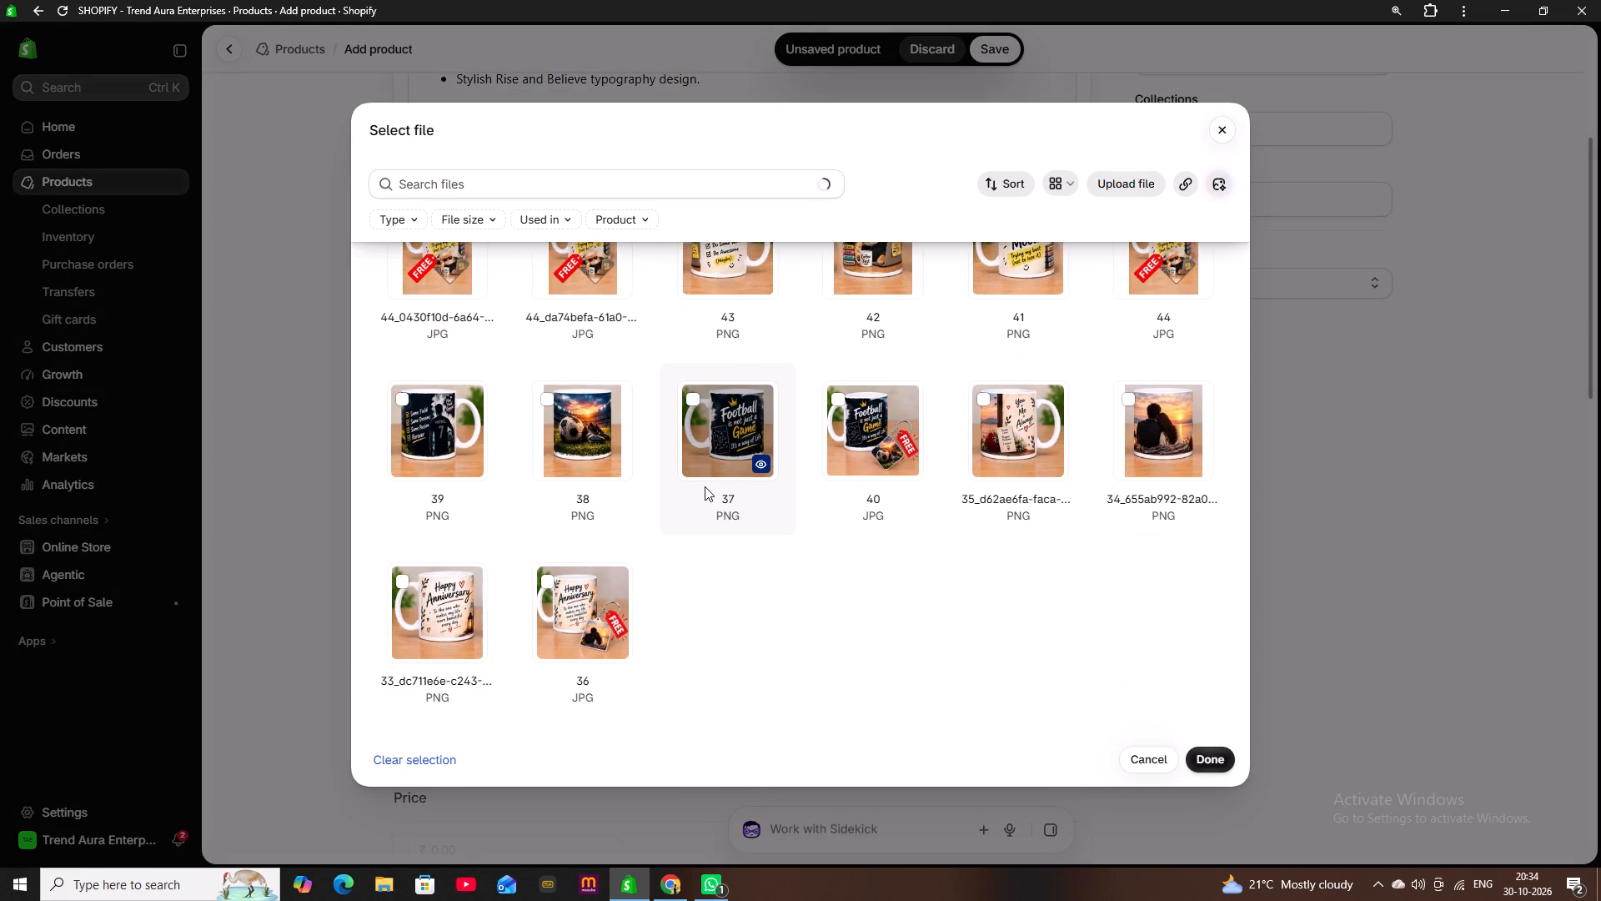
scroll(705, 486, down, 16)
scroll(660, 545, down, 3)
scroll(622, 638, down, 4)
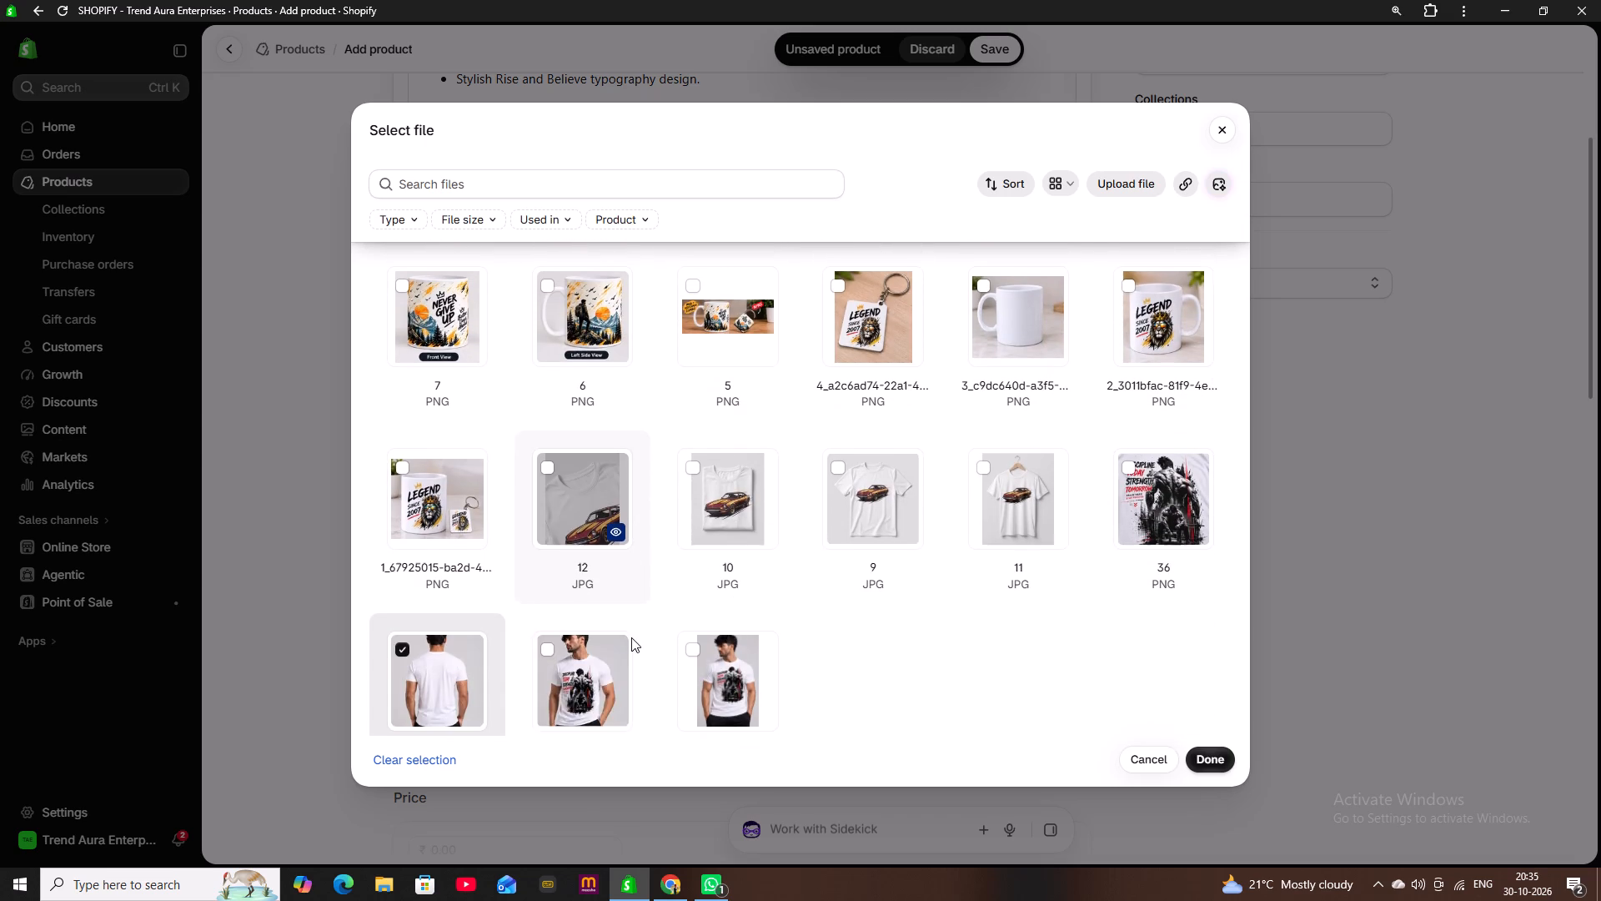
click(408, 647)
scroll(770, 657, up, 7)
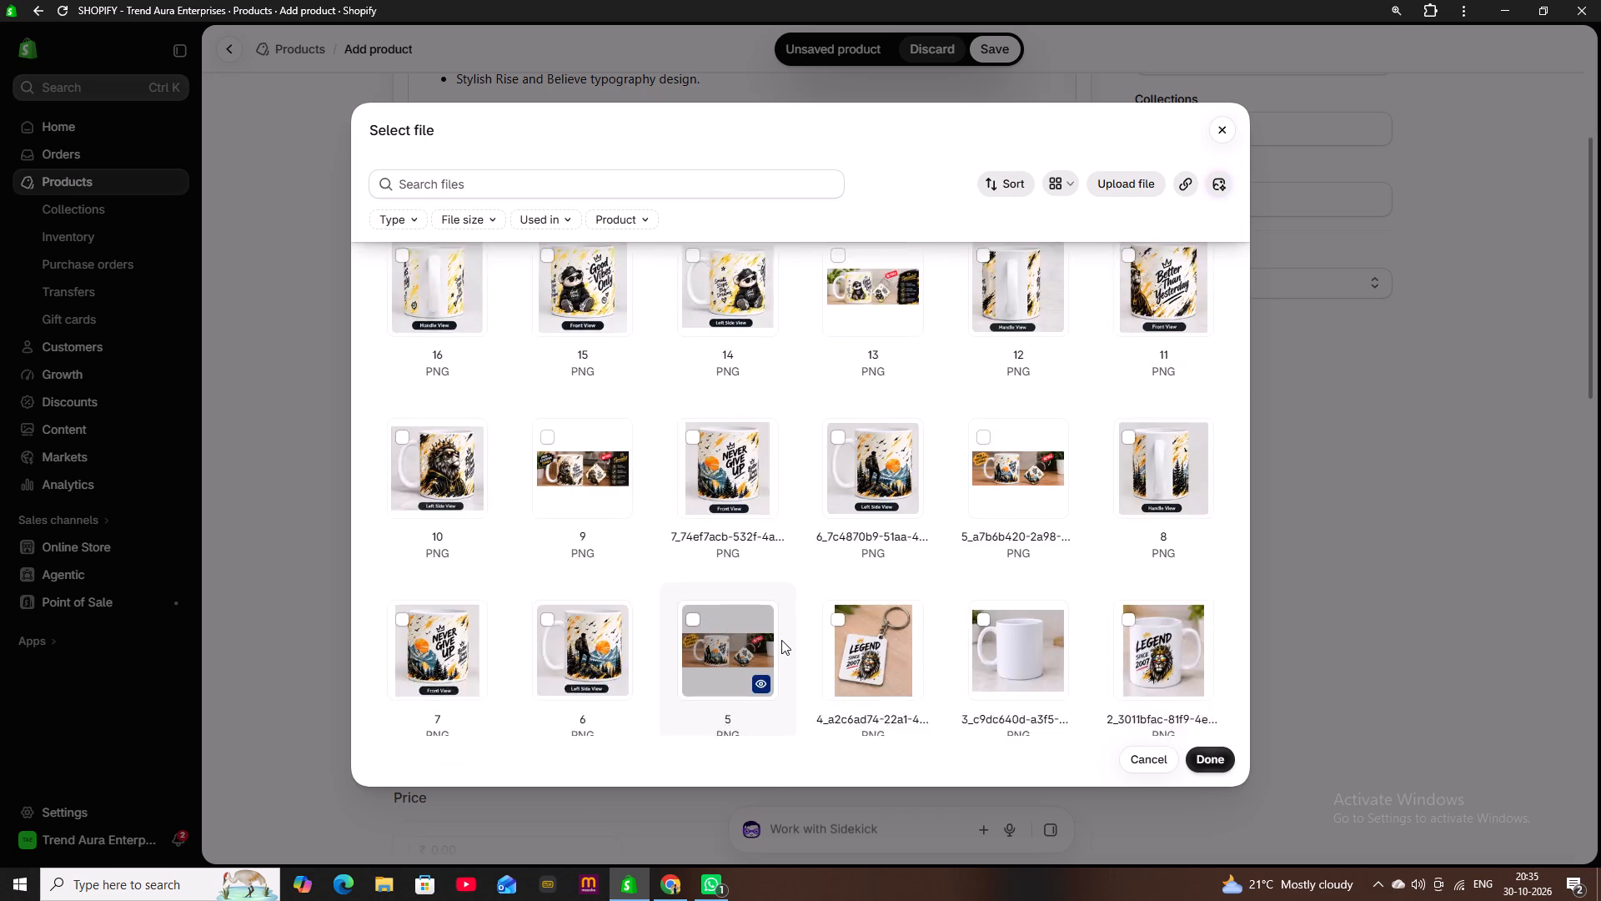
scroll(781, 640, up, 20)
scroll(781, 640, up, 14)
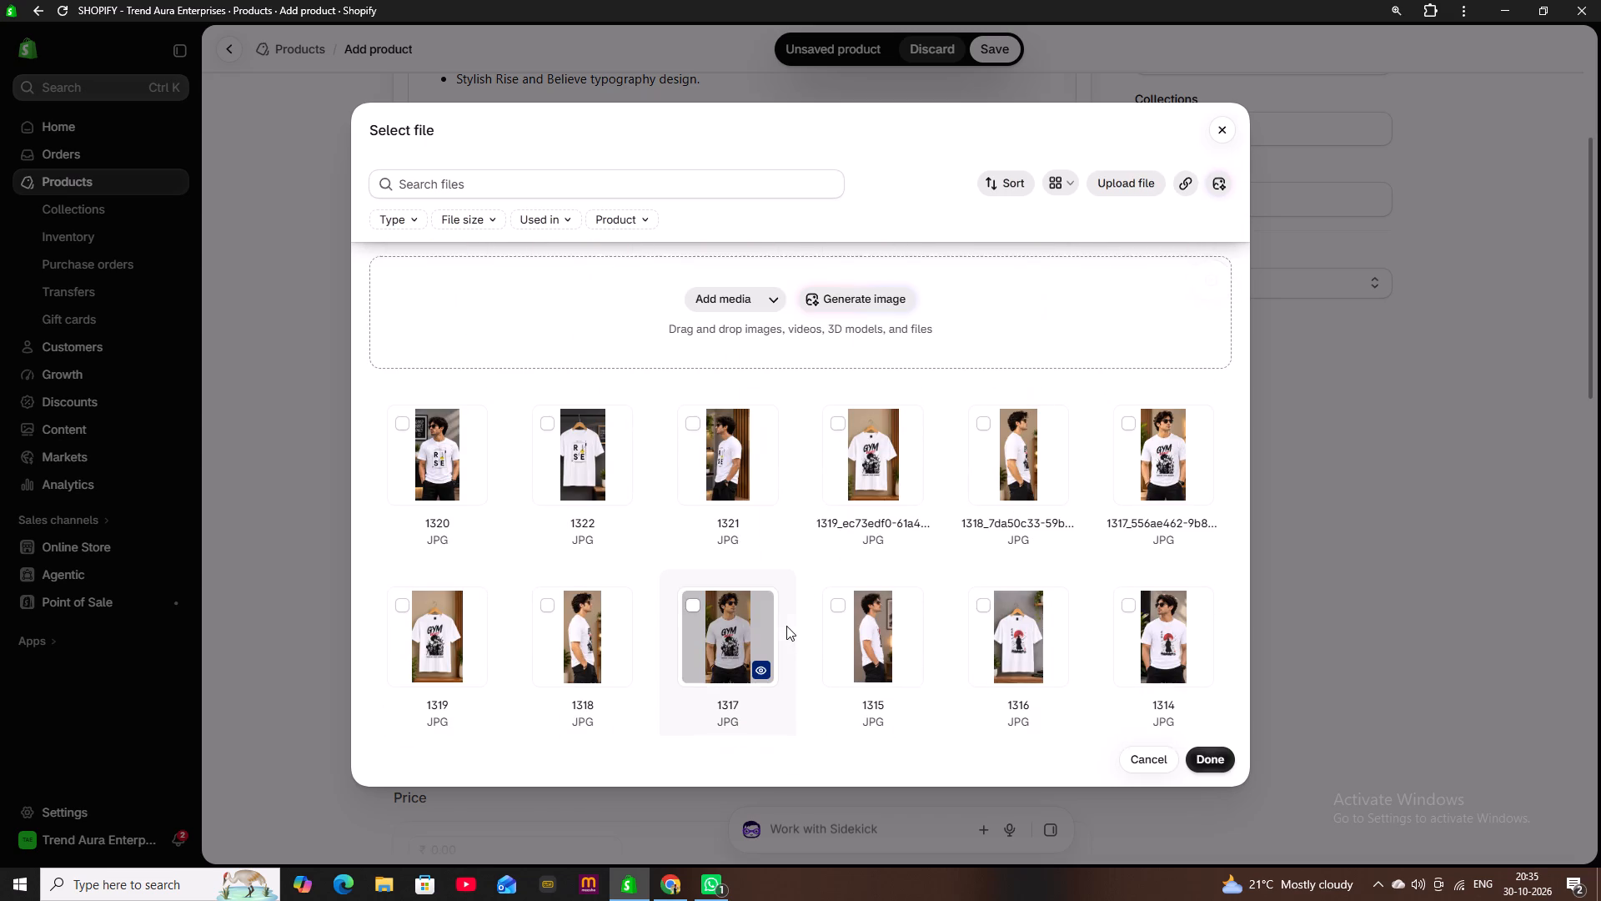
scroll(786, 626, up, 2)
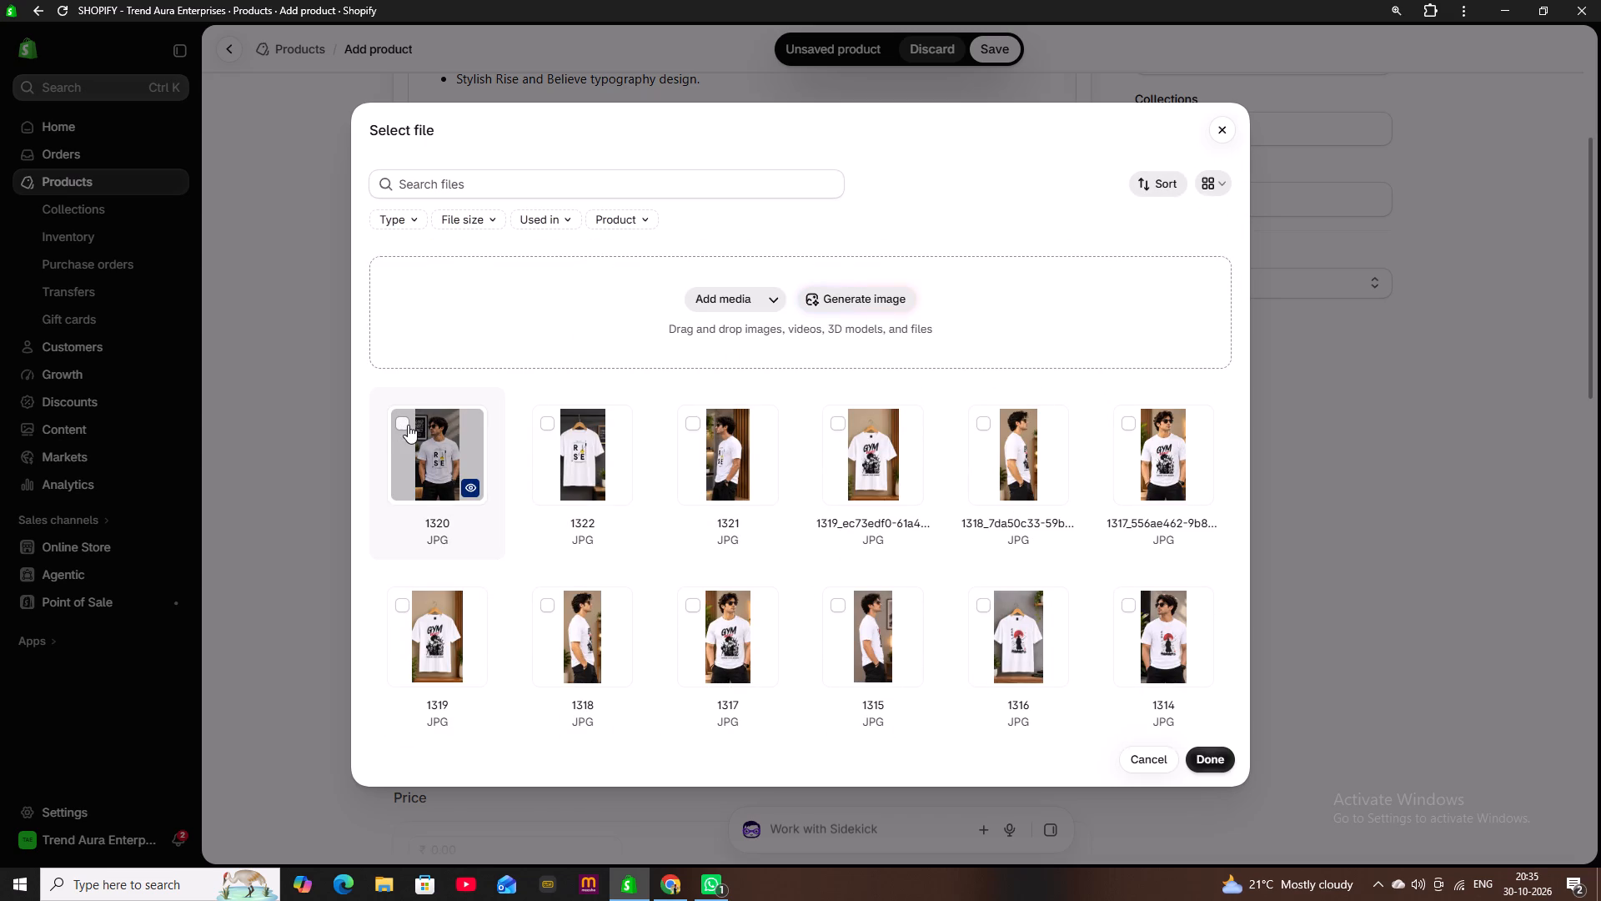
click(408, 425)
click(556, 424)
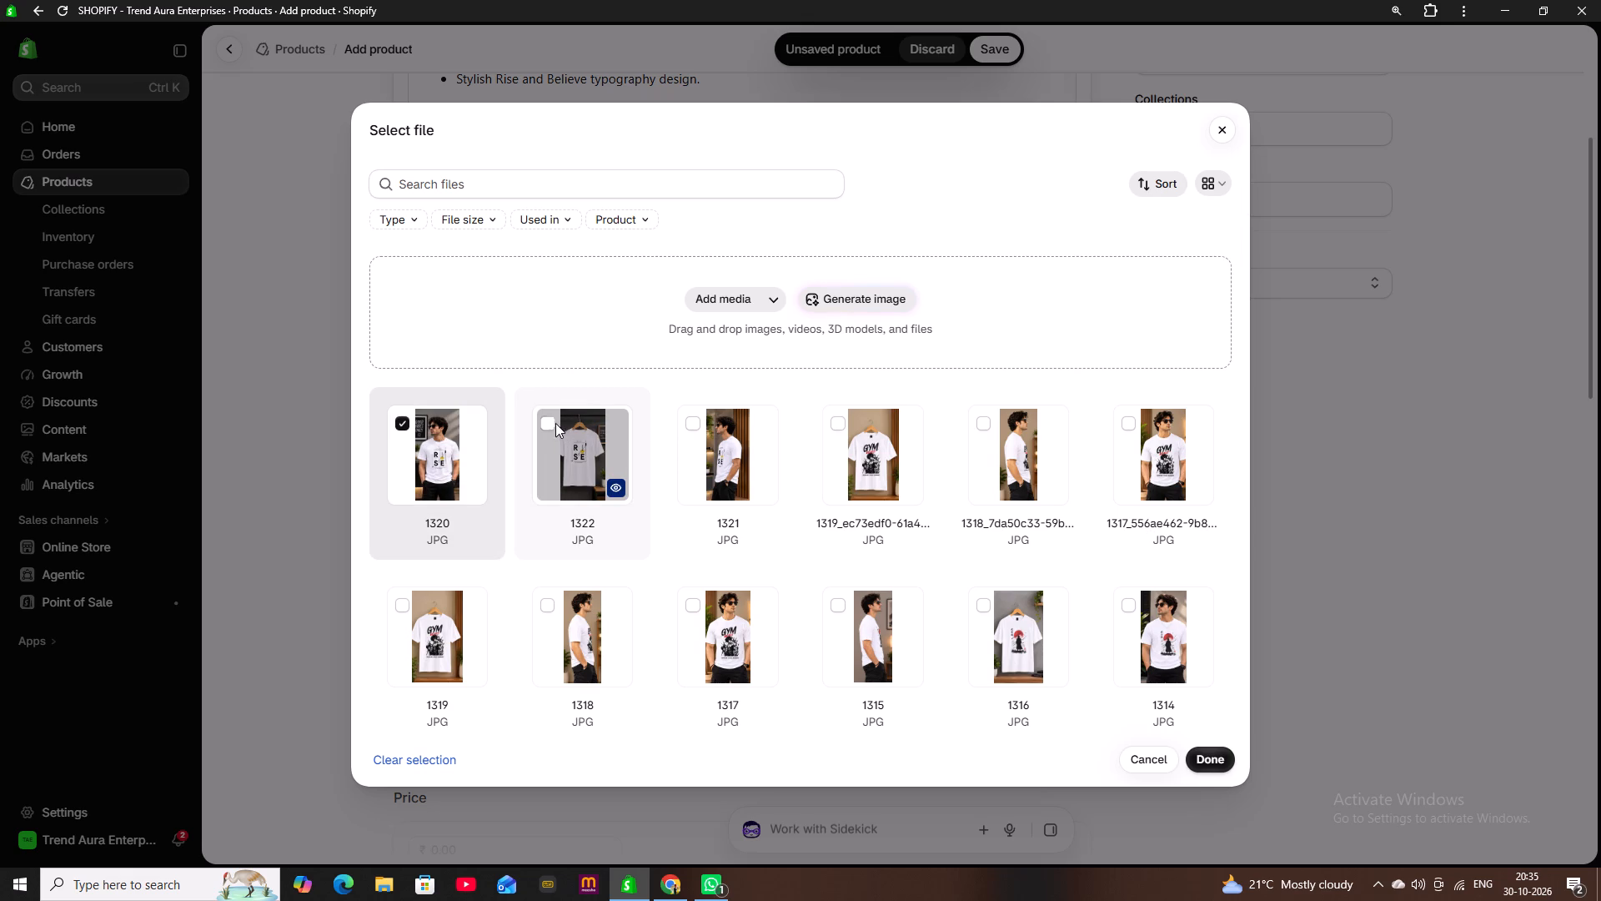
click(693, 422)
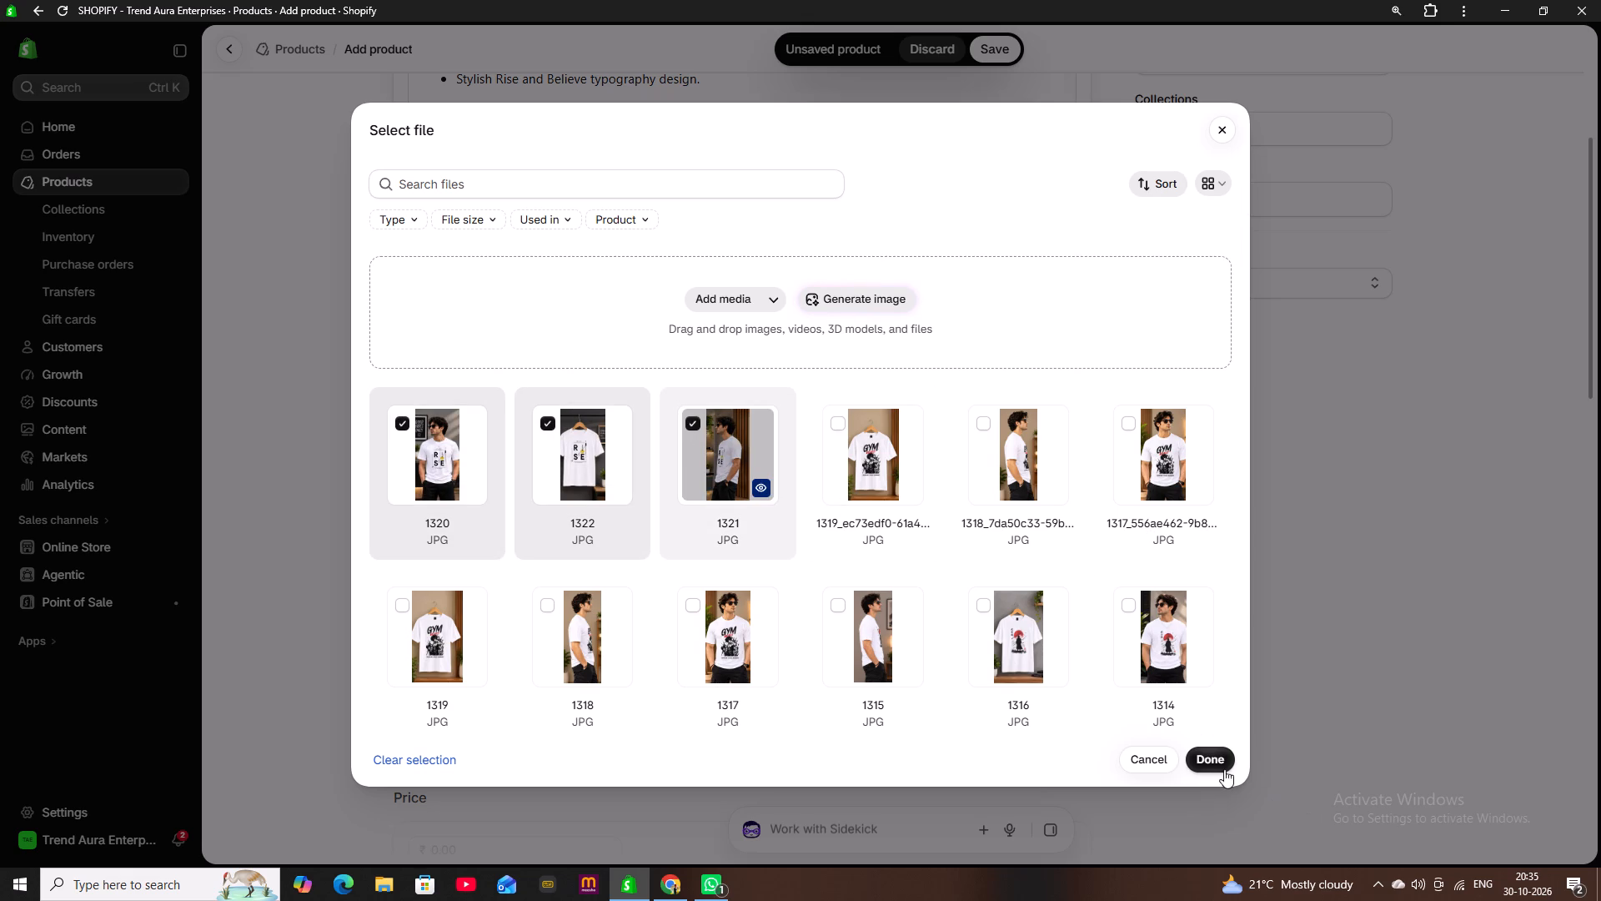
click(1218, 765)
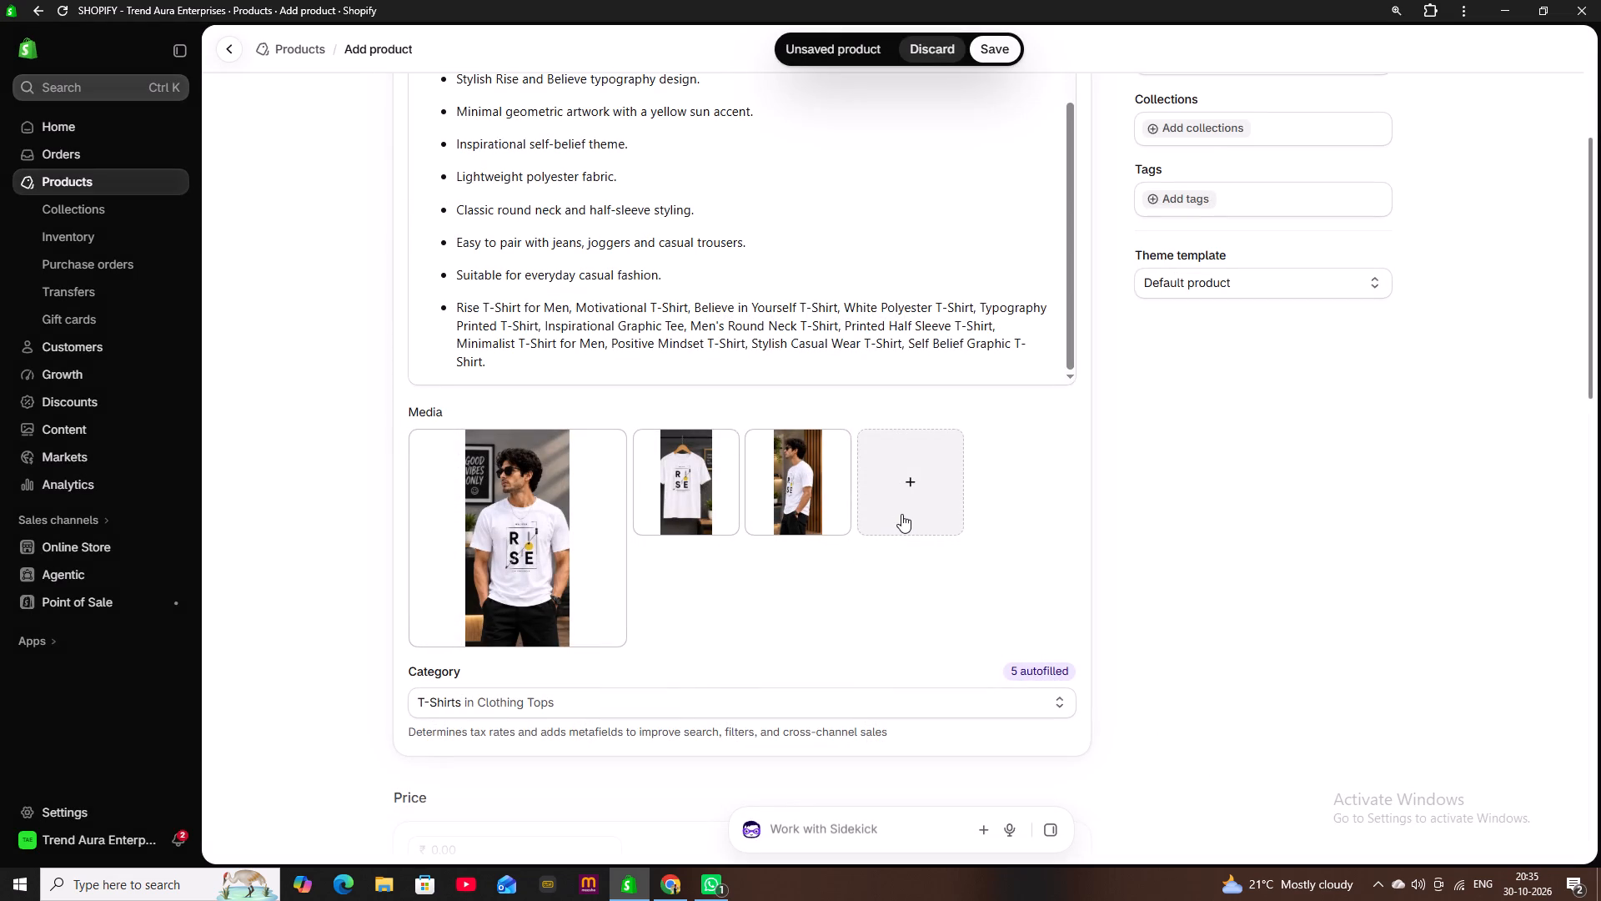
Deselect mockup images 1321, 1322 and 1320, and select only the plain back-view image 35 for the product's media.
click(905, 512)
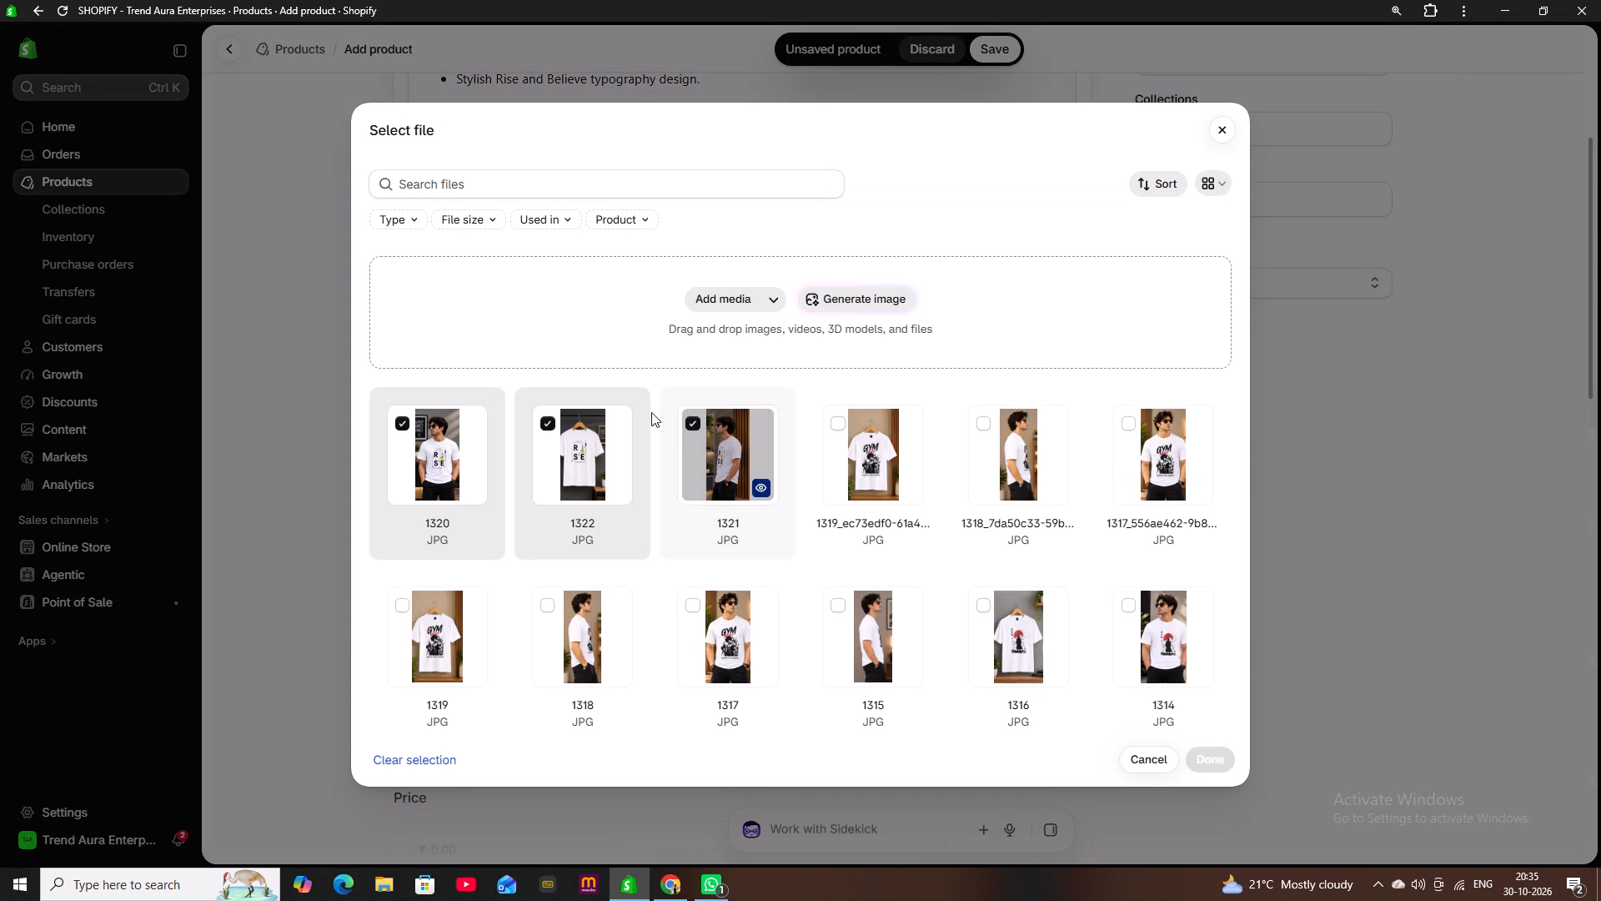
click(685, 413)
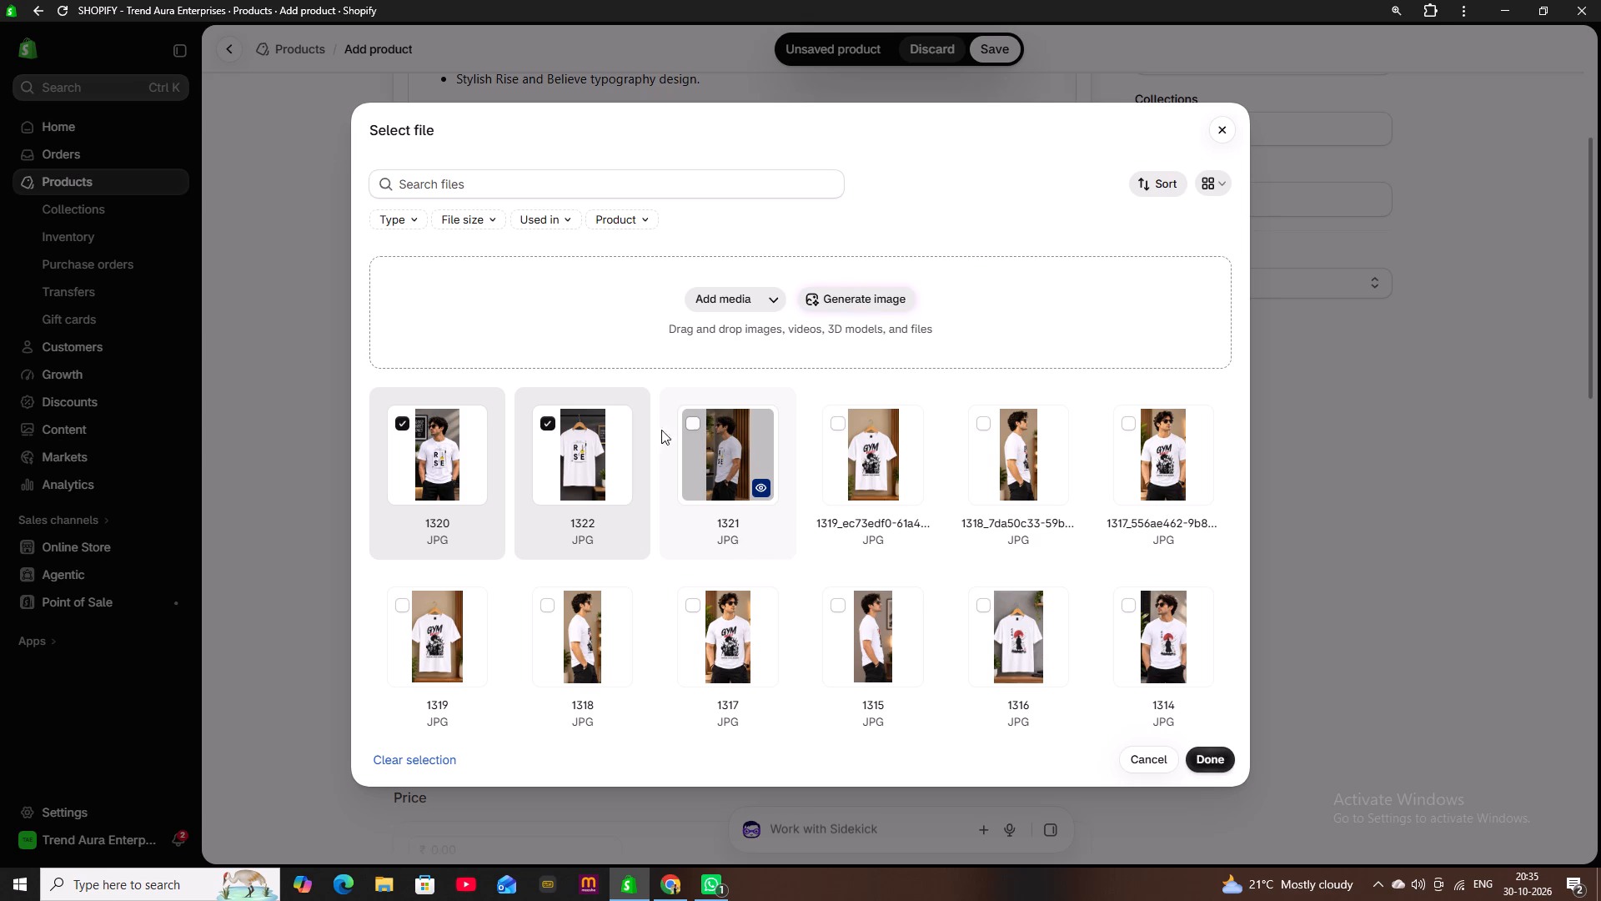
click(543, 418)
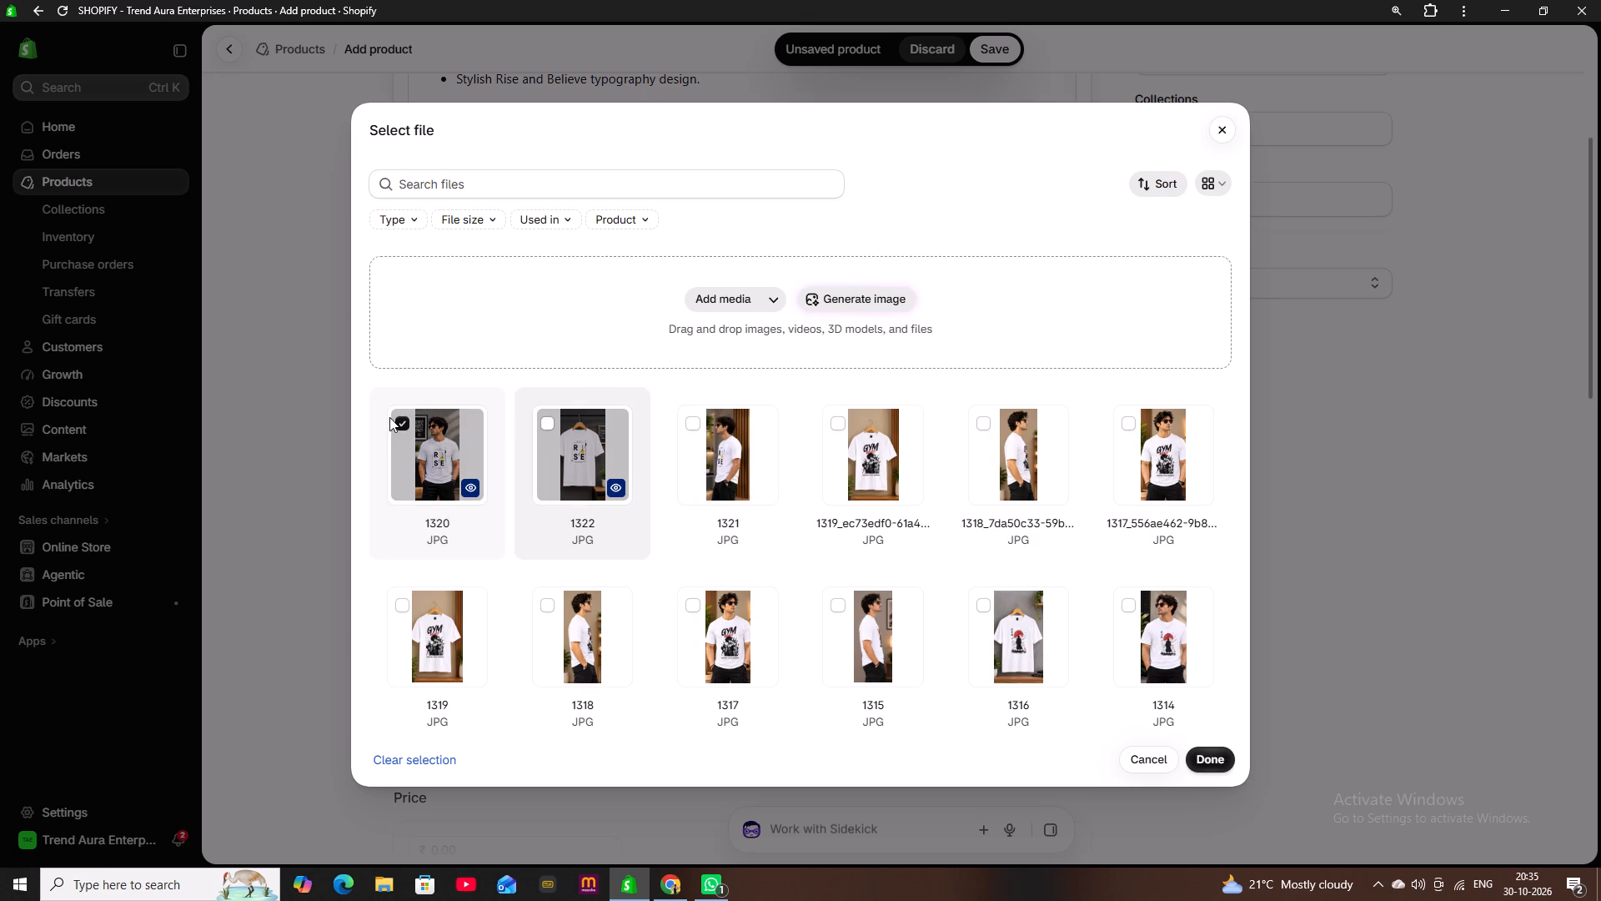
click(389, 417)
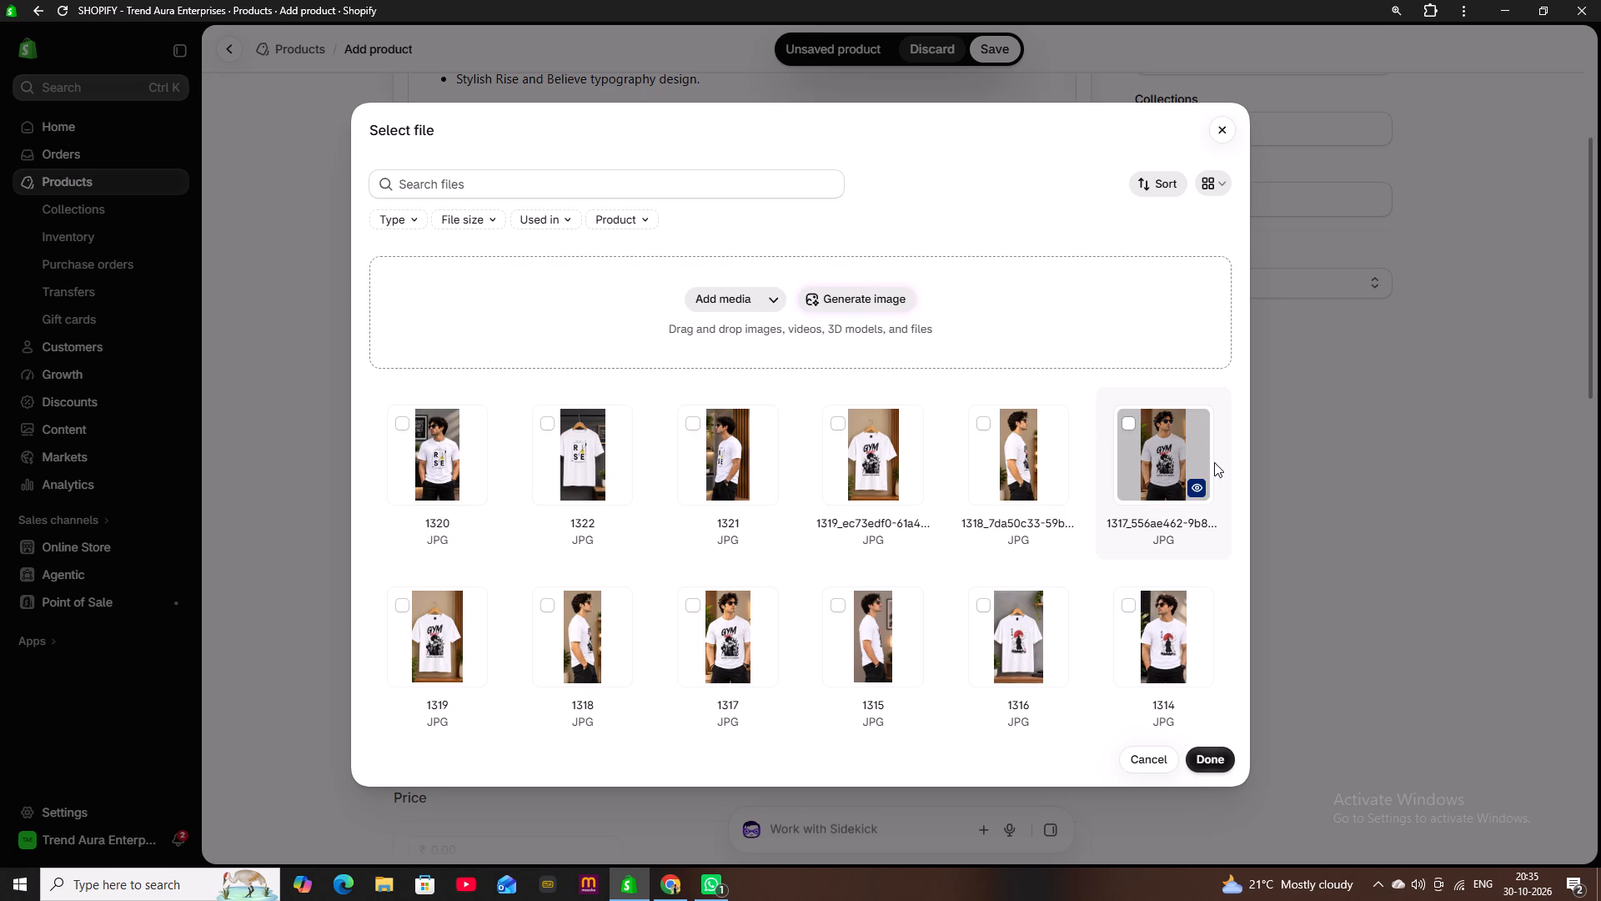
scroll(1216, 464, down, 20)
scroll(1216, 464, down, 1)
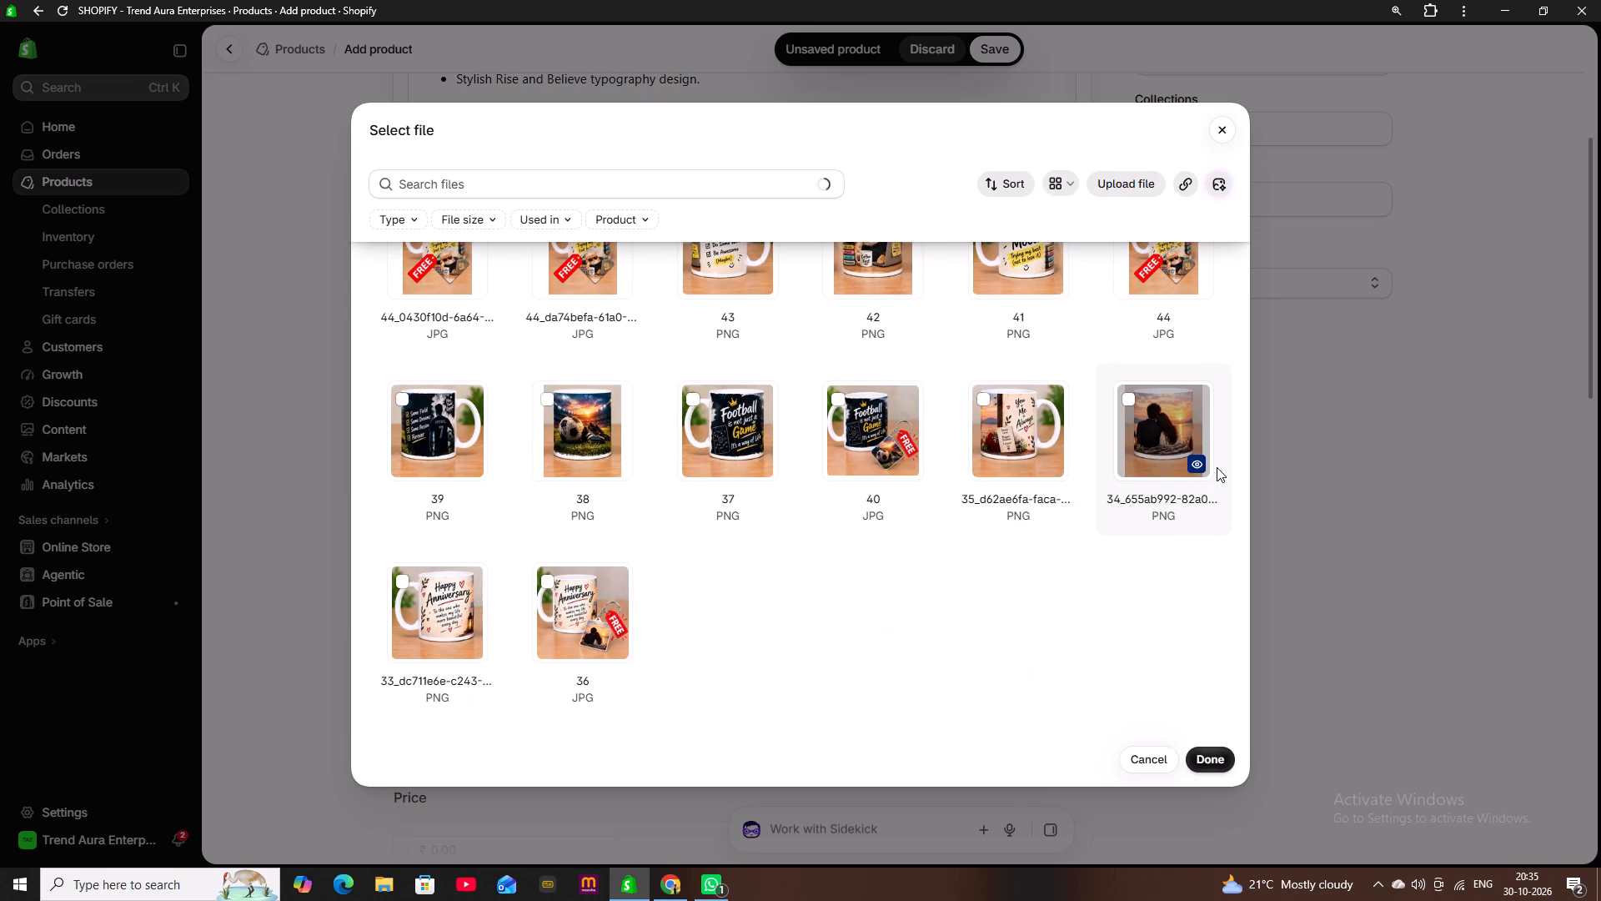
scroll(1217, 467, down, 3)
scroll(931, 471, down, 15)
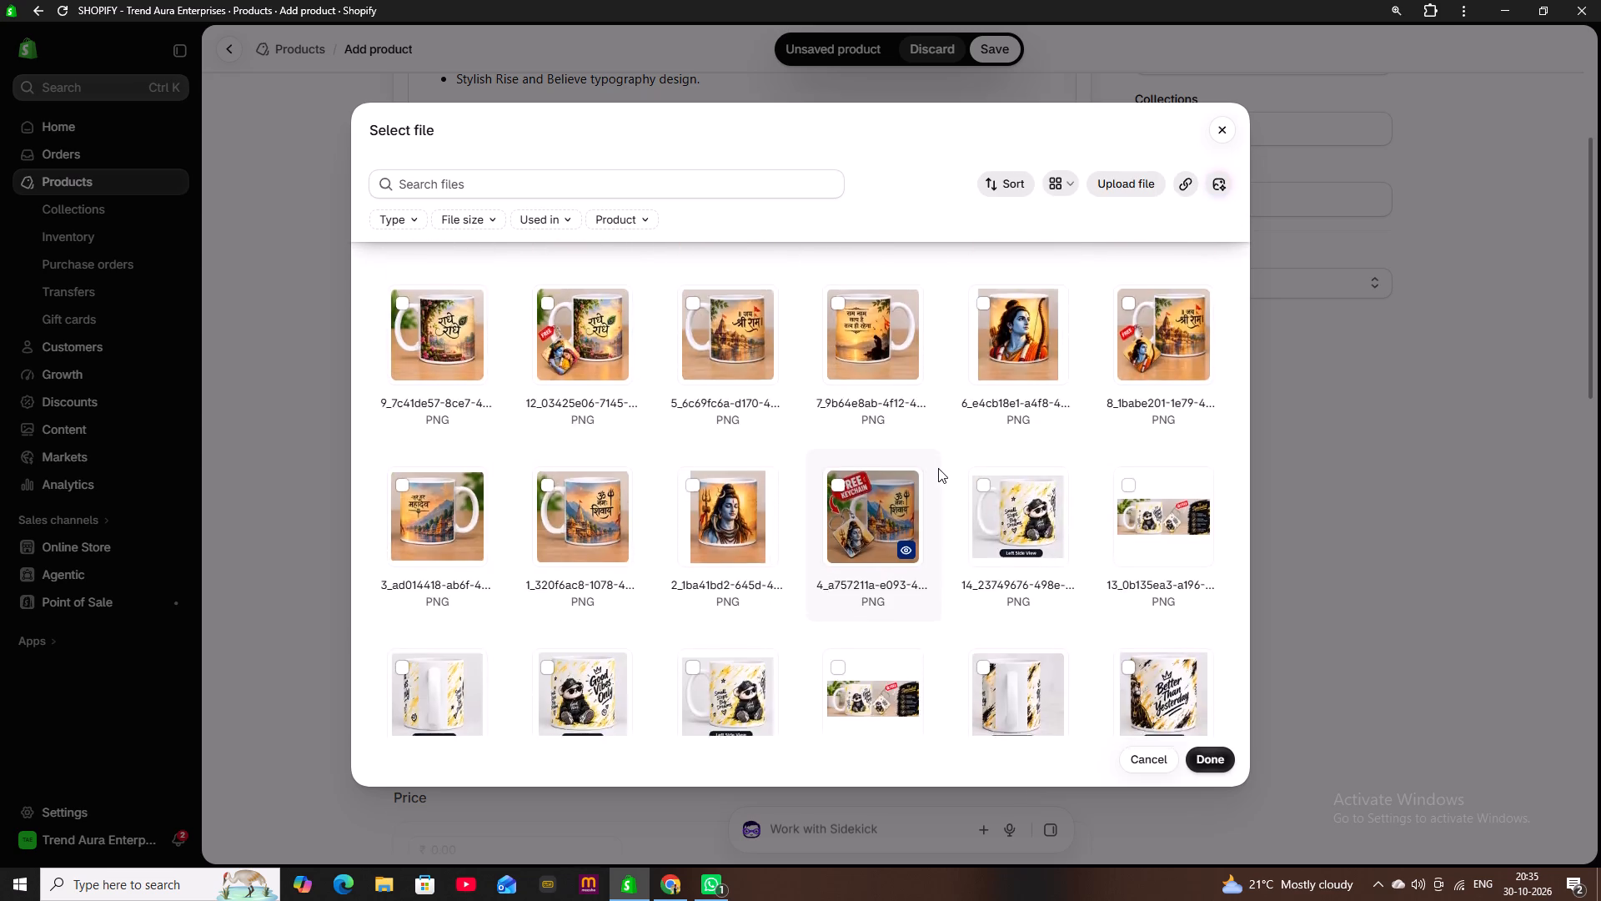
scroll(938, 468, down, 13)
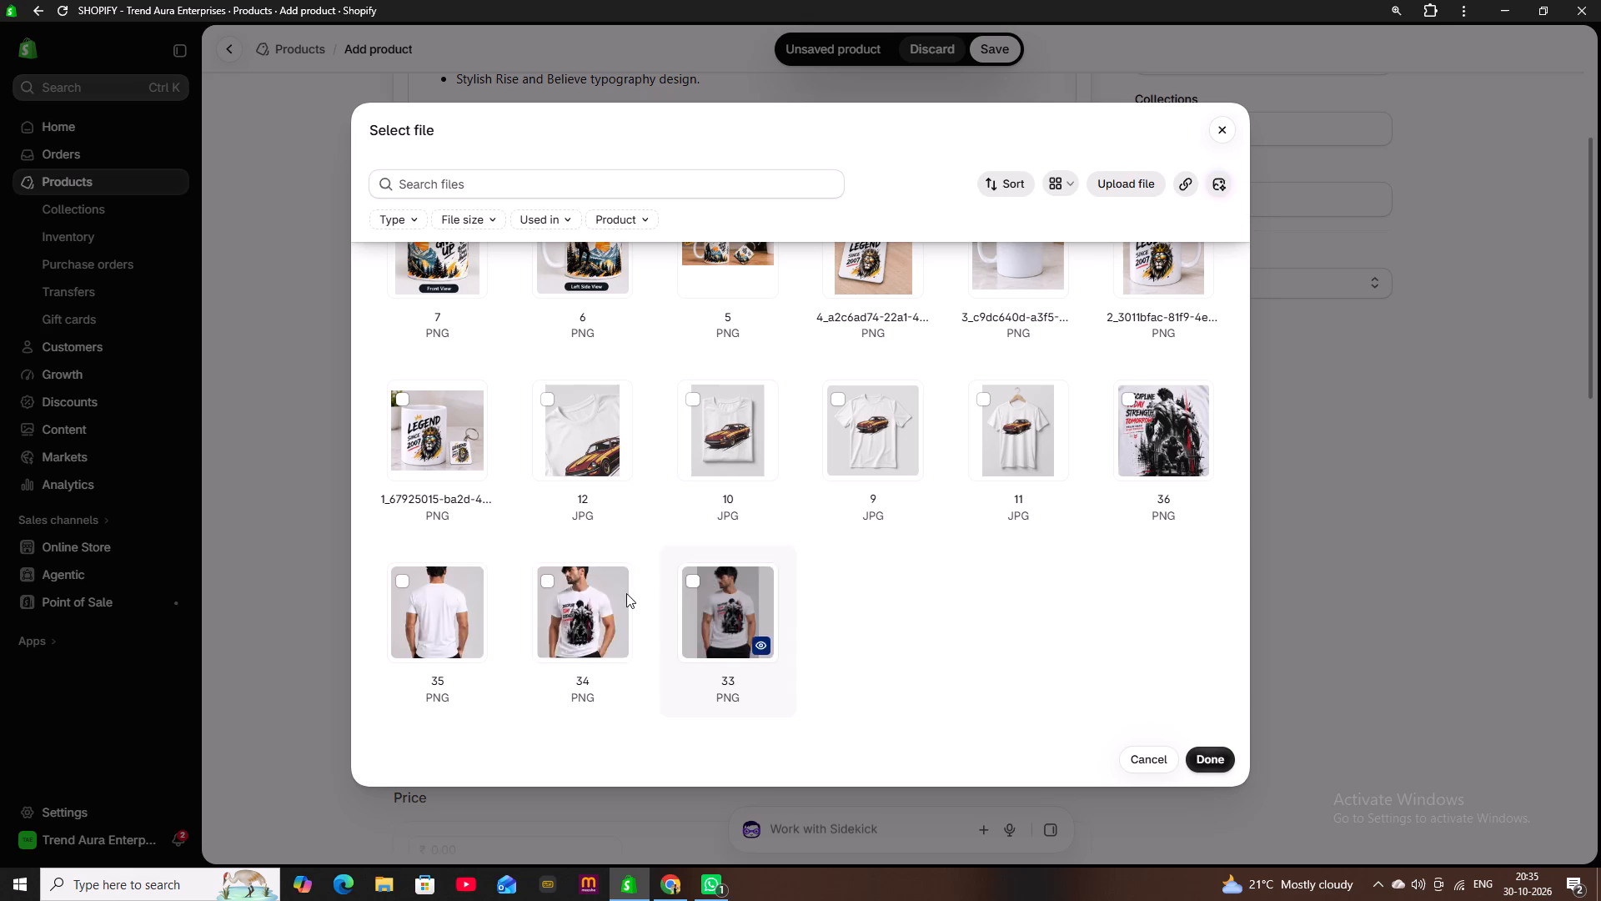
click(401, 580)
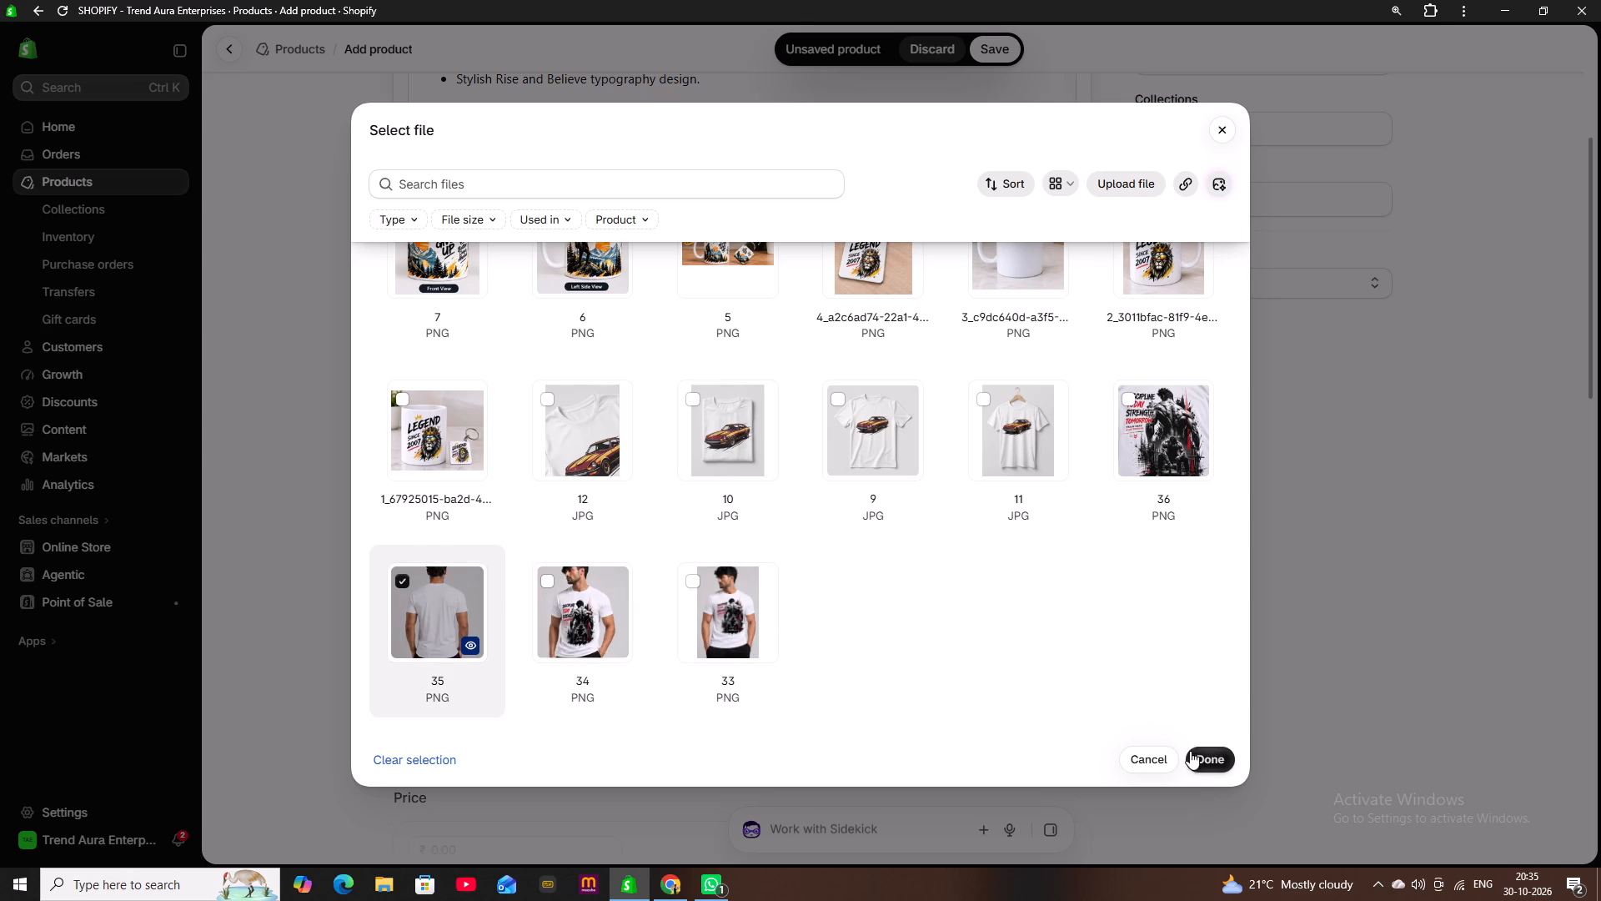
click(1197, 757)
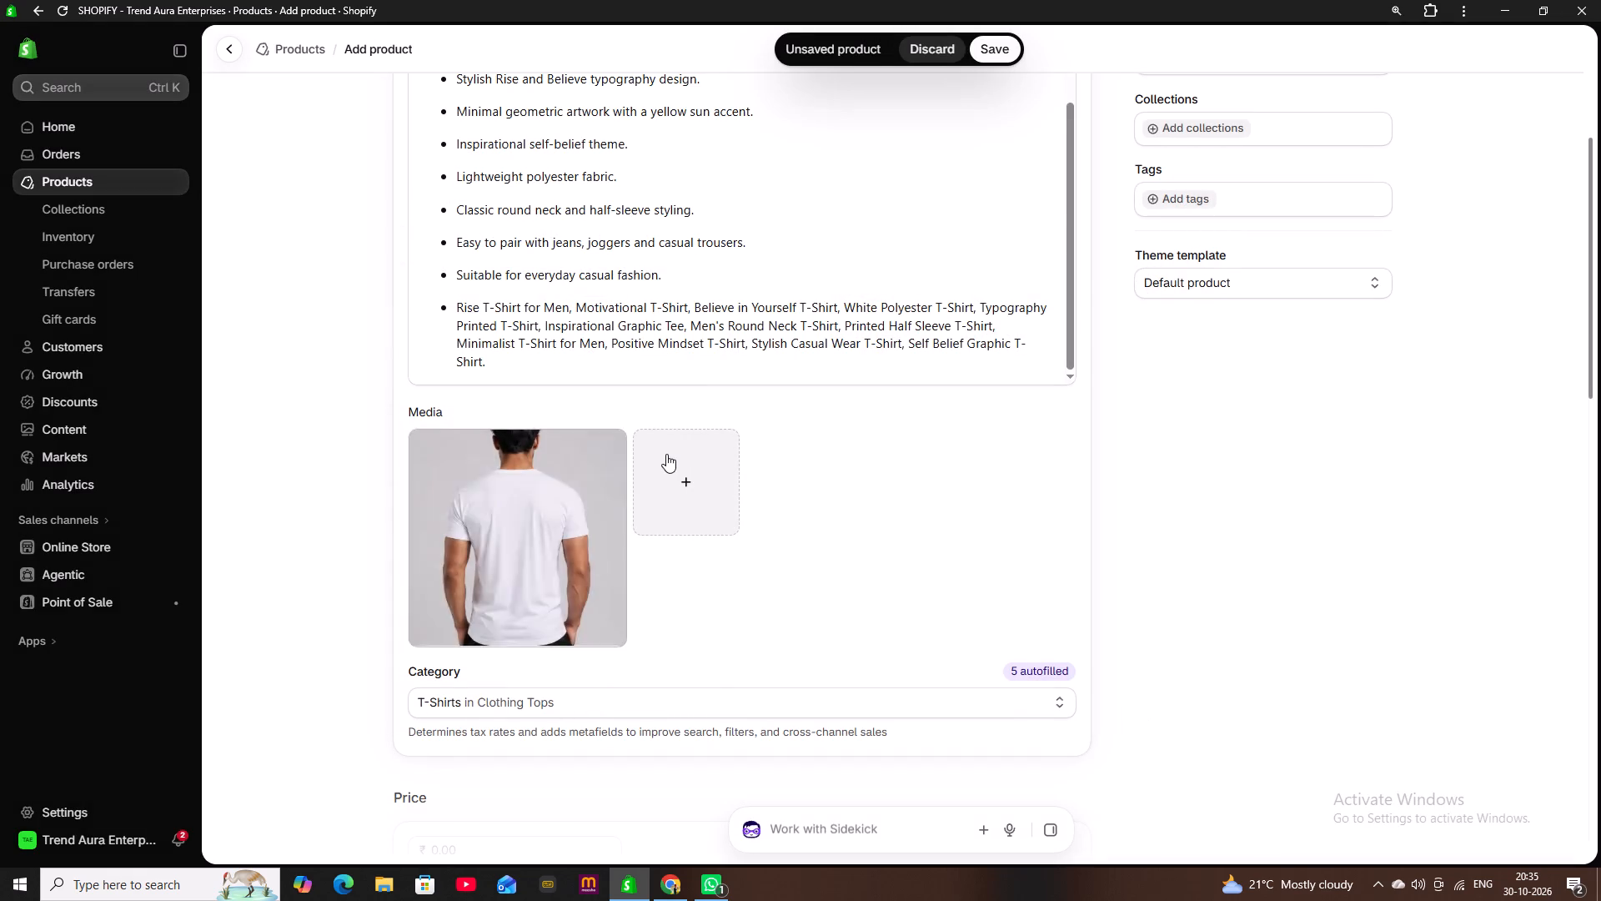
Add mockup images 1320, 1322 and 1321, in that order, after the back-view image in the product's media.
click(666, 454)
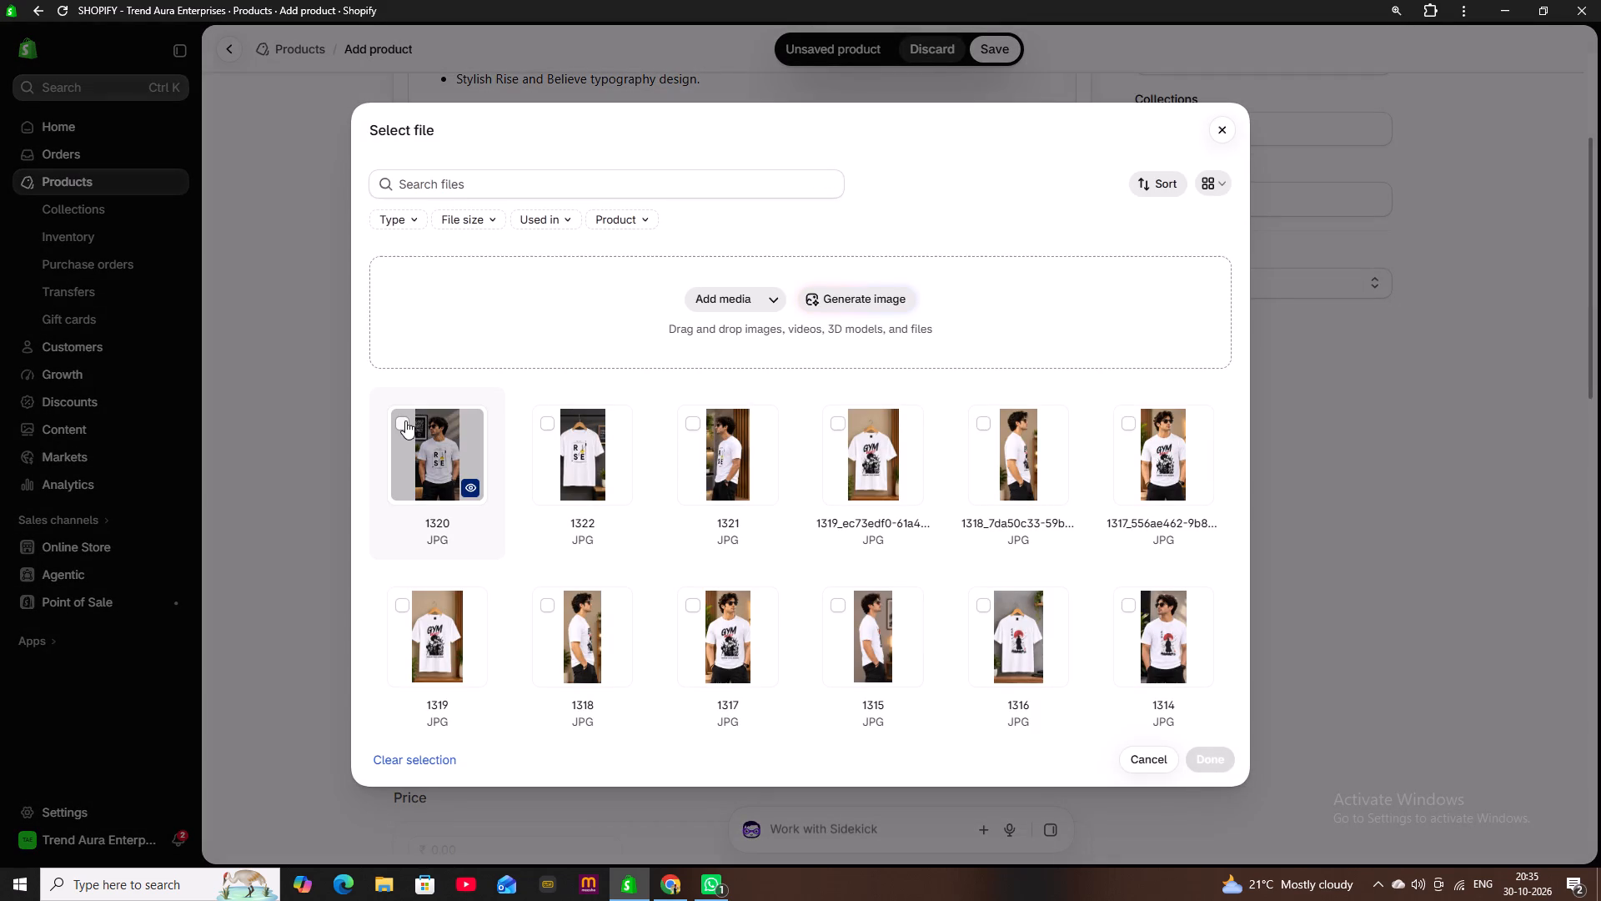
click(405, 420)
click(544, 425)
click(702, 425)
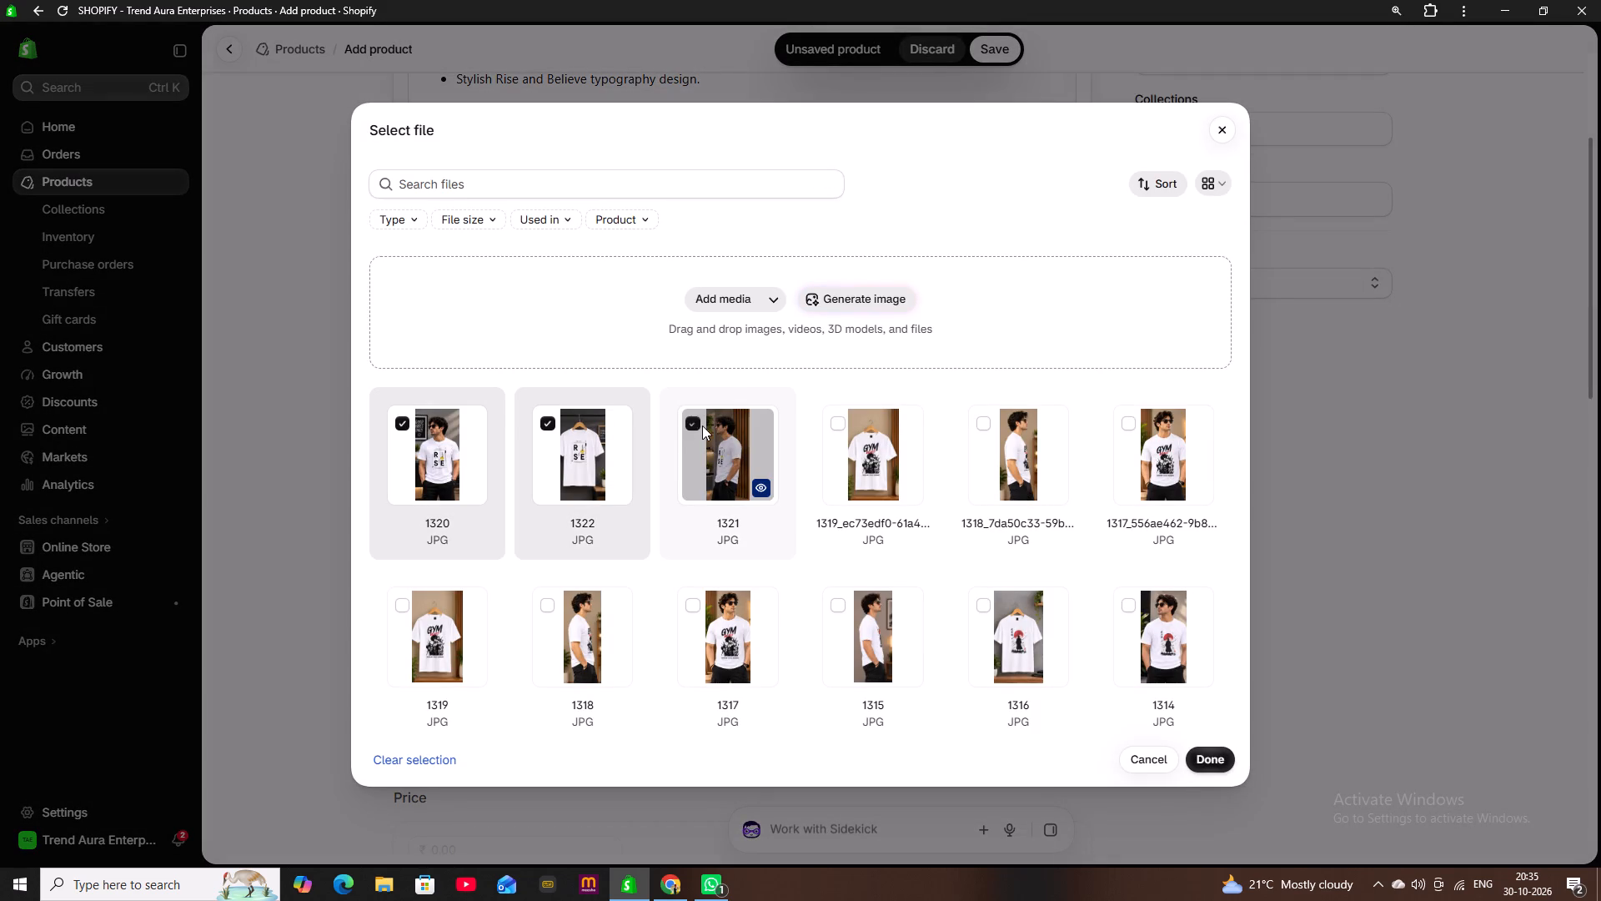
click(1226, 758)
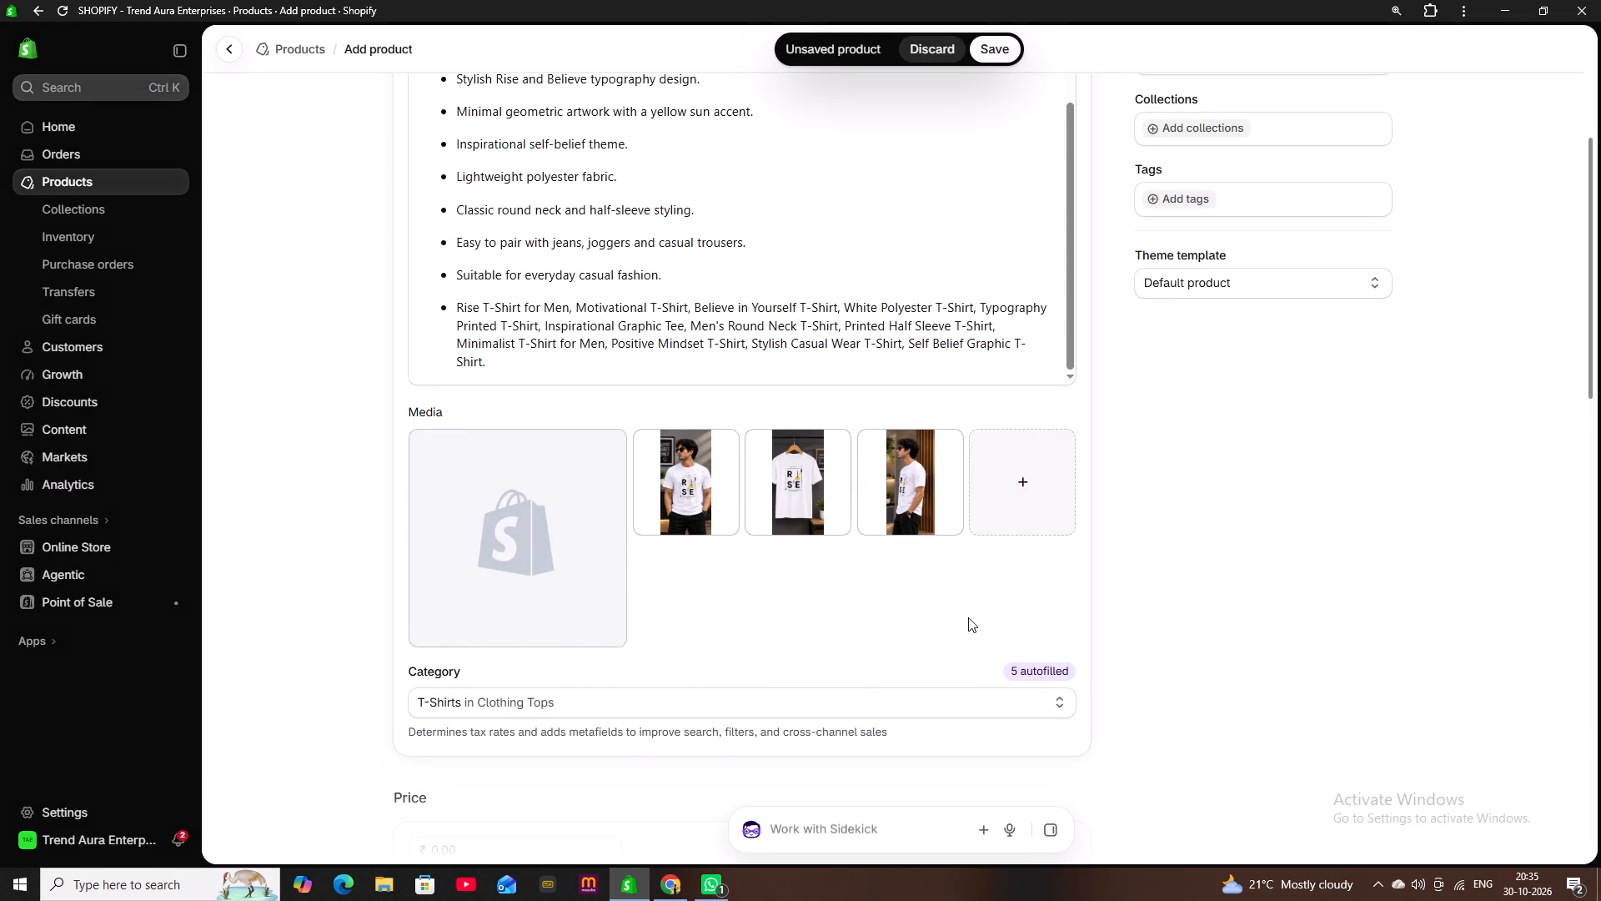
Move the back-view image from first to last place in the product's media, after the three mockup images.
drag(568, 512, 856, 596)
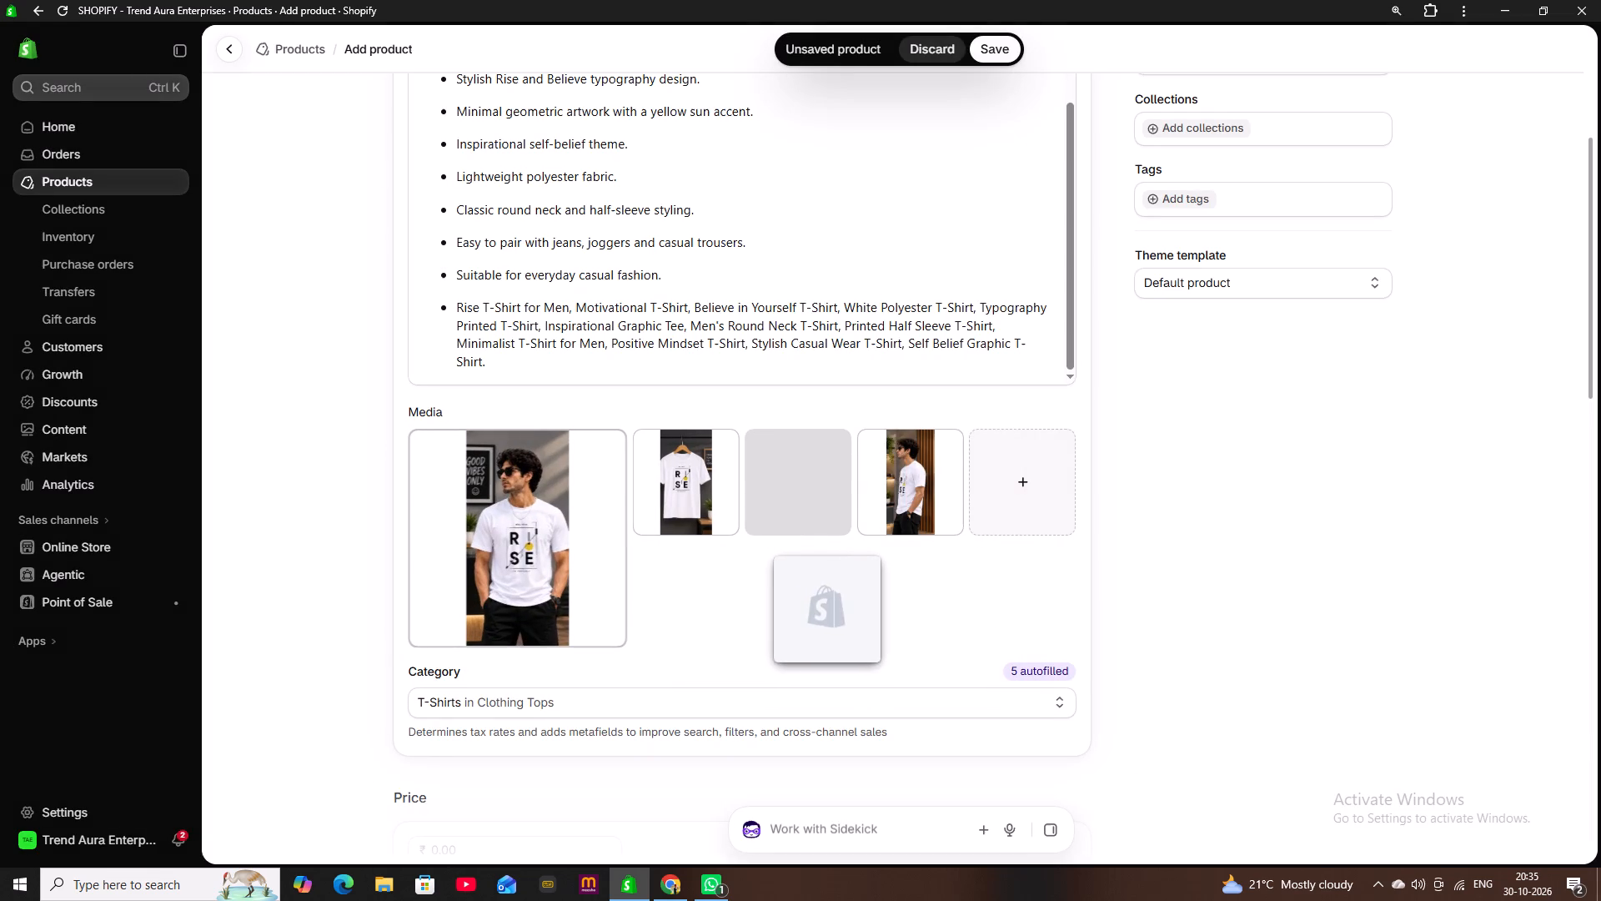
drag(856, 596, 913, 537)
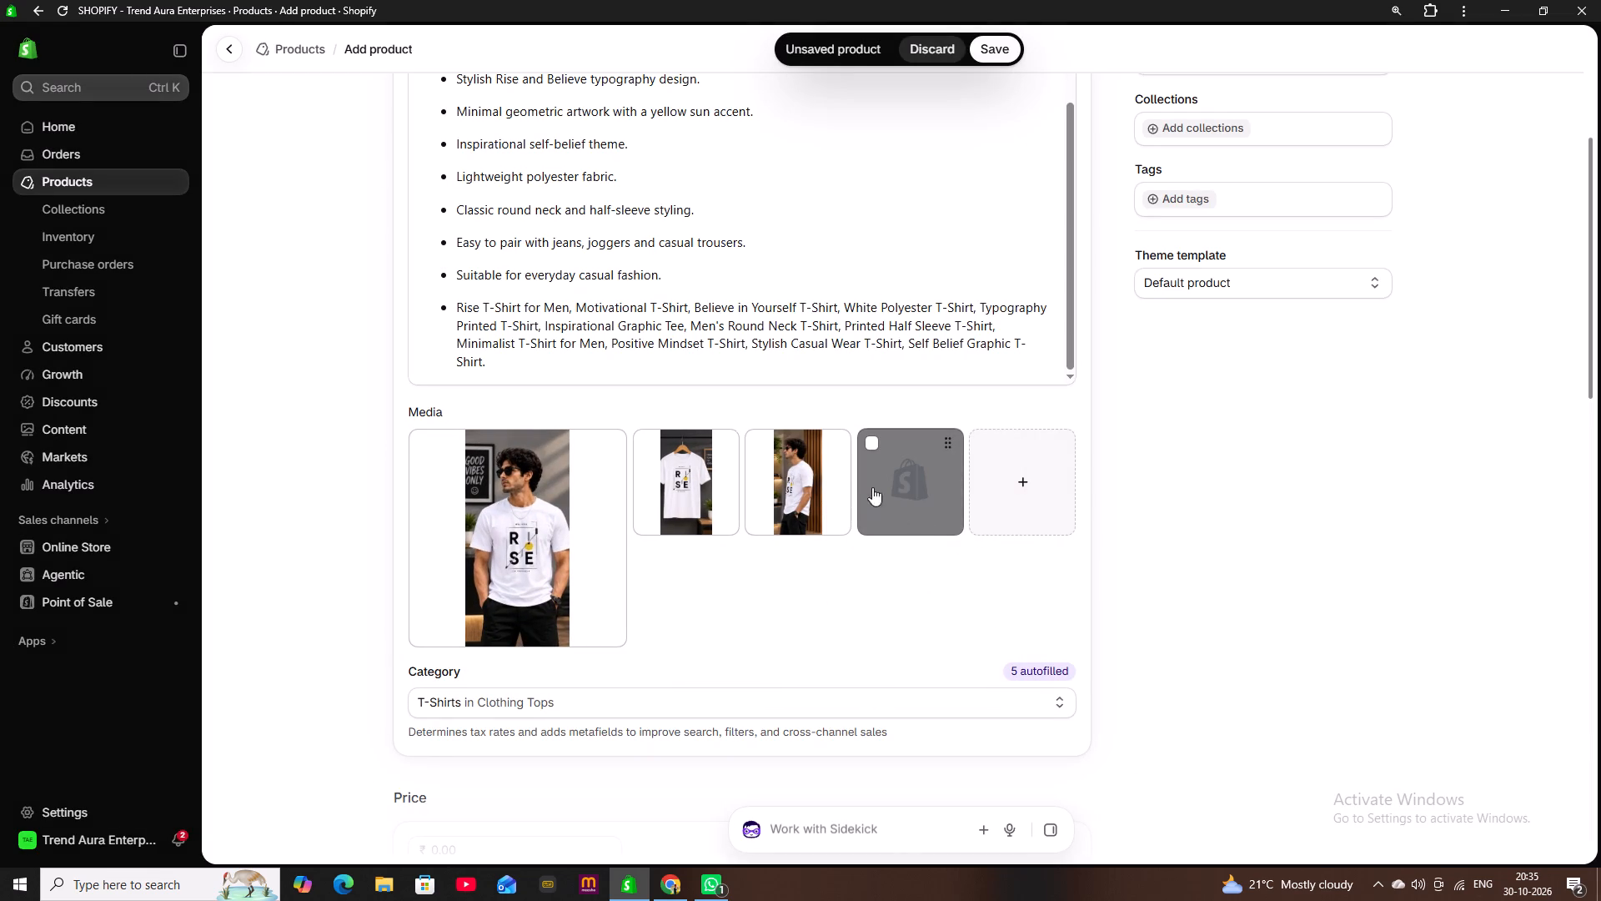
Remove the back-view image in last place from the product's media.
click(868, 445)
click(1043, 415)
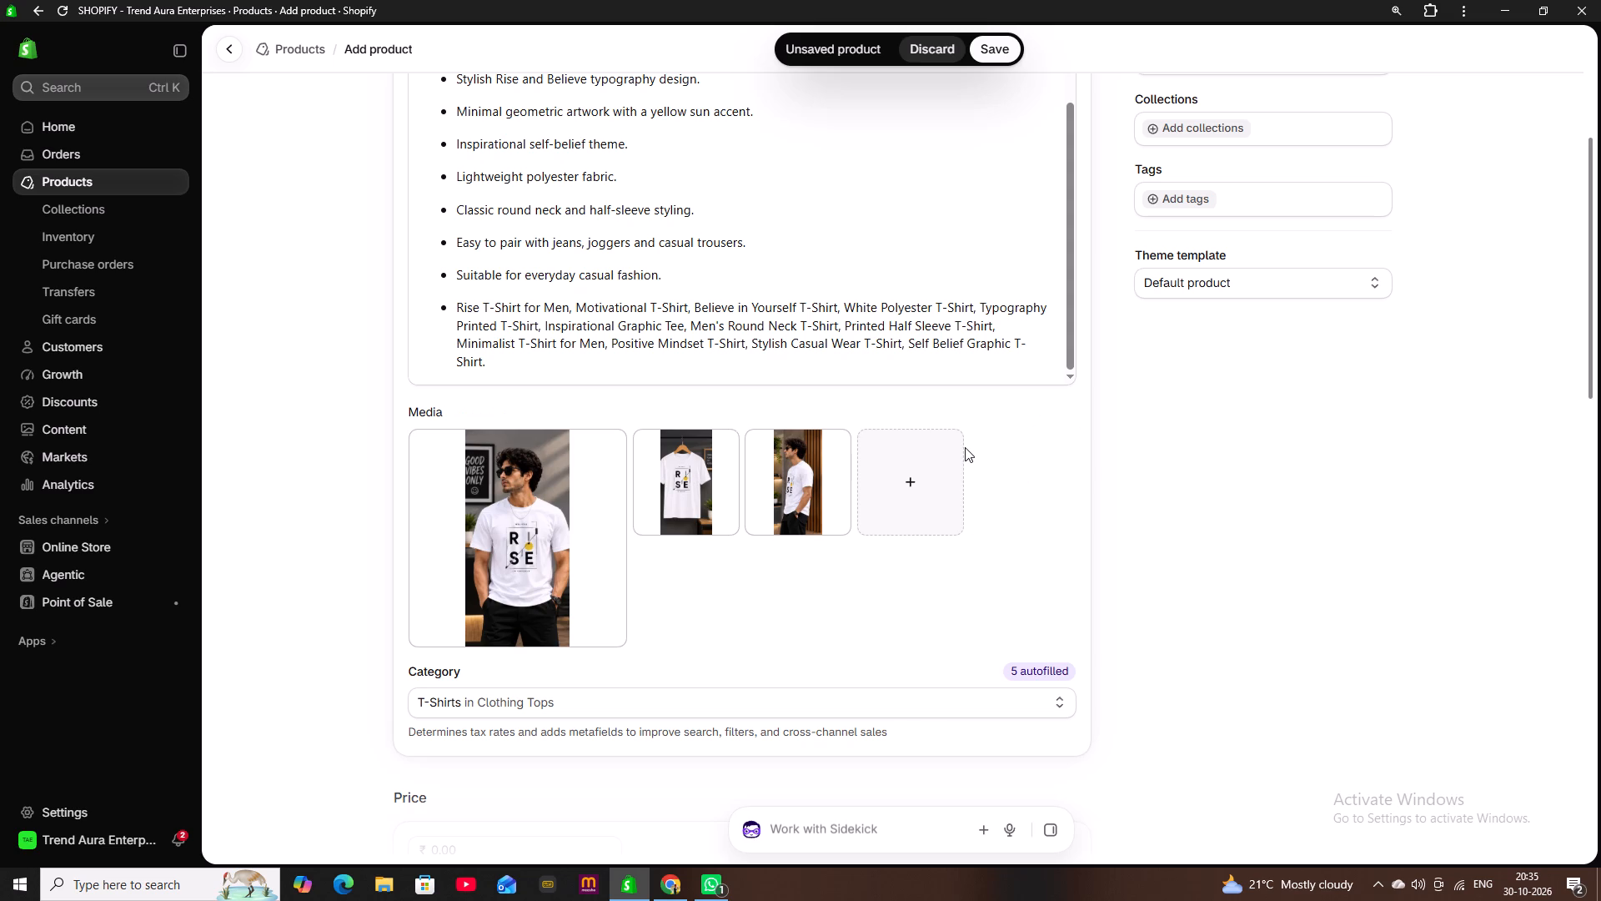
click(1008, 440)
Deselect mockup images 1321, 1322 and 1320 from the product's media and browse the older files in the library.
scroll(1008, 440, down, 2)
click(921, 326)
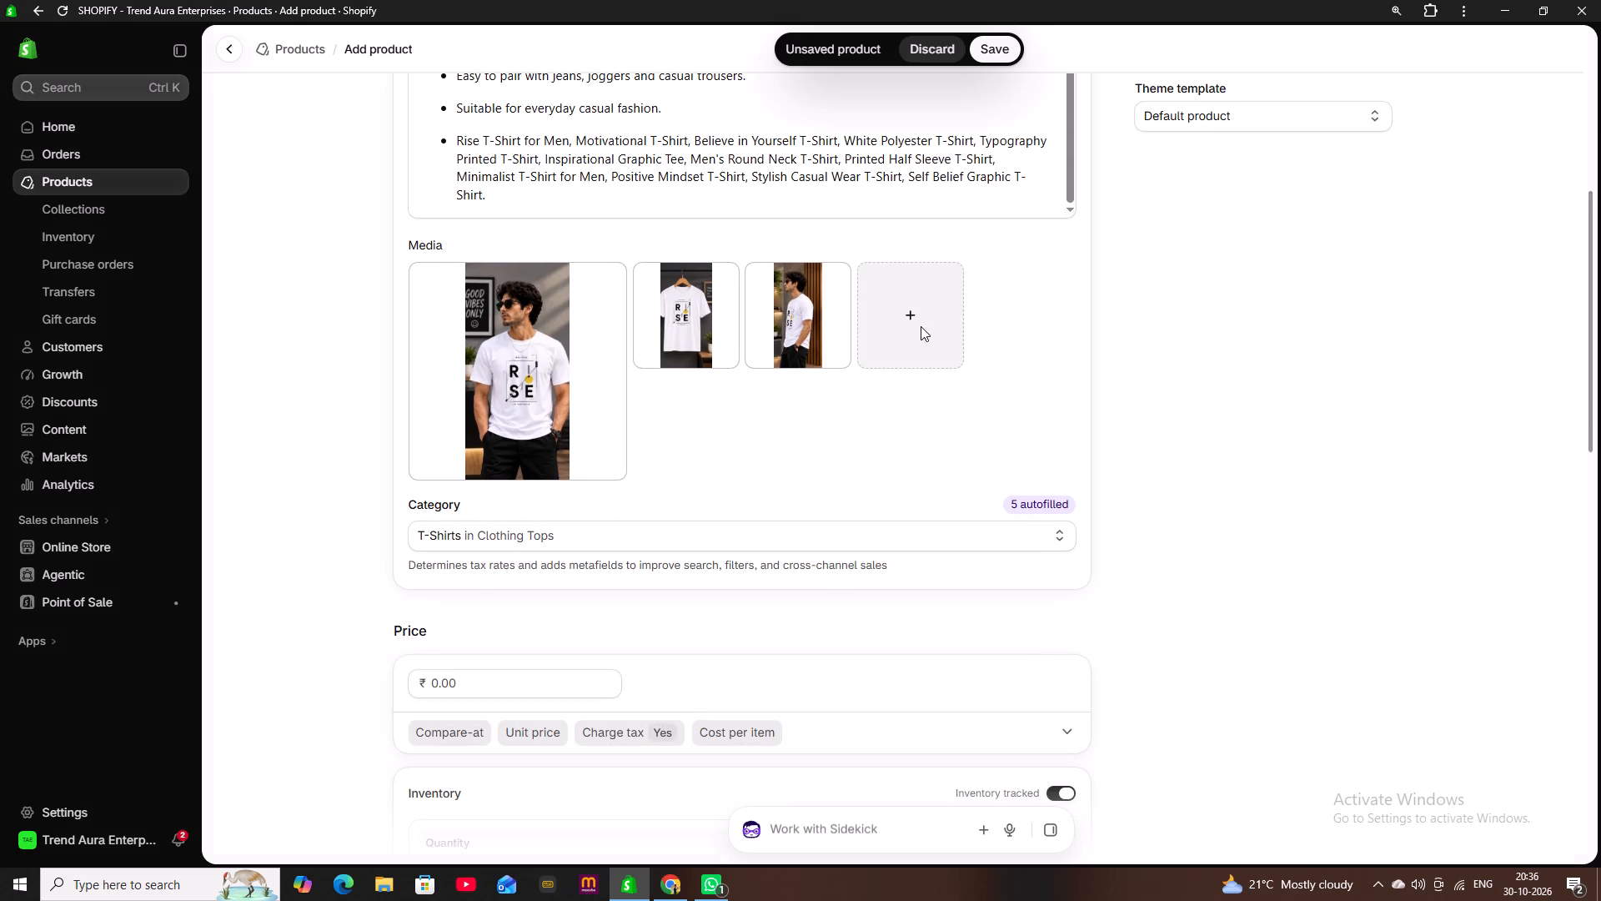
click(693, 425)
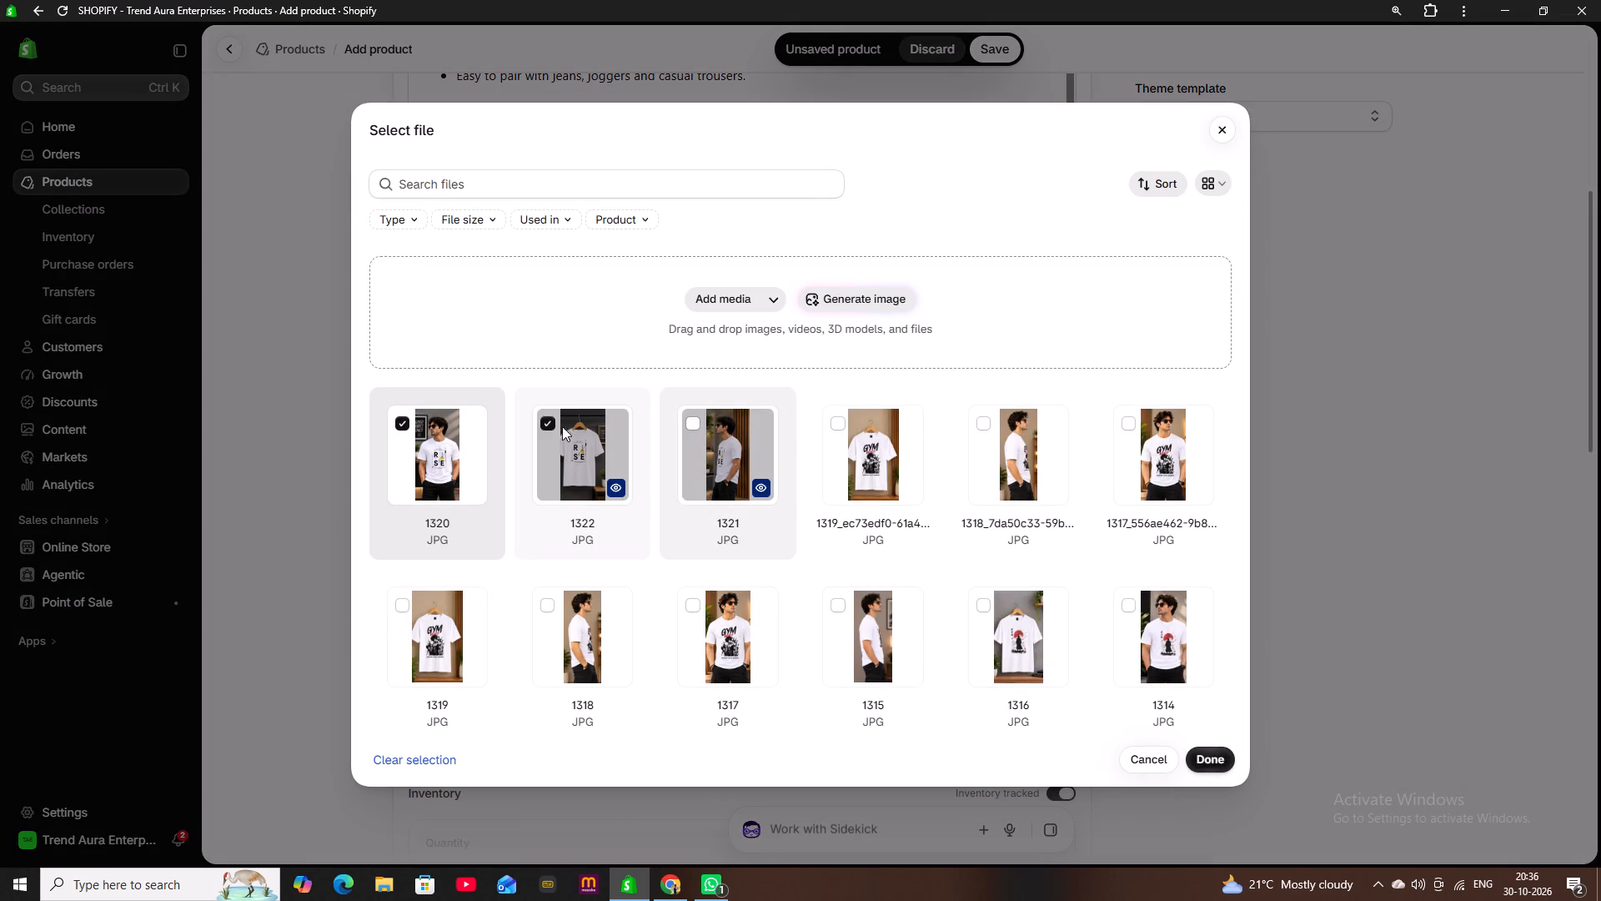
click(544, 415)
click(397, 422)
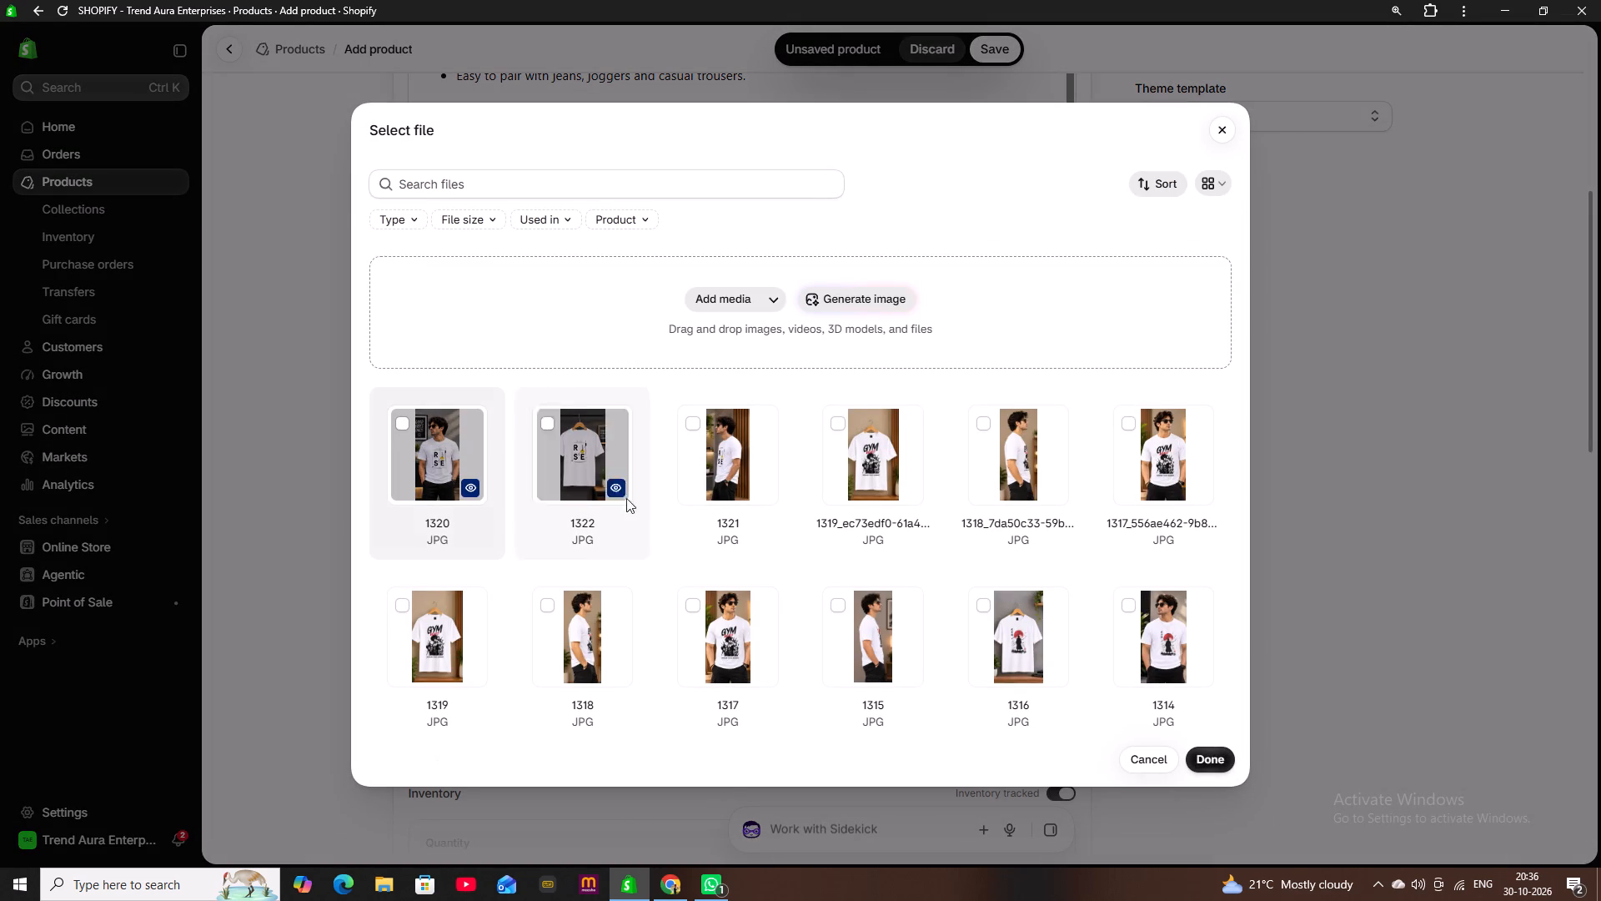
scroll(1028, 484, down, 20)
scroll(1028, 484, down, 1)
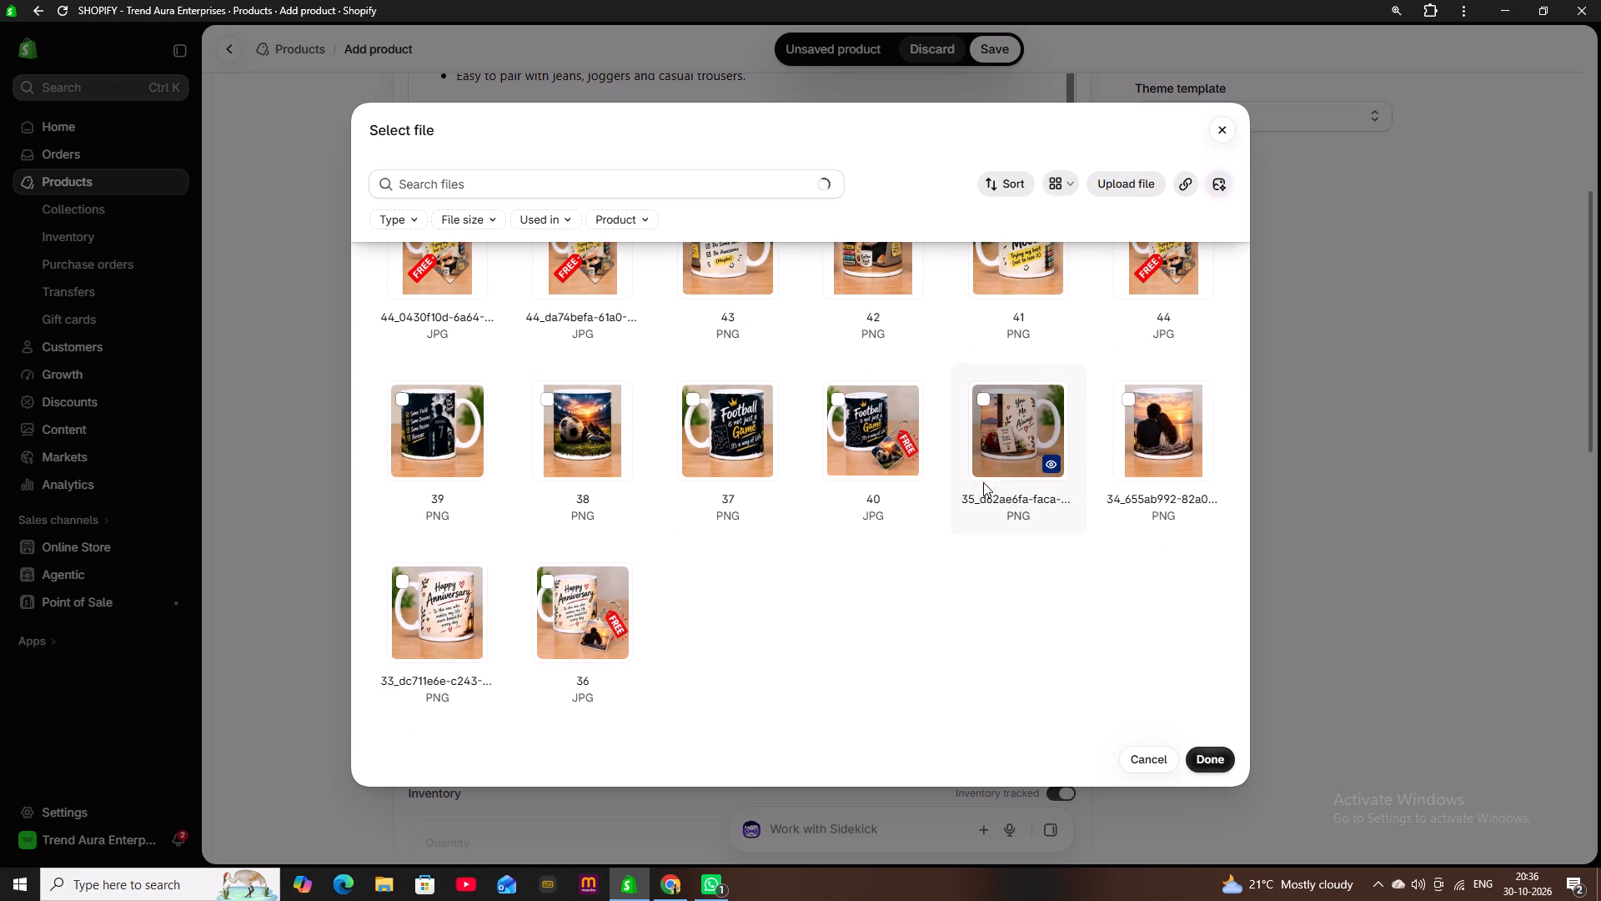
scroll(973, 487, down, 4)
scroll(855, 496, down, 19)
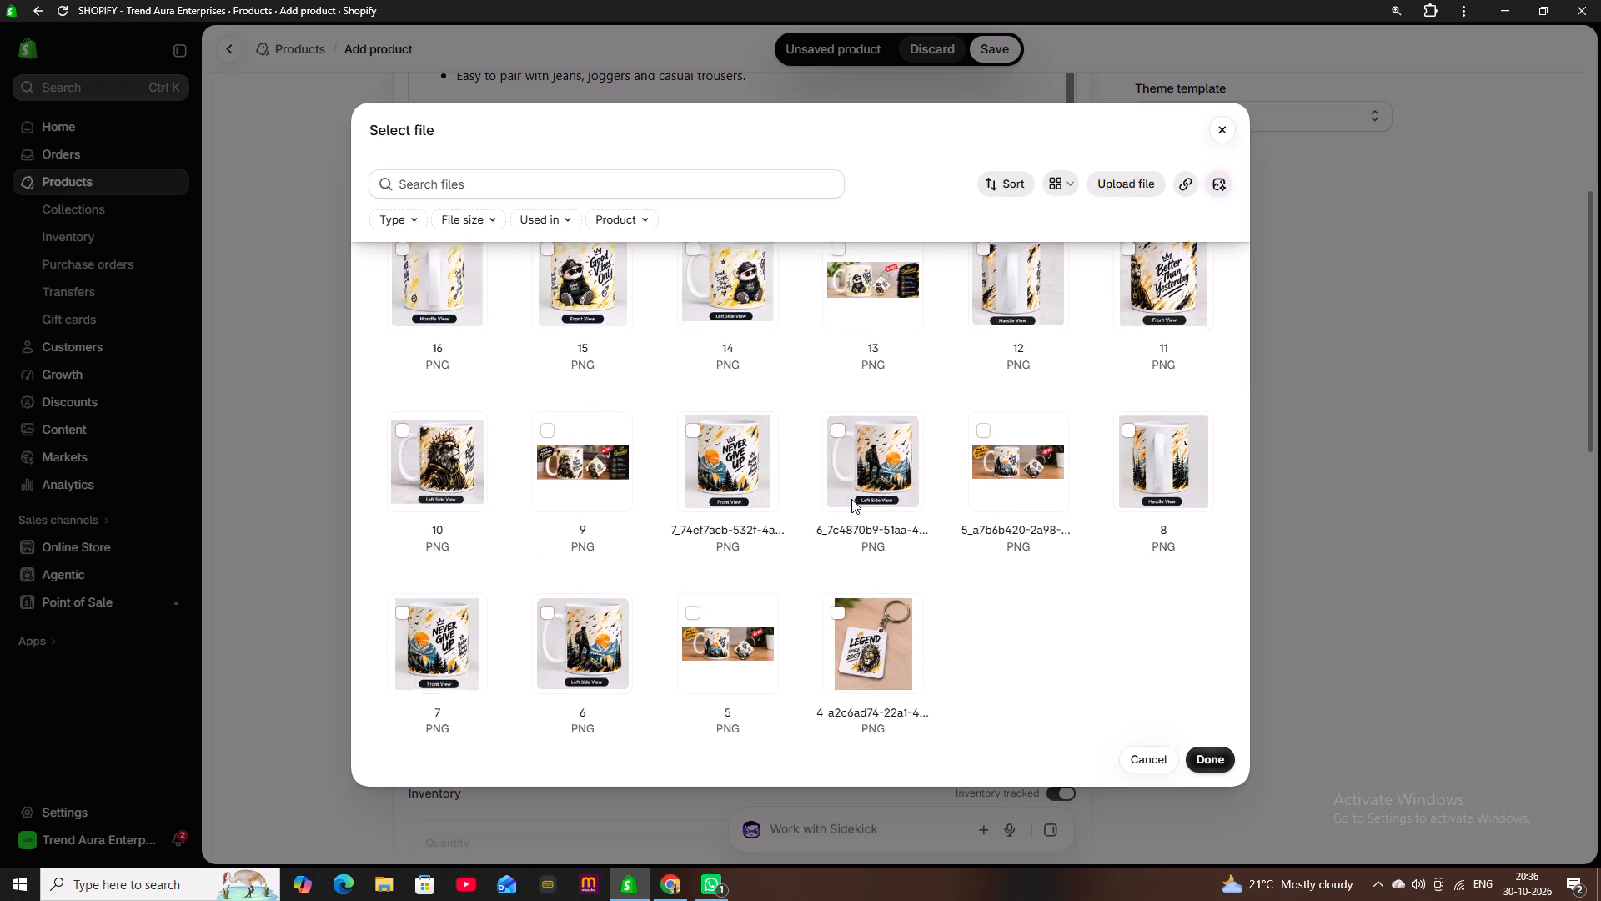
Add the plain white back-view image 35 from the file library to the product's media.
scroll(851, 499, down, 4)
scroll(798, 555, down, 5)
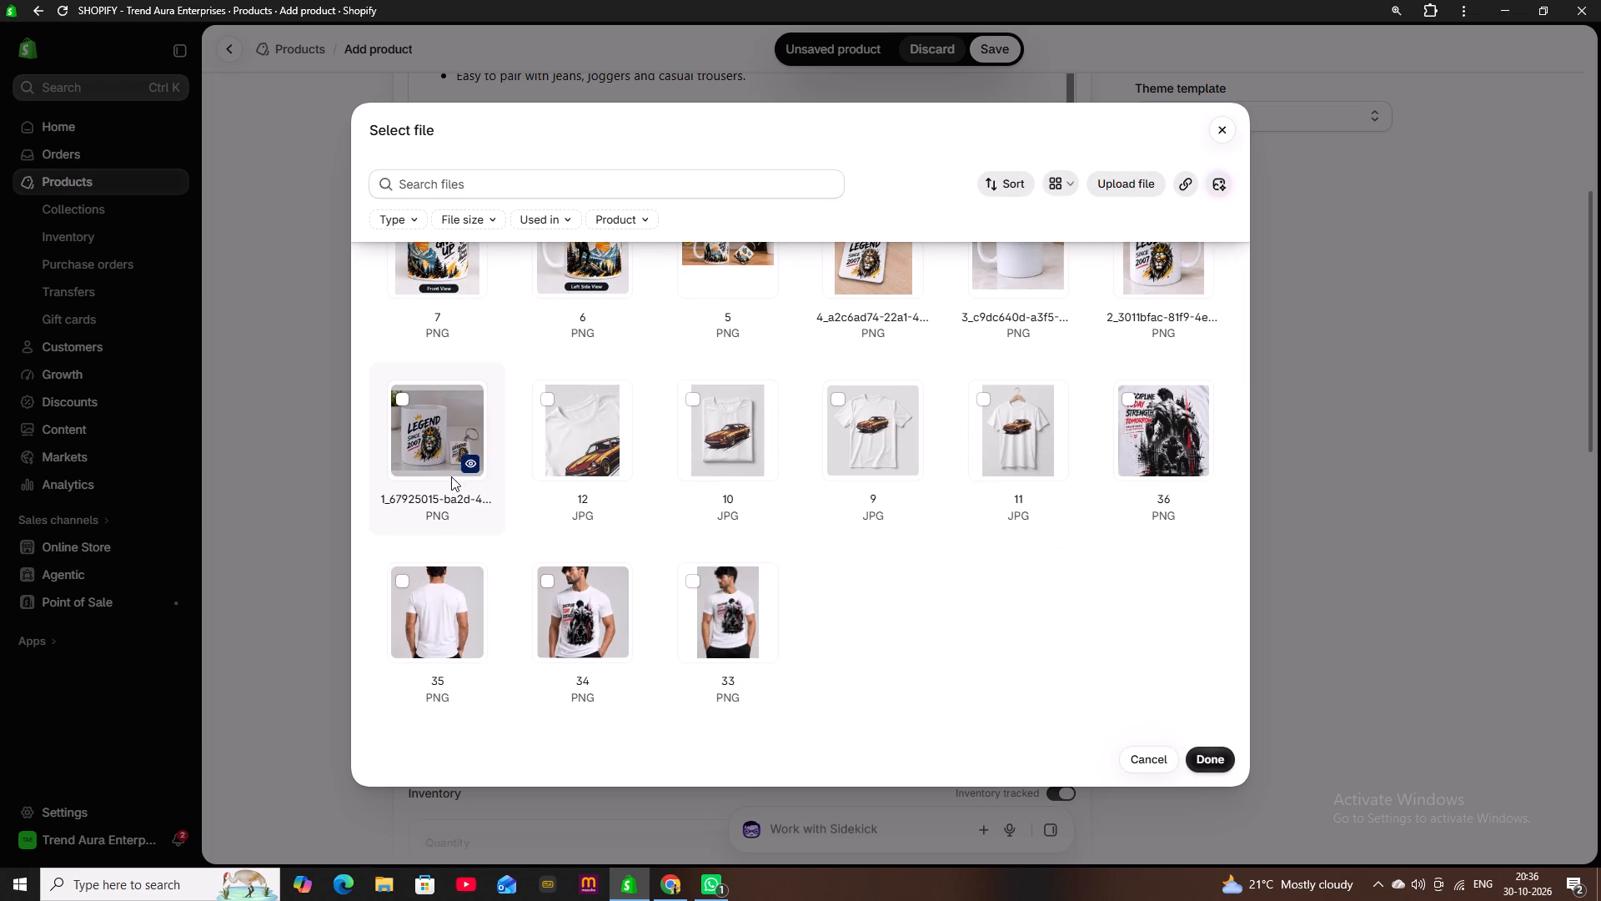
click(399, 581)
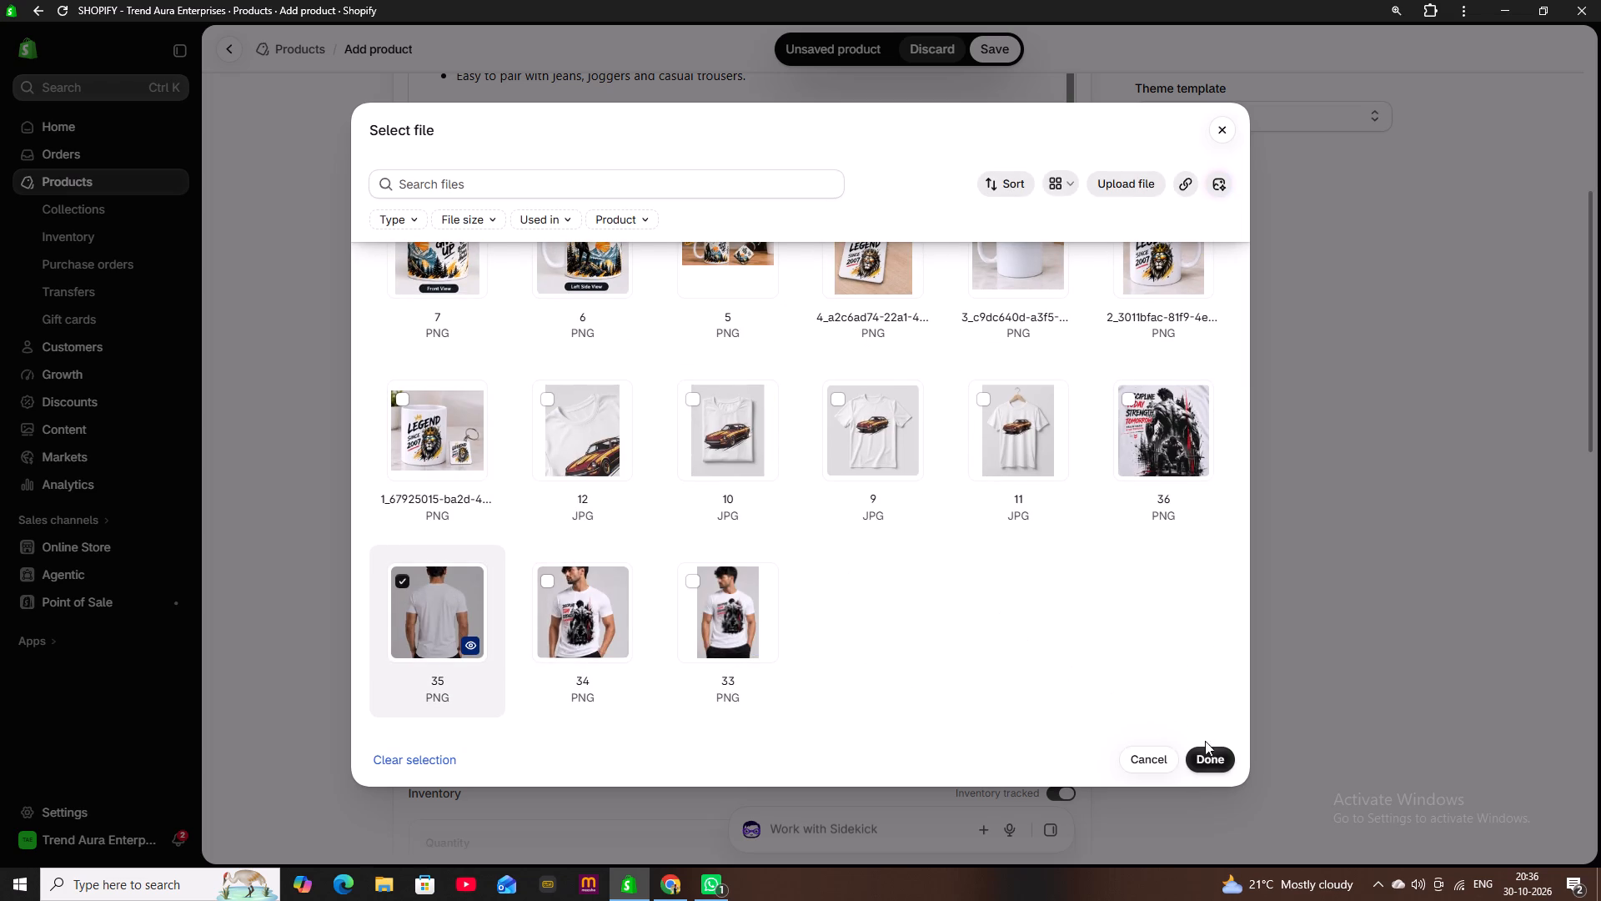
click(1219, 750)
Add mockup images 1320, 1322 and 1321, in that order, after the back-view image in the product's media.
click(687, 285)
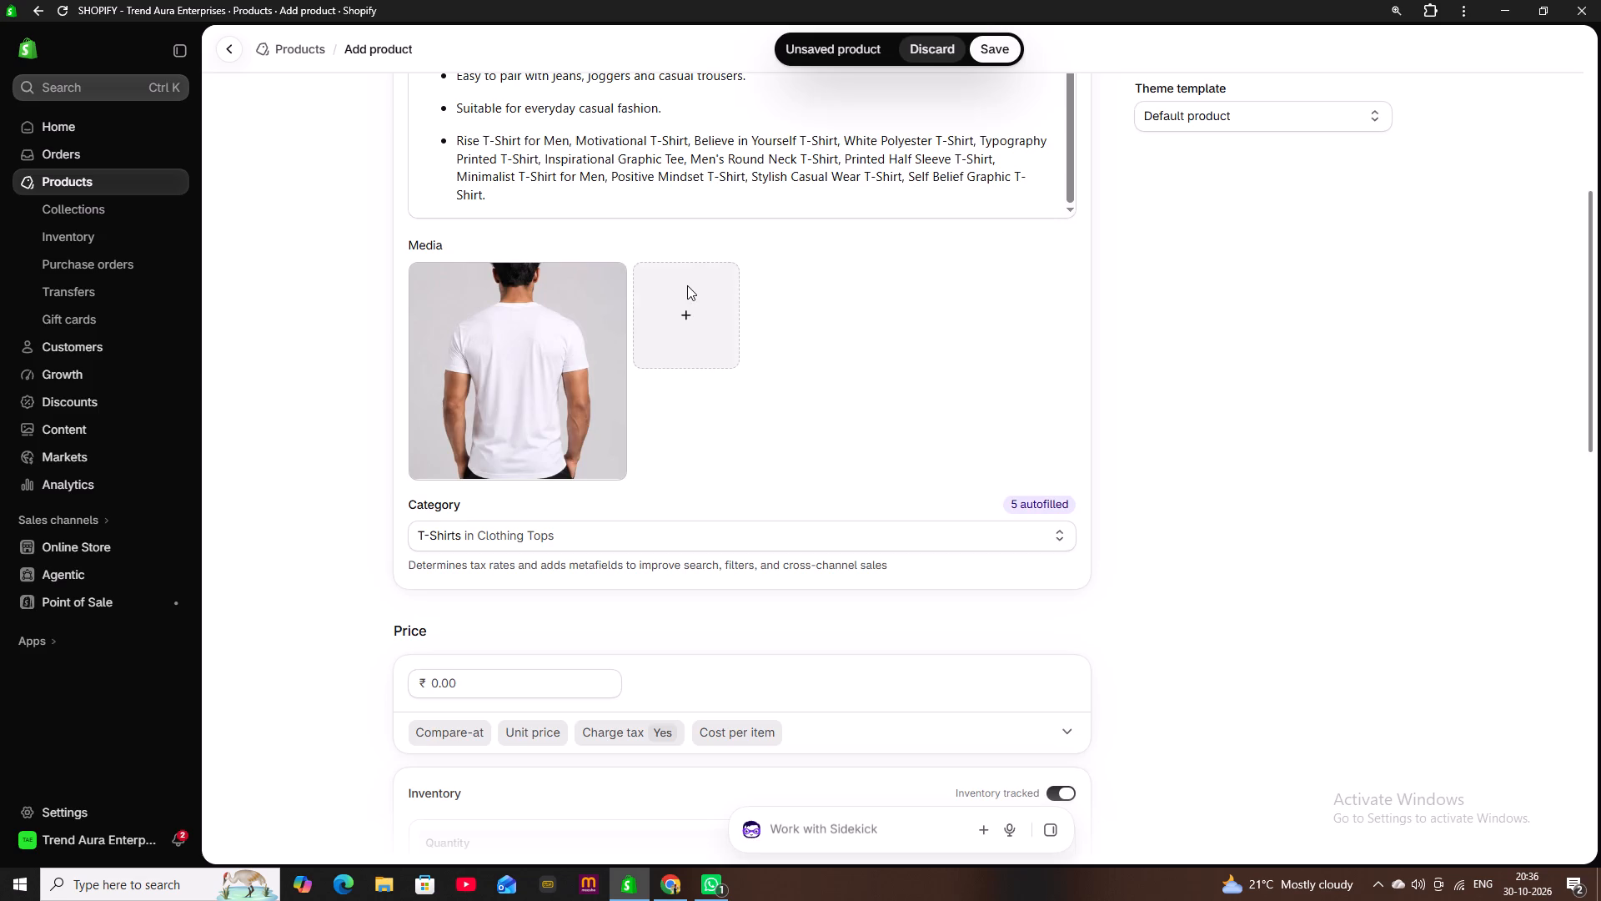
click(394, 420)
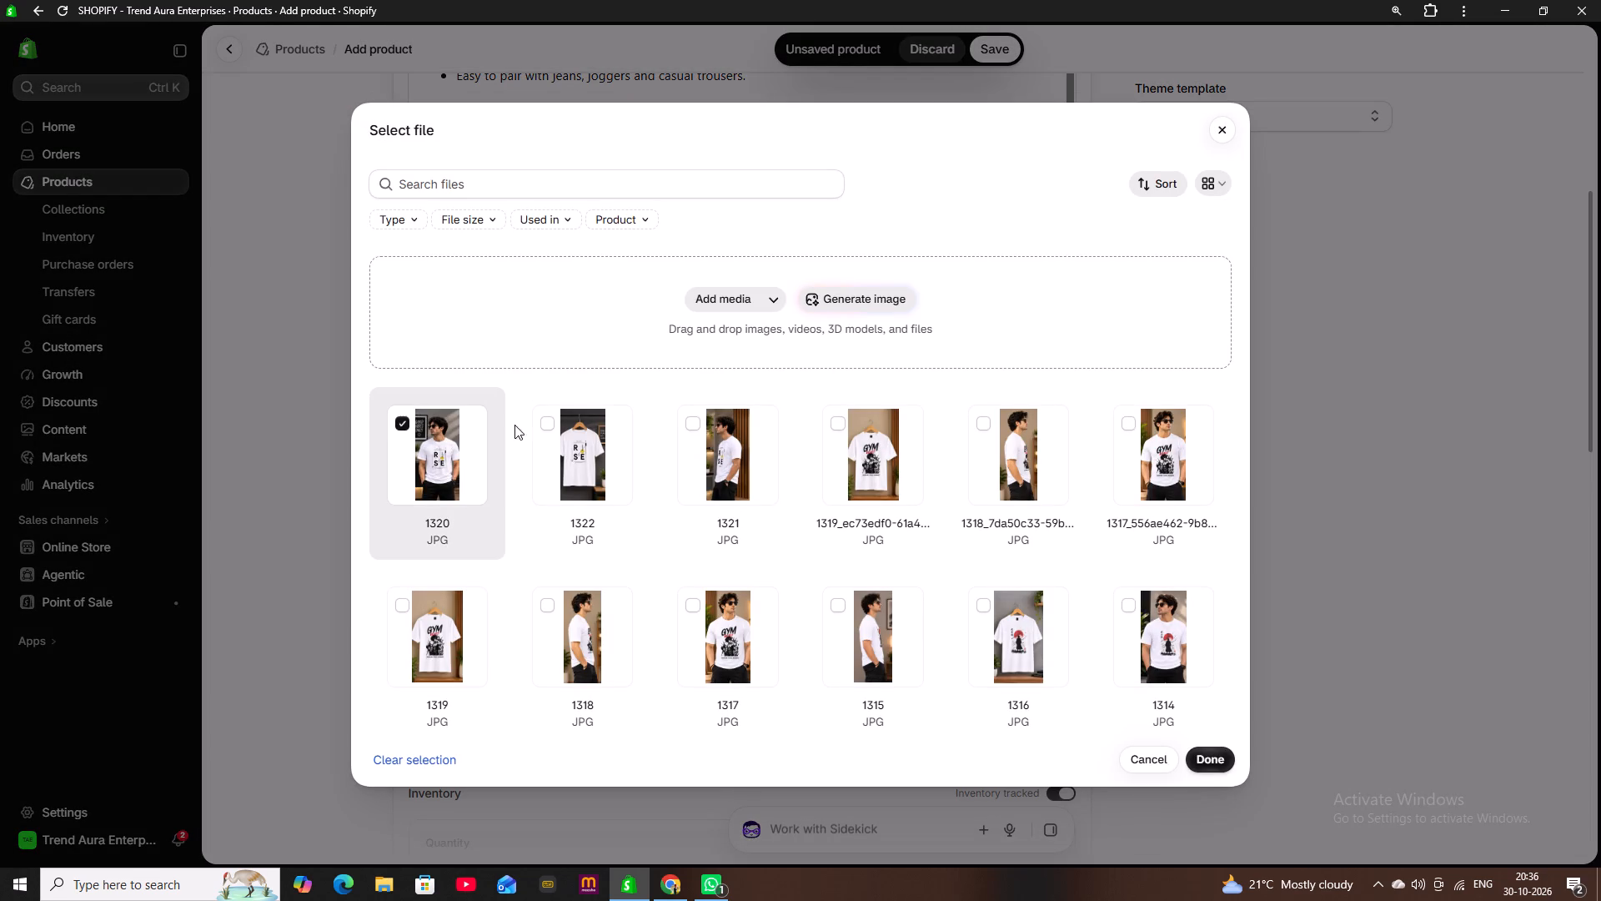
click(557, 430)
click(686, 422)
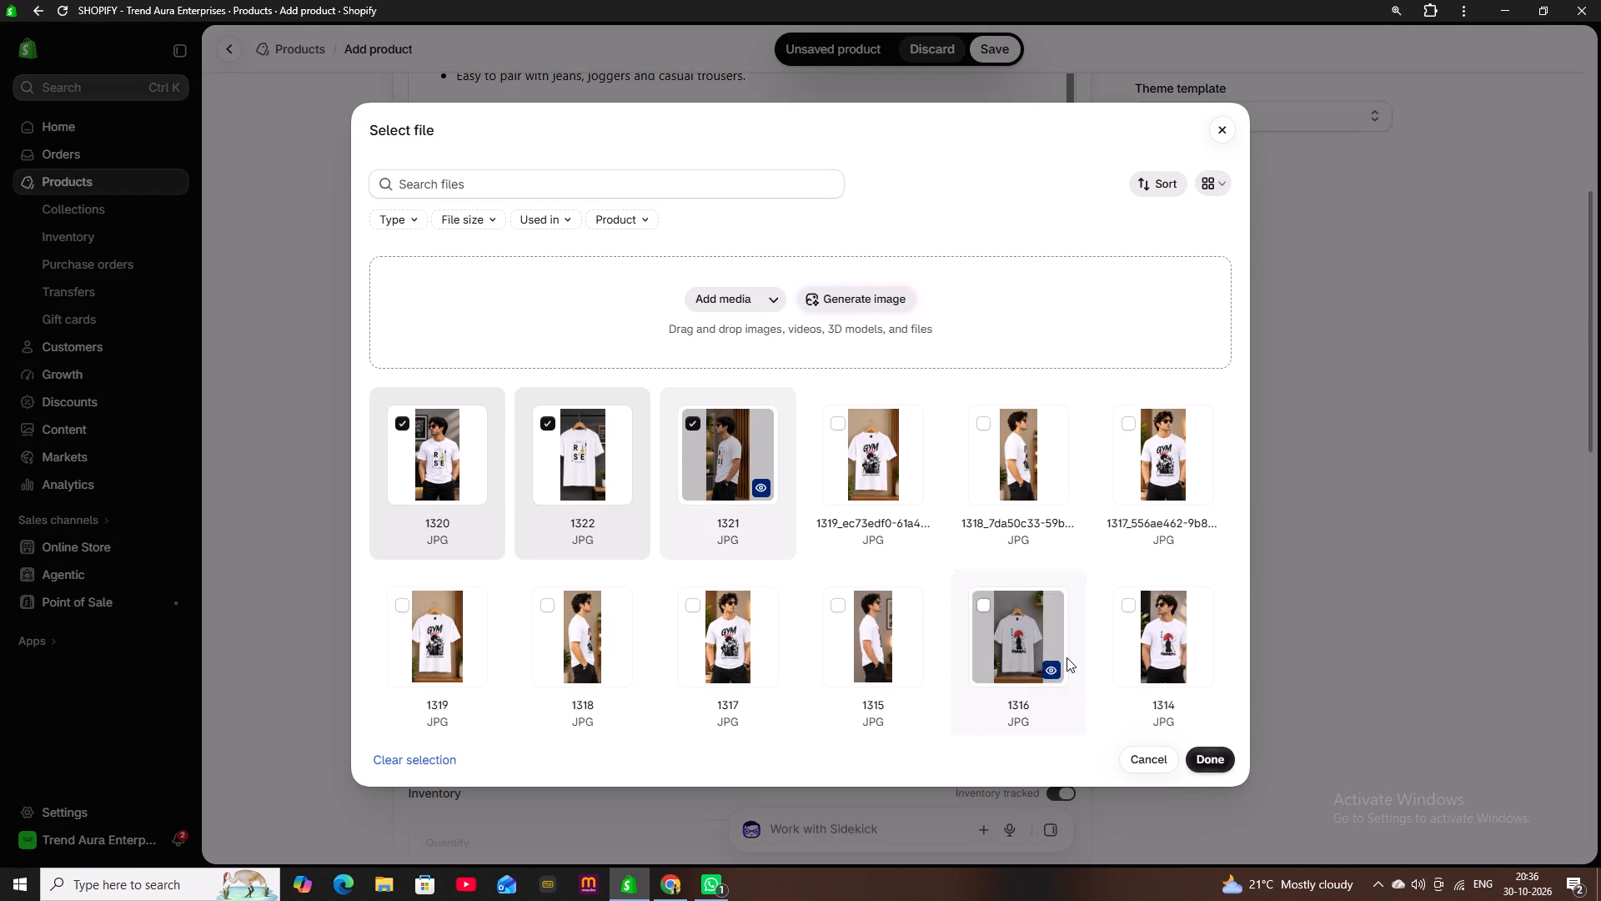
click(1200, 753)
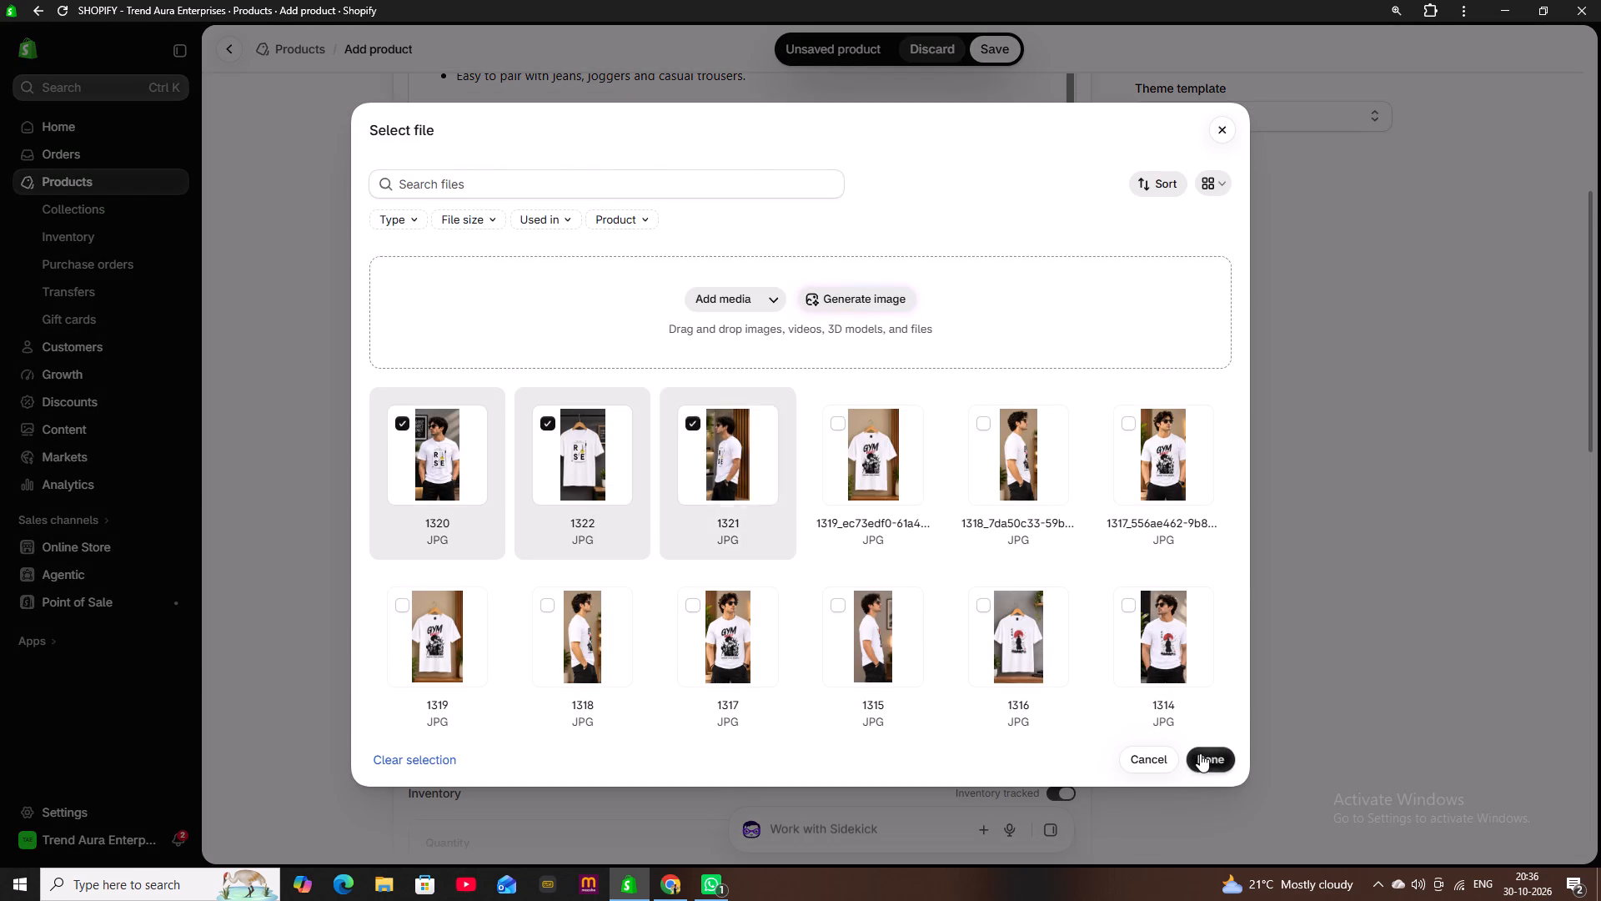